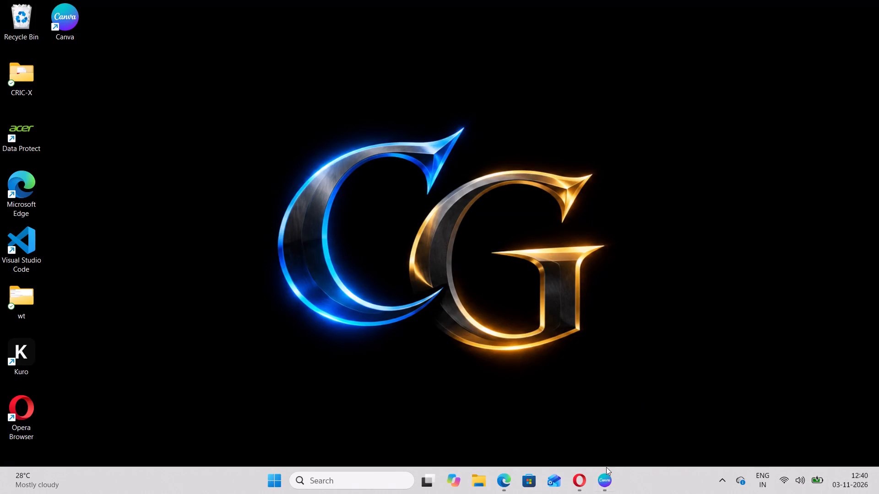
Switch to Canva and look over both pages of the open job application document.
{"action": "double_click", "coordinate": [592, 493]}
{"action": "left_click", "coordinate": [601, 477]}
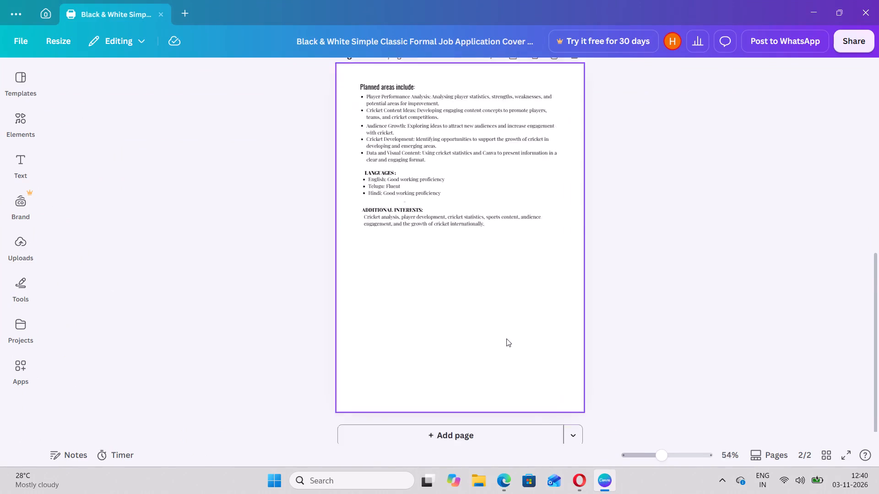
{"action": "scroll", "coordinate": [506, 338], "scroll_direction": "up", "scroll_amount": 10}
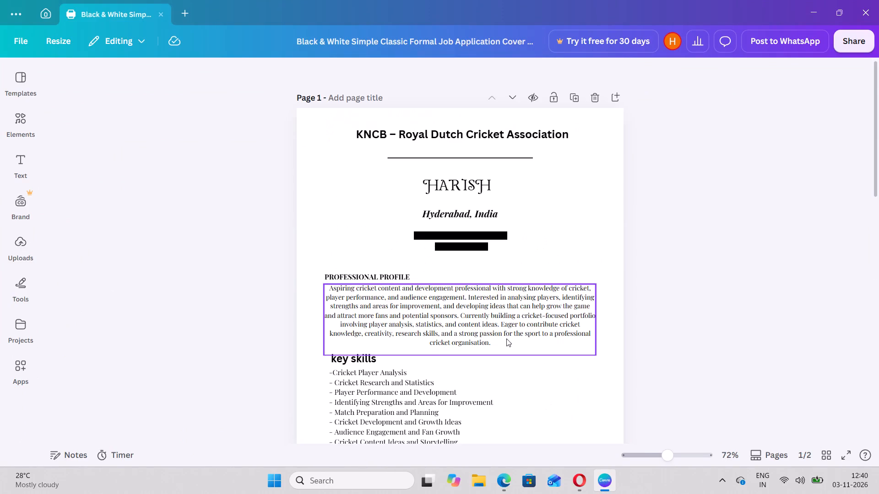
{"action": "scroll", "coordinate": [506, 338], "scroll_direction": "down", "scroll_amount": 13}
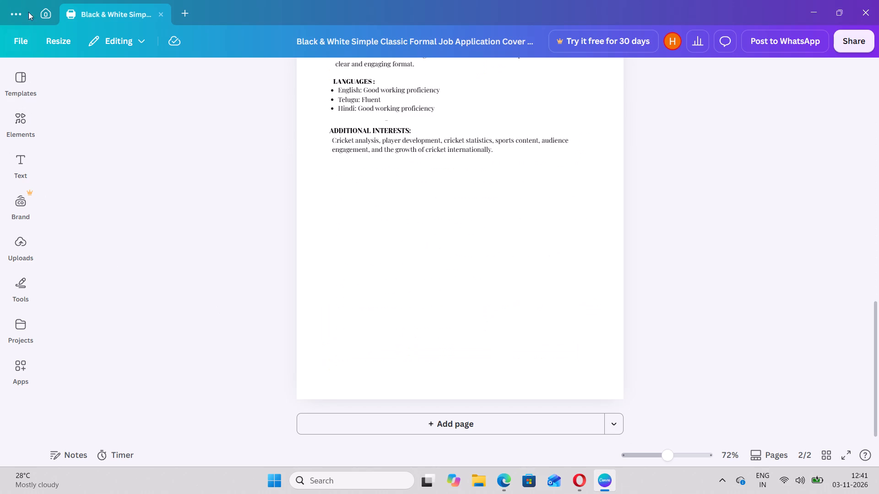
{"action": "left_click", "coordinate": [26, 41]}
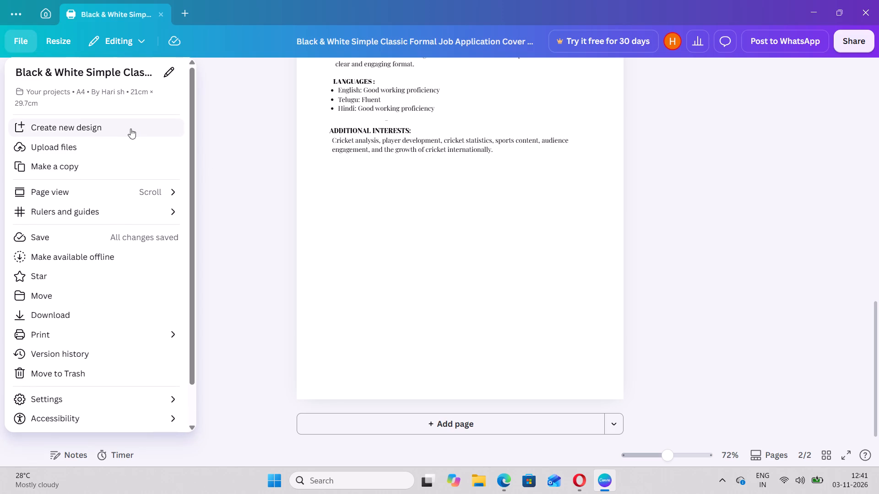
Start creating a new design and browse the suggested design types under Popular on Canva and Try something new.
{"action": "left_click", "coordinate": [125, 129]}
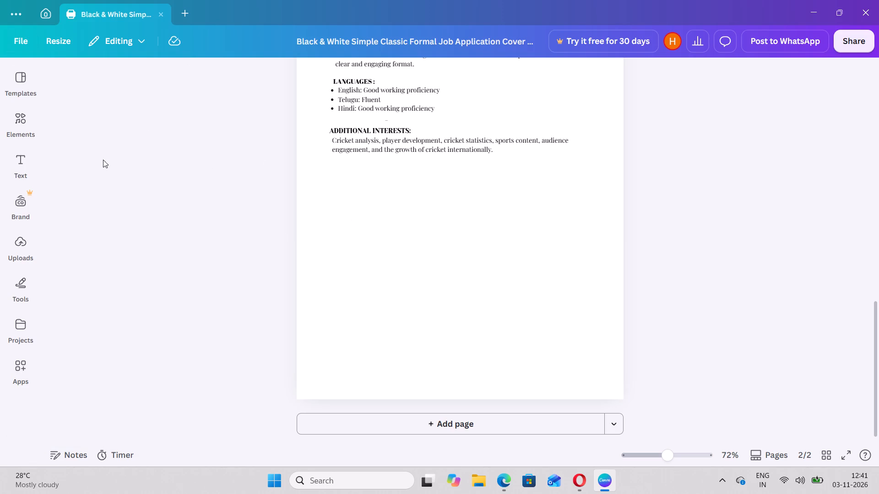
{"action": "scroll", "coordinate": [56, 97], "scroll_direction": "up", "scroll_amount": 6}
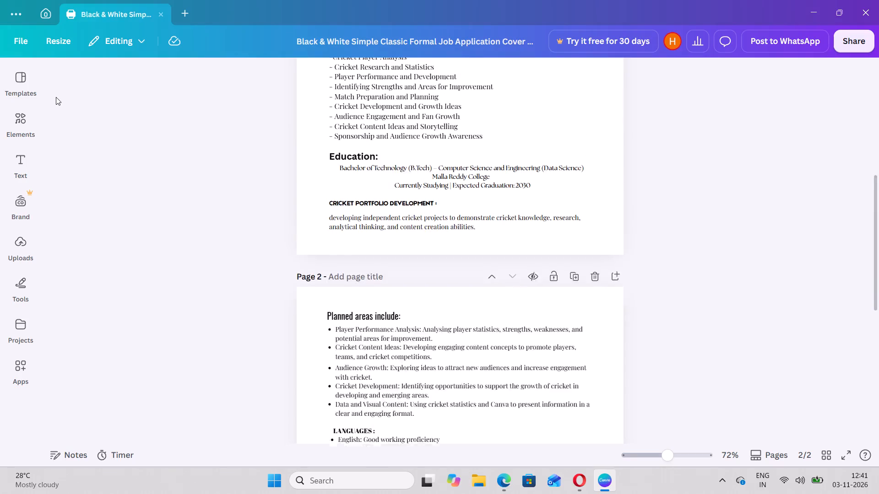
{"action": "scroll", "coordinate": [56, 97], "scroll_direction": "up", "scroll_amount": 9}
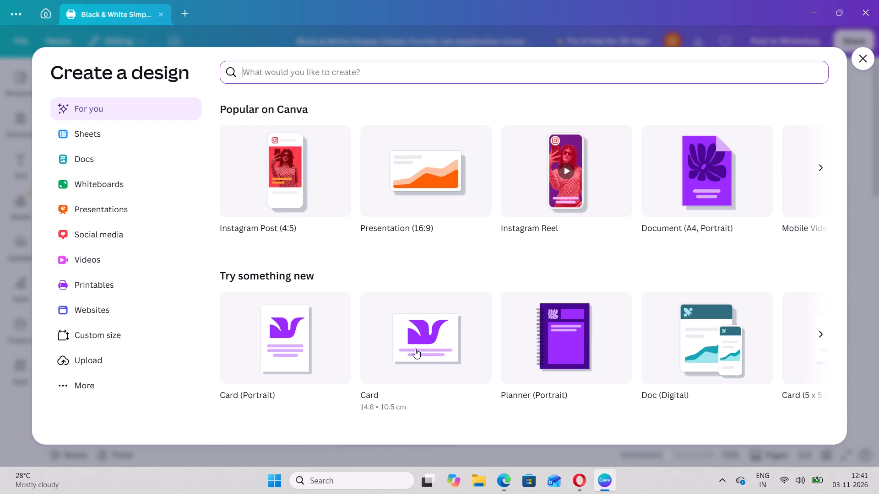
{"action": "scroll", "coordinate": [415, 349], "scroll_direction": "down", "scroll_amount": 2}
{"action": "scroll", "coordinate": [651, 359], "scroll_direction": "left", "scroll_amount": 3}
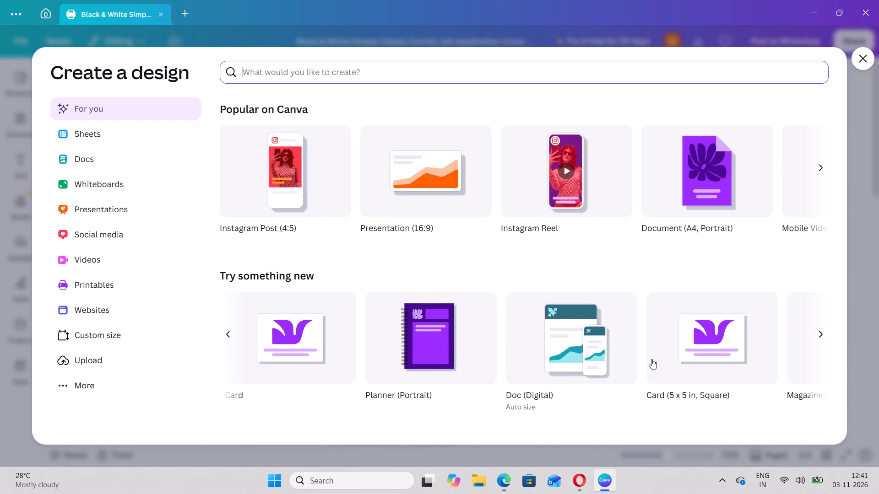
{"action": "scroll", "coordinate": [698, 213], "scroll_direction": "left", "scroll_amount": 6}
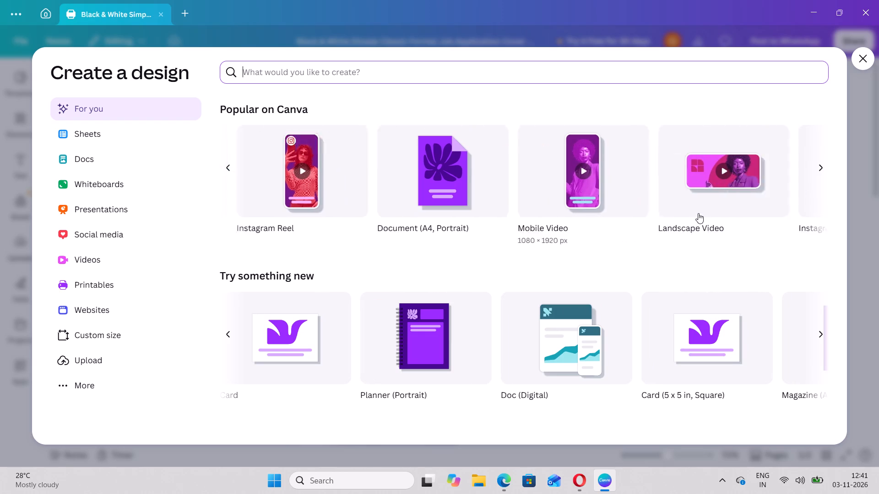
{"action": "scroll", "coordinate": [698, 213], "scroll_direction": "left", "scroll_amount": 8}
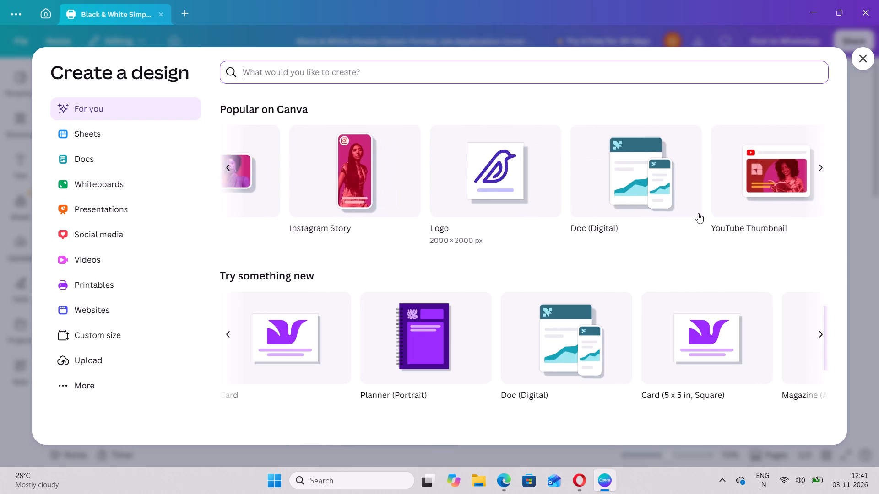
{"action": "scroll", "coordinate": [698, 213], "scroll_direction": "left", "scroll_amount": 2}
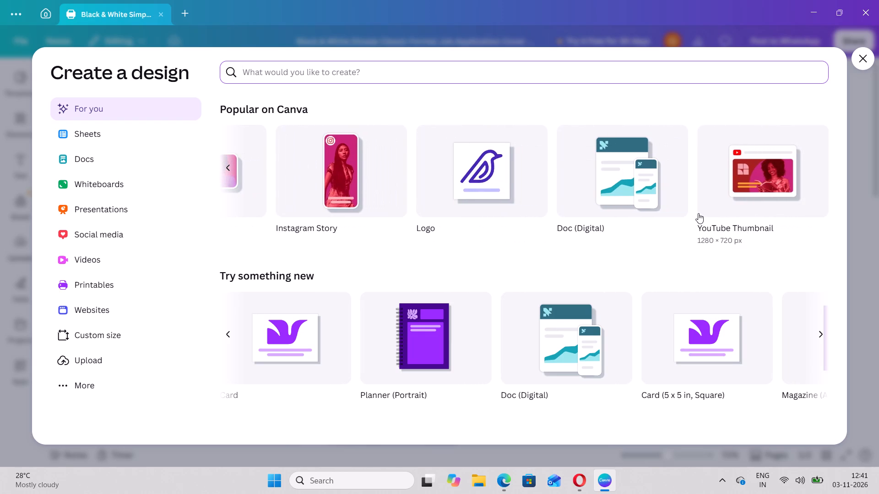
{"action": "scroll", "coordinate": [713, 326], "scroll_direction": "left", "scroll_amount": 7}
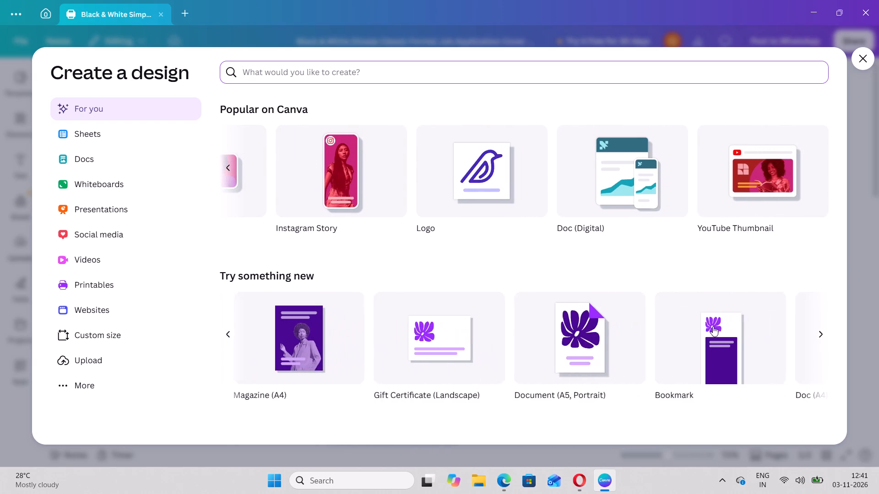
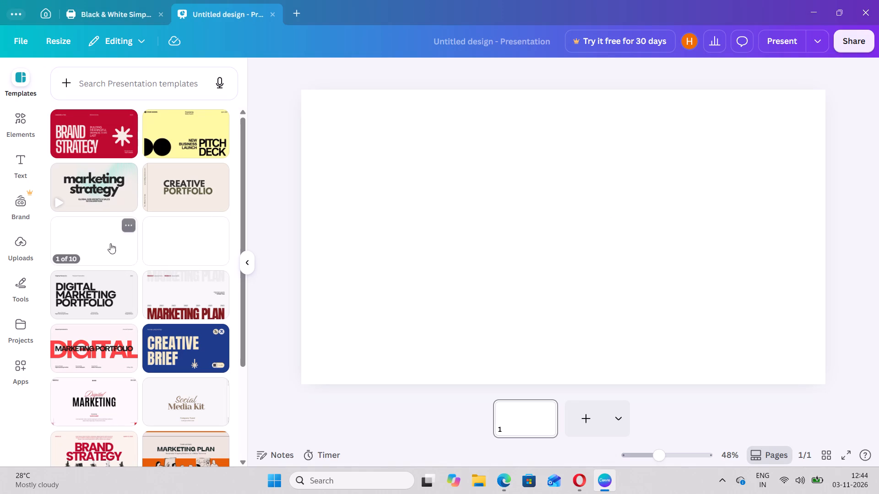
{"action": "scroll", "coordinate": [132, 311], "scroll_direction": "down", "scroll_amount": 3}
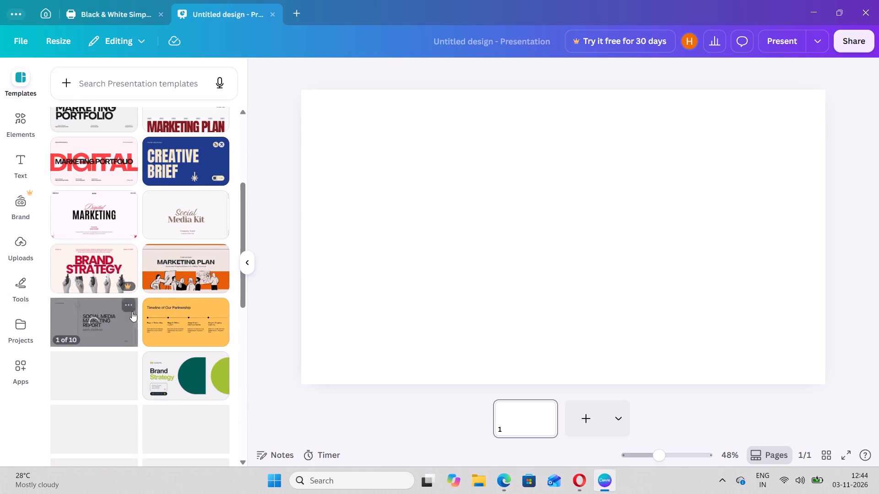
{"action": "scroll", "coordinate": [132, 311], "scroll_direction": "down", "scroll_amount": 1}
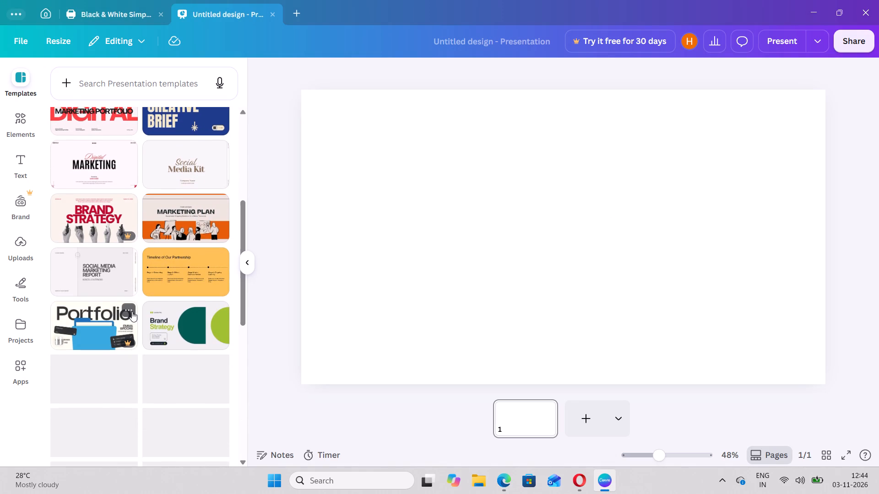
{"action": "scroll", "coordinate": [132, 311], "scroll_direction": "down", "scroll_amount": 1}
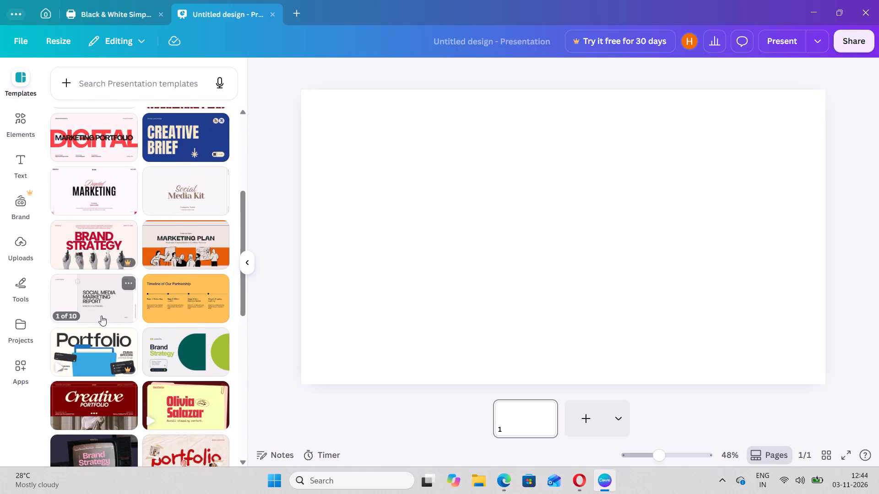
{"action": "left_click", "coordinate": [101, 316]}
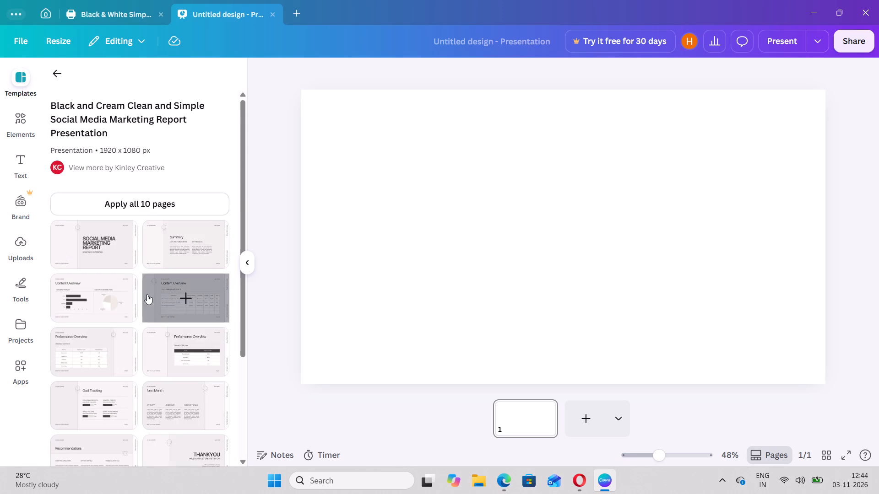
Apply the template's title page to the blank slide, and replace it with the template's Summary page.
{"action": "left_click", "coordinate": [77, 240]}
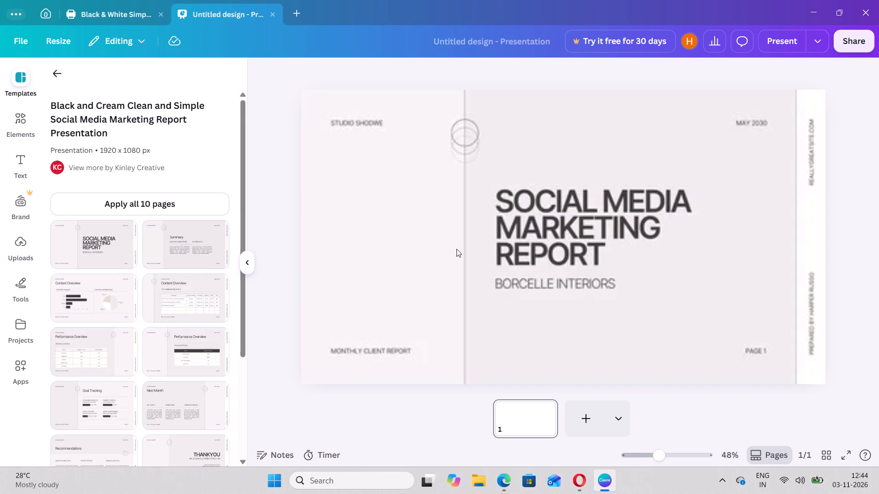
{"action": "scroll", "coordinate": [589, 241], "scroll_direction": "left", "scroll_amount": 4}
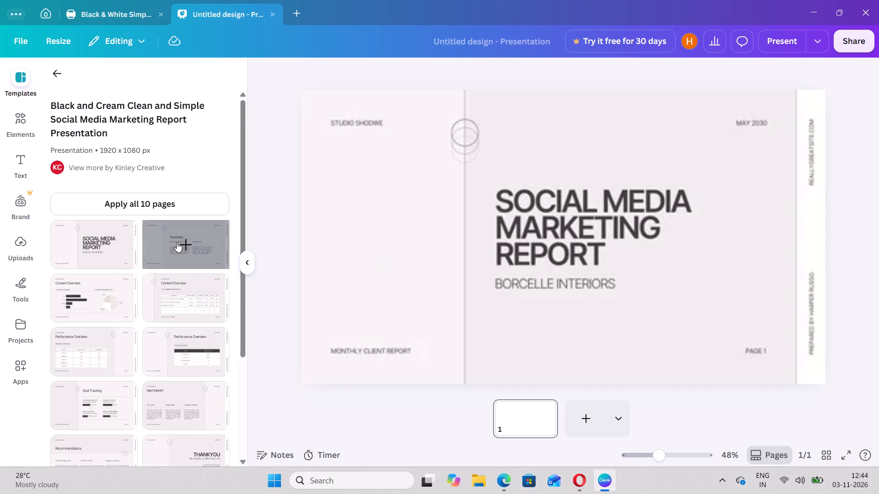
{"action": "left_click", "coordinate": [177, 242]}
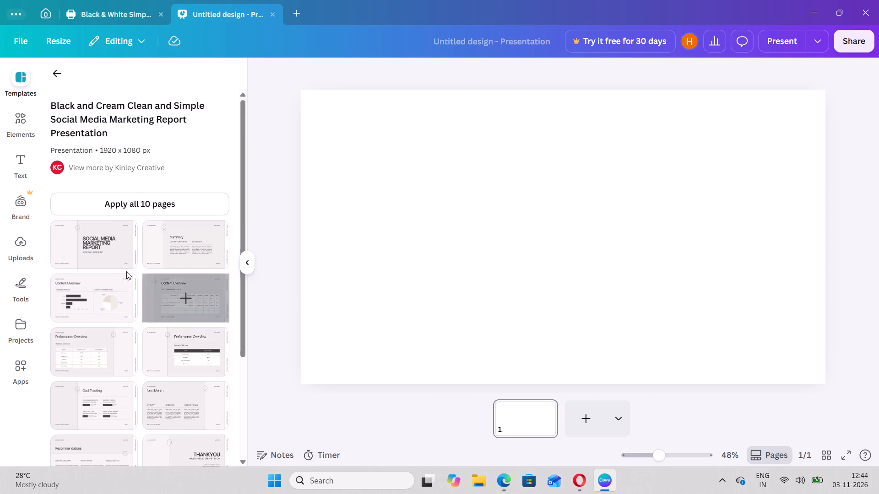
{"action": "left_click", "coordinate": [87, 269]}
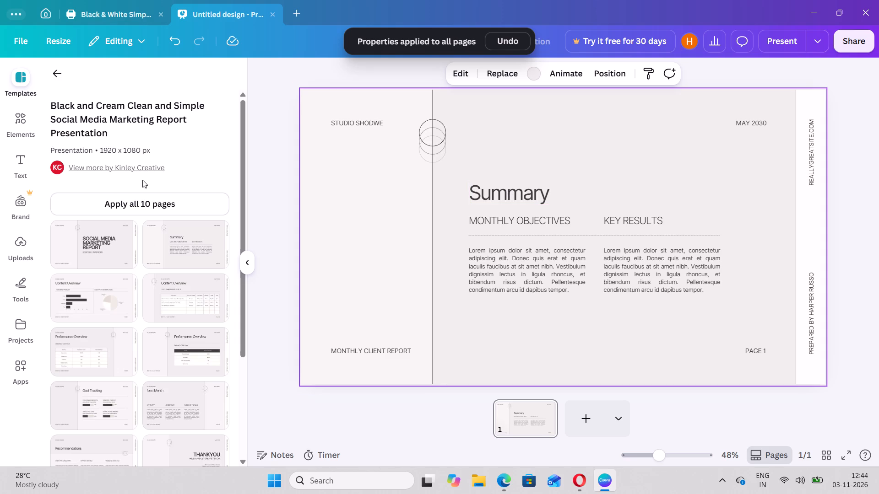
Apply all 10 pages of the Social Media Marketing Report template to the presentation.
{"action": "left_click", "coordinate": [166, 197]}
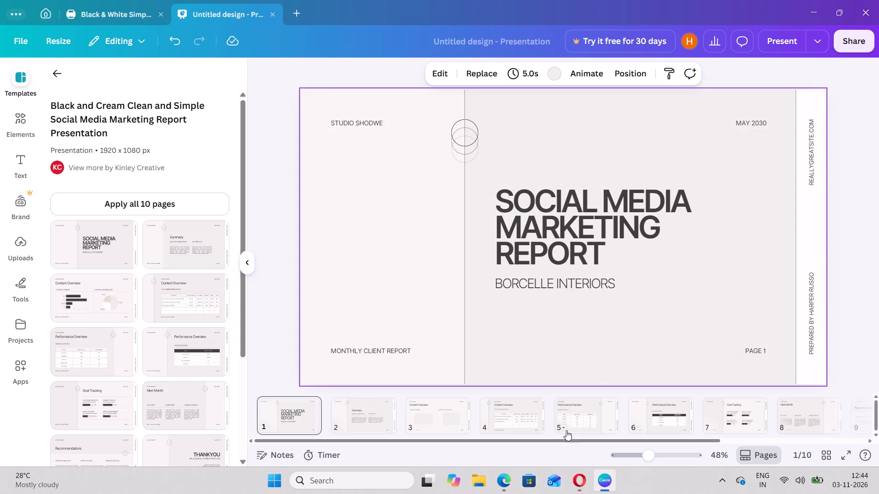
Look over the Summary page and the Content Overview page with charts, and select the Content Format bar chart.
{"action": "scroll", "coordinate": [681, 319], "scroll_direction": "left", "scroll_amount": 8}
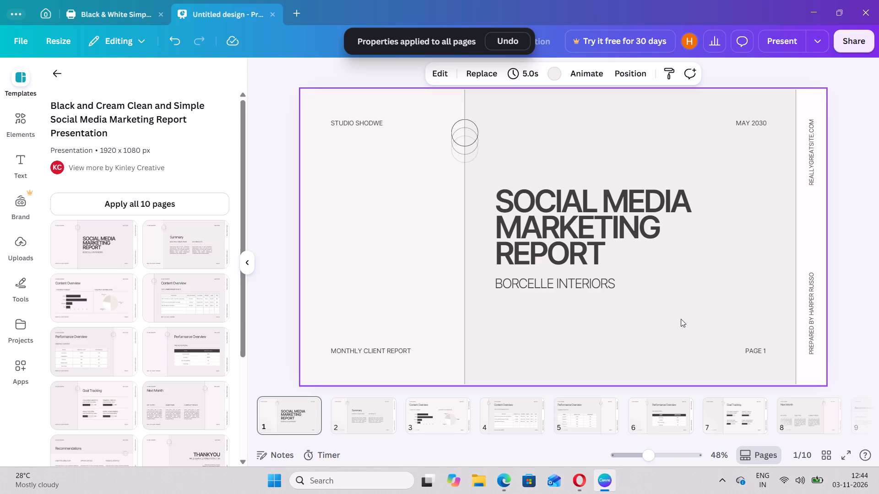
{"action": "left_click", "coordinate": [349, 430]}
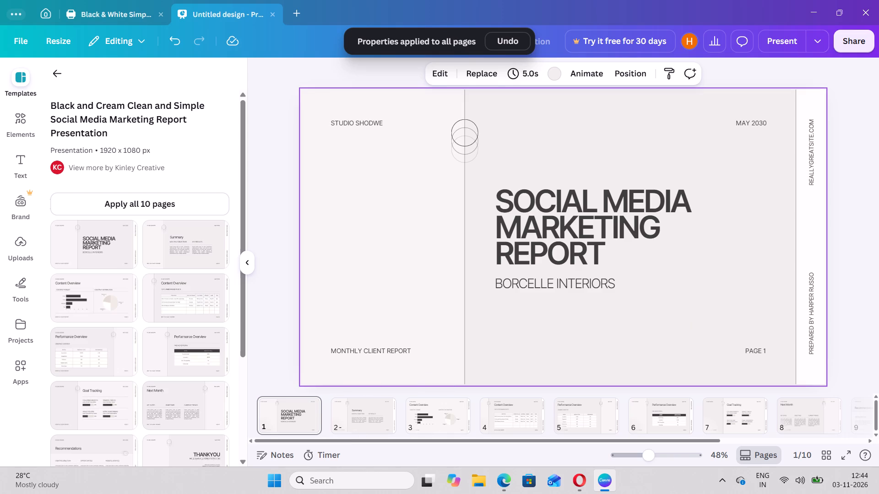
{"action": "left_click", "coordinate": [441, 430]}
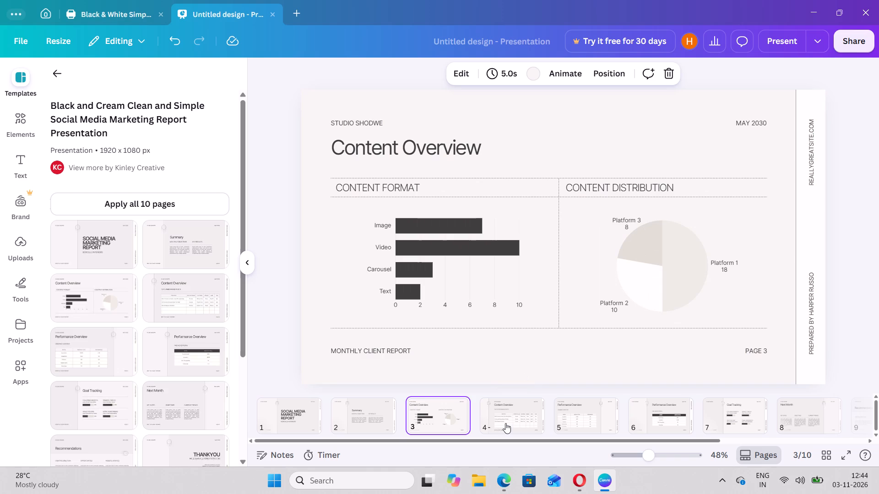
{"action": "left_click", "coordinate": [420, 224]}
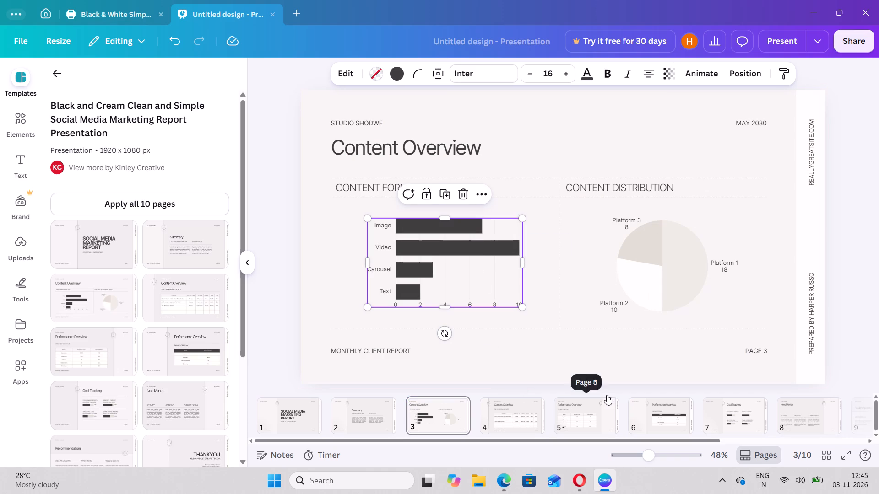
Minimise the Canva and Microsoft Edge windows and launch Kuro from the desktop.
{"action": "left_click", "coordinate": [817, 16]}
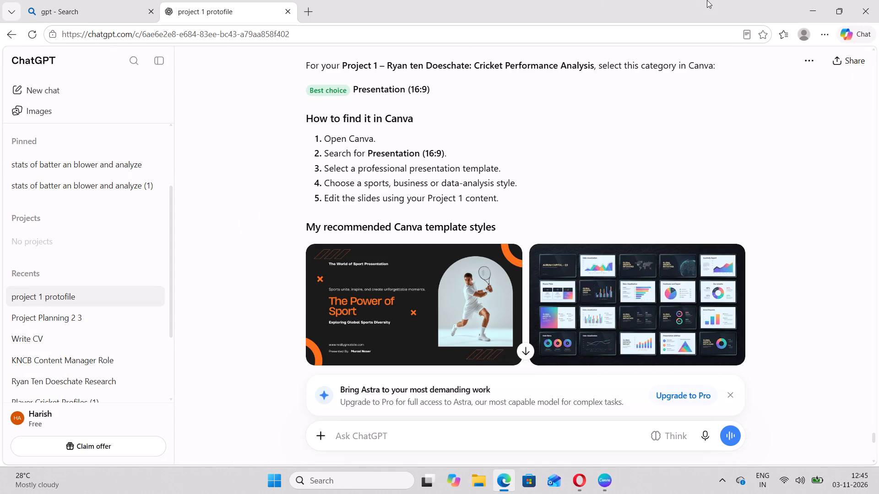
{"action": "left_click", "coordinate": [806, 4]}
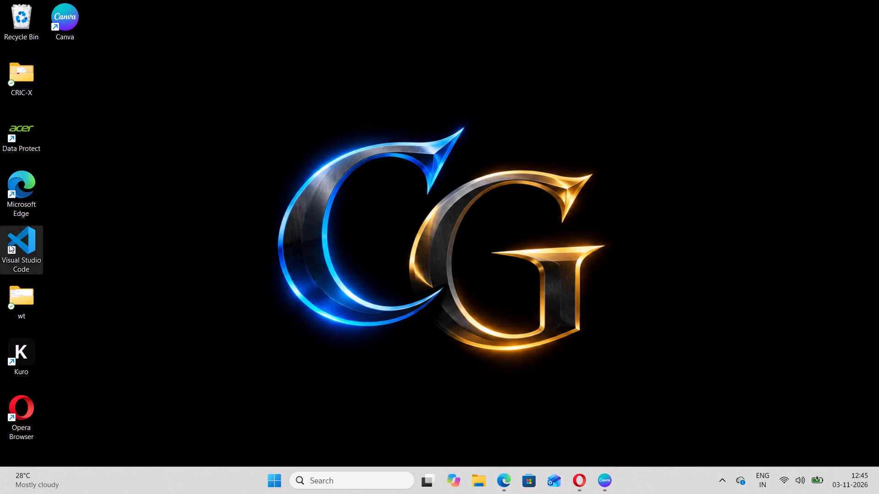
{"action": "double_click", "coordinate": [2, 344]}
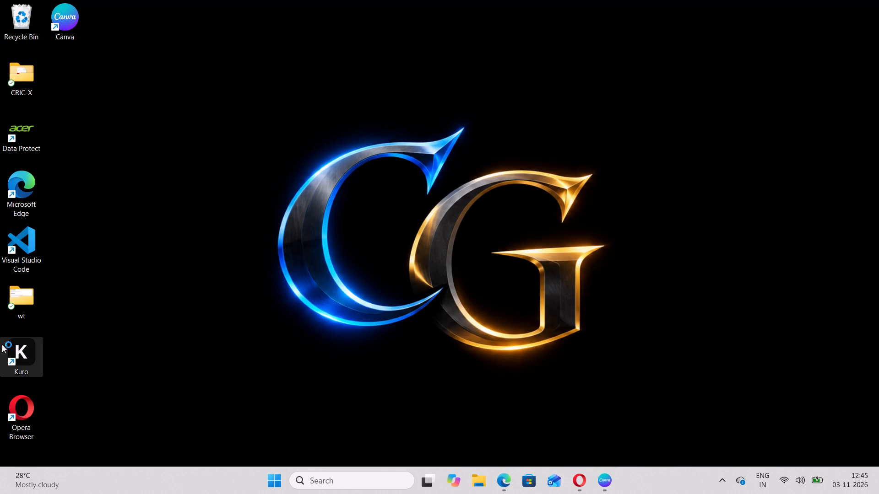
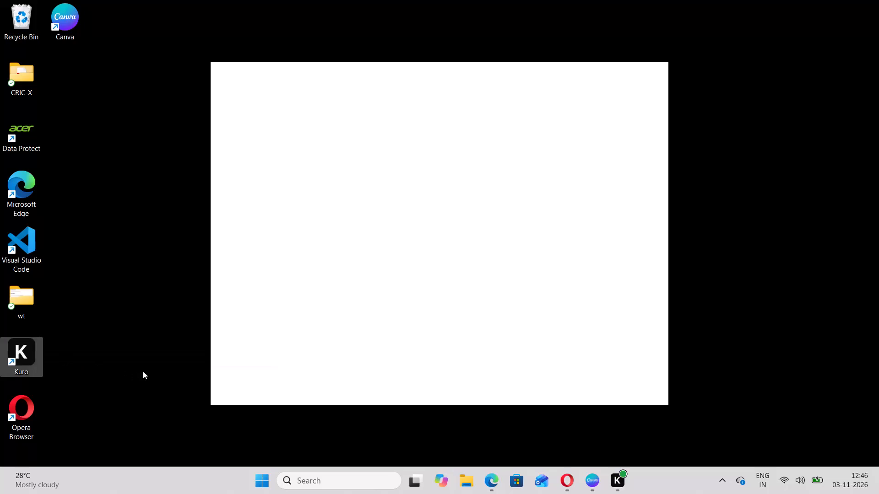
Launch Kuro again from its desktop shortcut.
{"action": "double_click", "coordinate": [24, 371]}
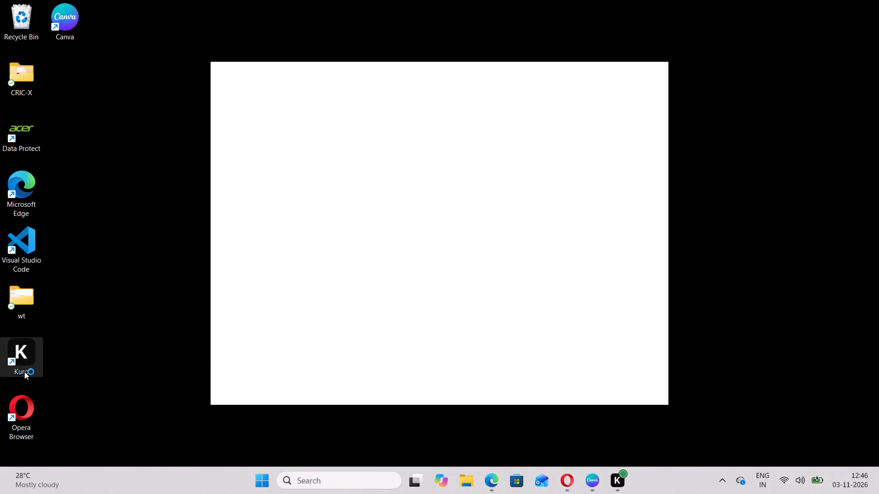
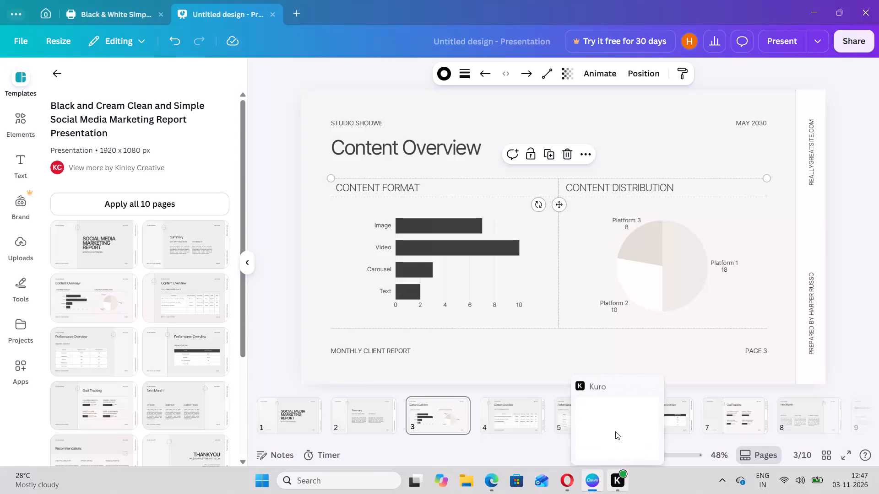
Look through pages 4 to 10 of the applied marketing report template, checking their layouts.
{"action": "scroll", "coordinate": [478, 309], "scroll_direction": "down", "scroll_amount": 4}
{"action": "scroll", "coordinate": [478, 309], "scroll_direction": "up", "scroll_amount": 1}
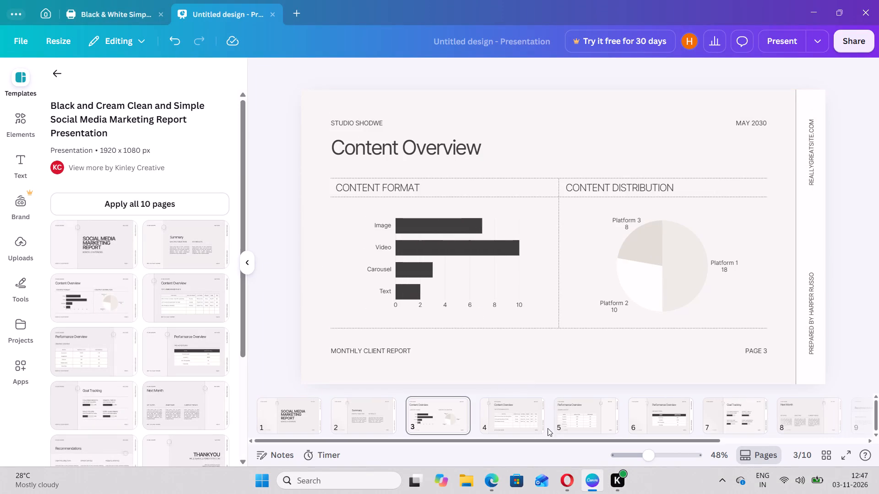
{"action": "left_click", "coordinate": [511, 422]}
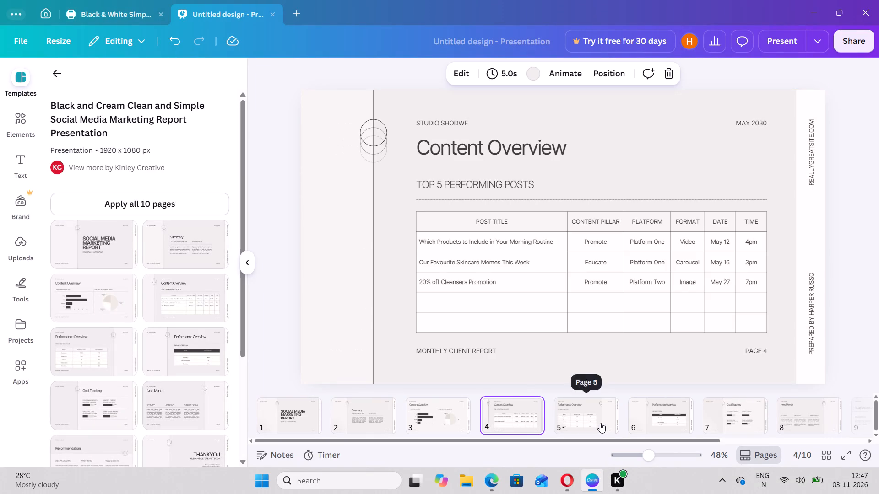
{"action": "left_click", "coordinate": [600, 423]}
{"action": "left_click", "coordinate": [679, 418]}
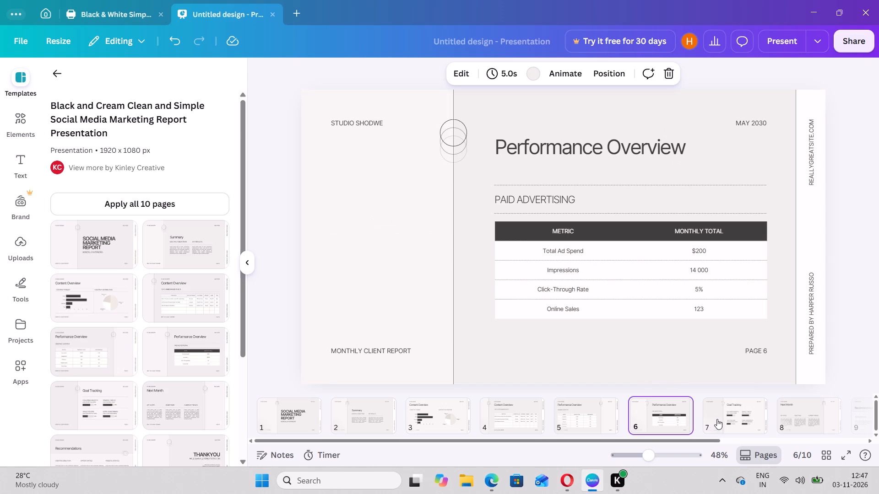
{"action": "left_click", "coordinate": [725, 419]}
{"action": "scroll", "coordinate": [725, 419], "scroll_direction": "left", "scroll_amount": 6}
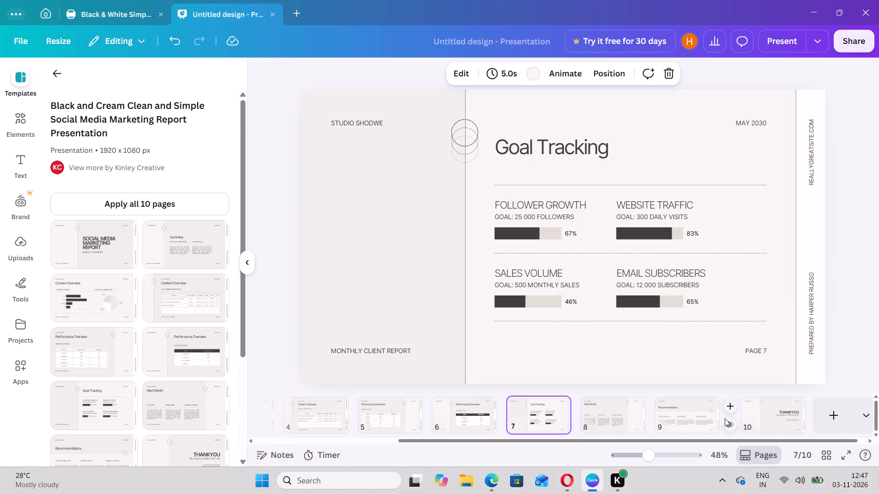
{"action": "left_click", "coordinate": [601, 424]}
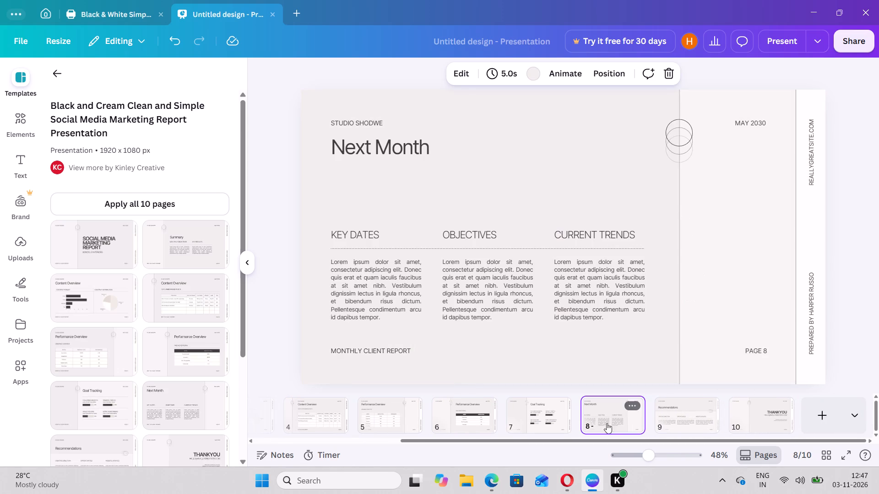
{"action": "left_click", "coordinate": [696, 416]}
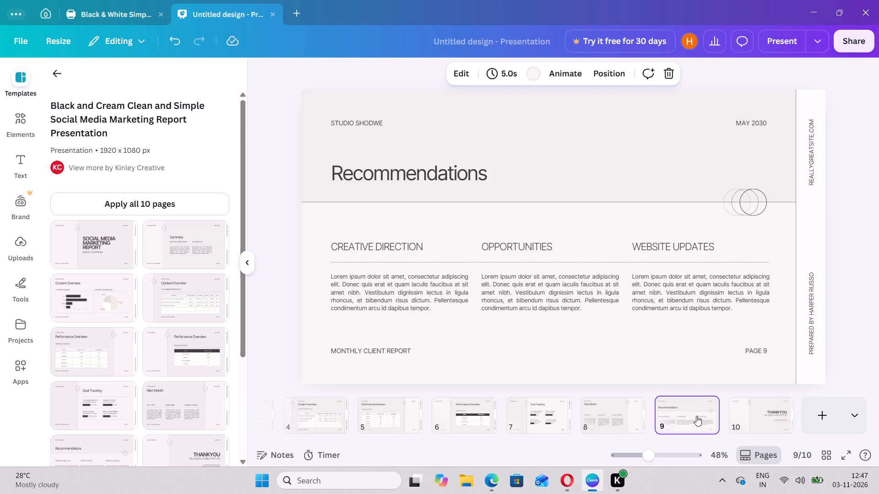
{"action": "left_click", "coordinate": [772, 417]}
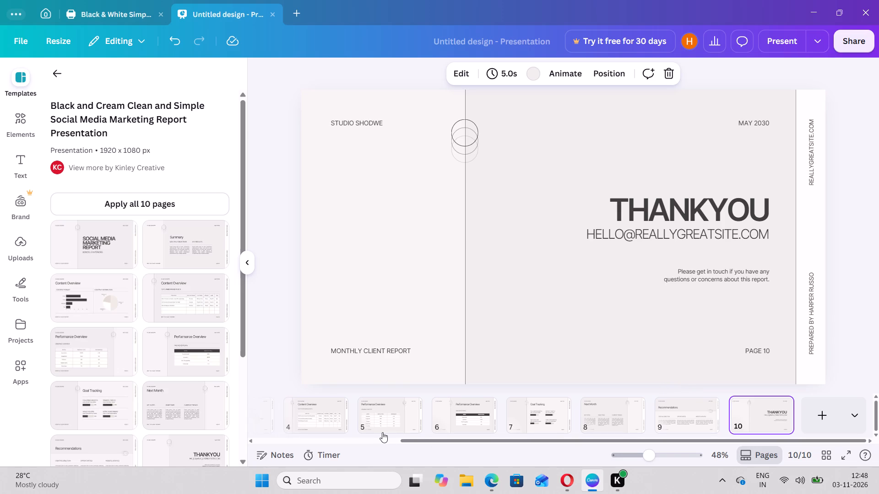
{"action": "scroll", "coordinate": [310, 408], "scroll_direction": "right", "scroll_amount": 7}
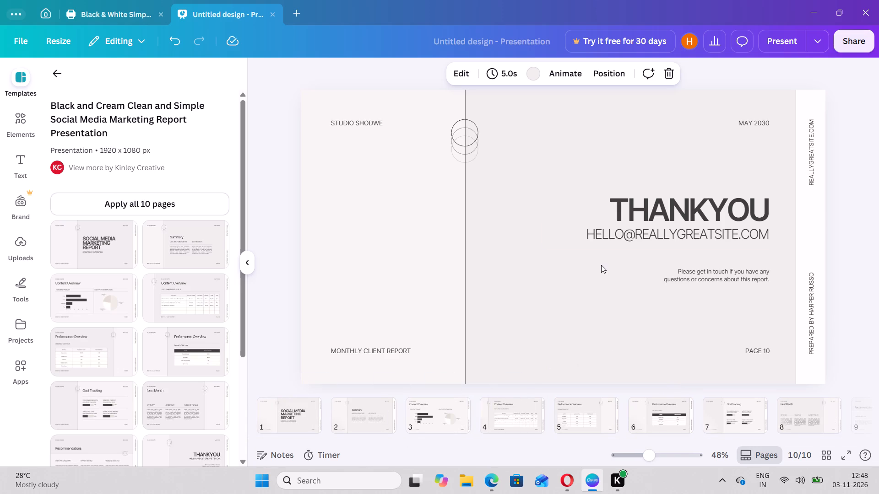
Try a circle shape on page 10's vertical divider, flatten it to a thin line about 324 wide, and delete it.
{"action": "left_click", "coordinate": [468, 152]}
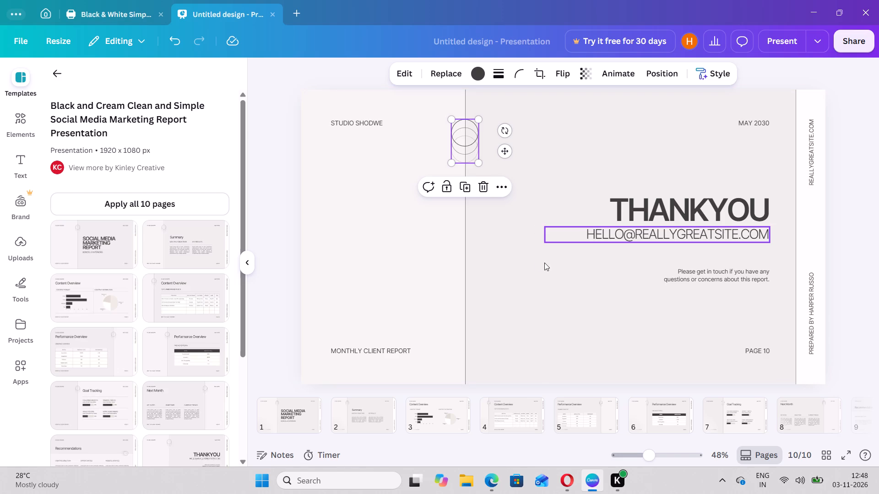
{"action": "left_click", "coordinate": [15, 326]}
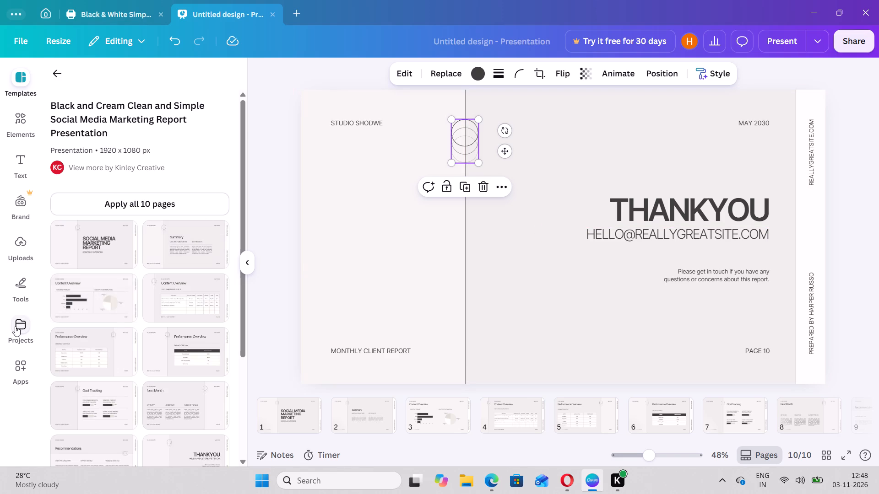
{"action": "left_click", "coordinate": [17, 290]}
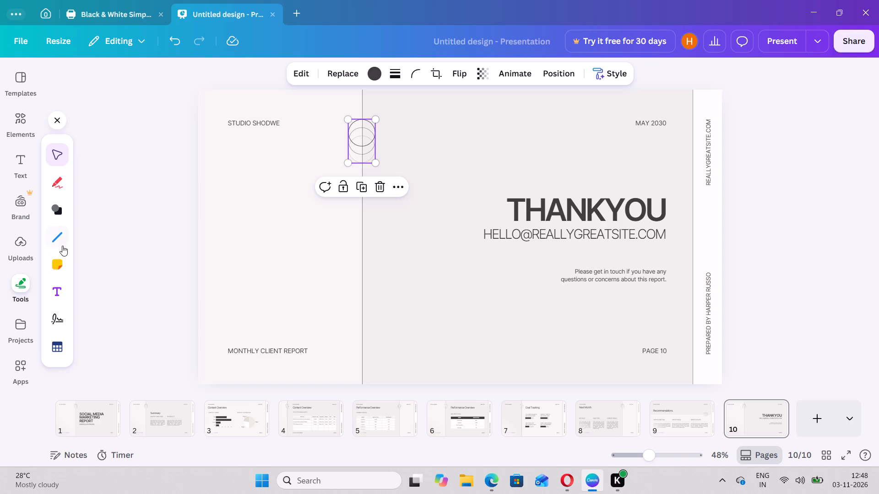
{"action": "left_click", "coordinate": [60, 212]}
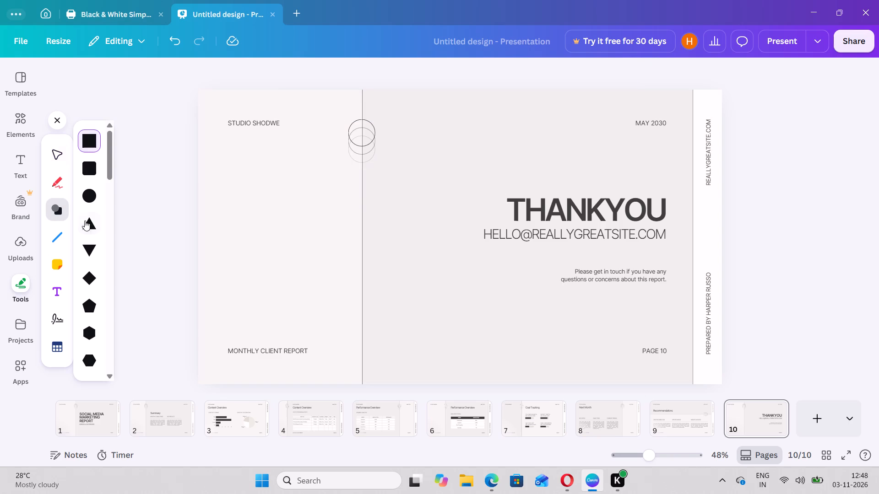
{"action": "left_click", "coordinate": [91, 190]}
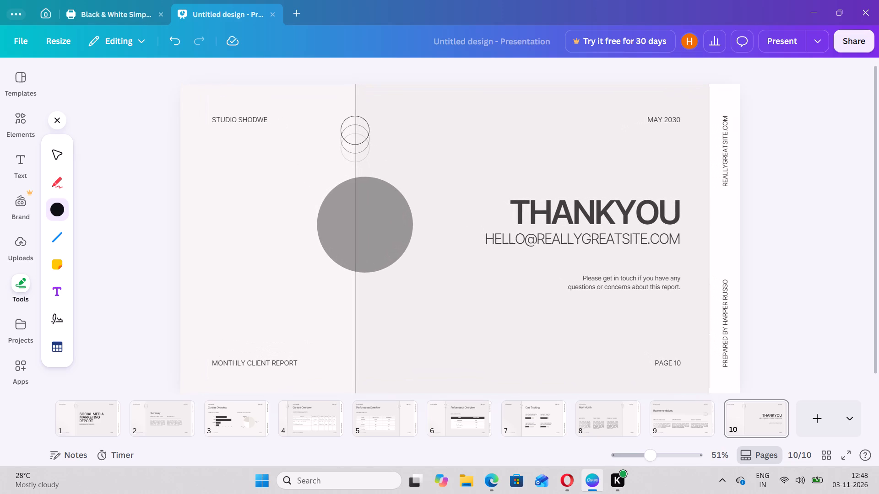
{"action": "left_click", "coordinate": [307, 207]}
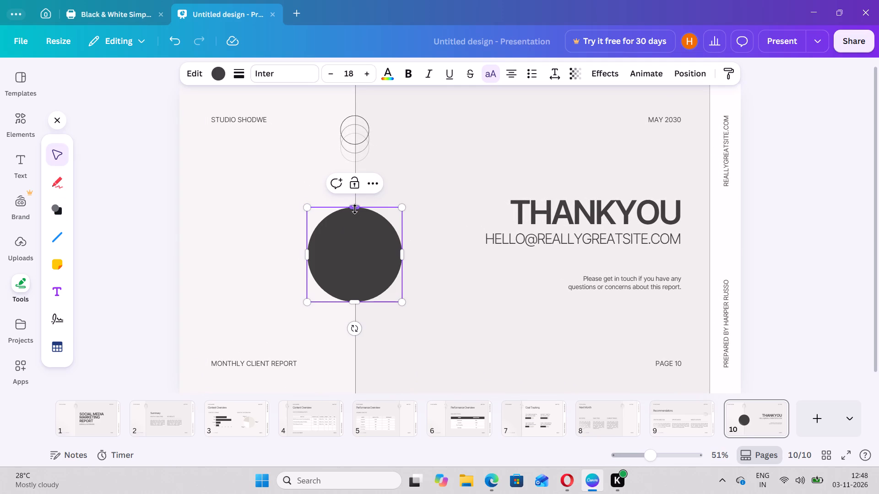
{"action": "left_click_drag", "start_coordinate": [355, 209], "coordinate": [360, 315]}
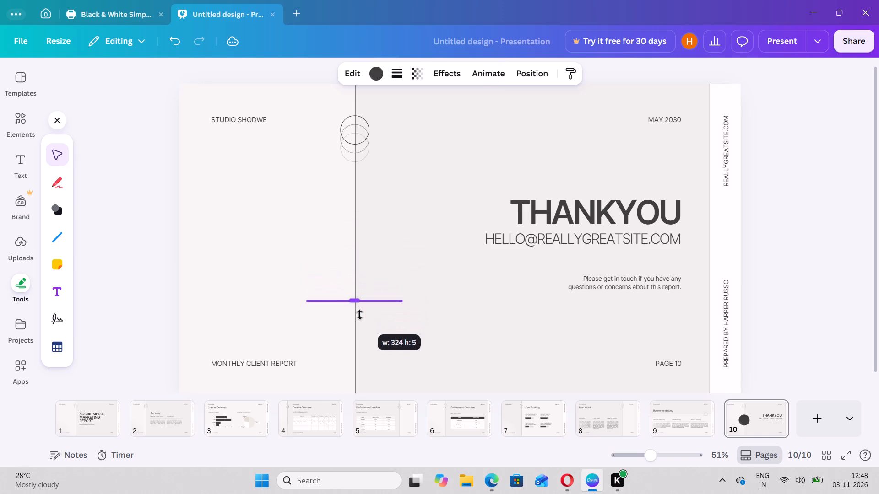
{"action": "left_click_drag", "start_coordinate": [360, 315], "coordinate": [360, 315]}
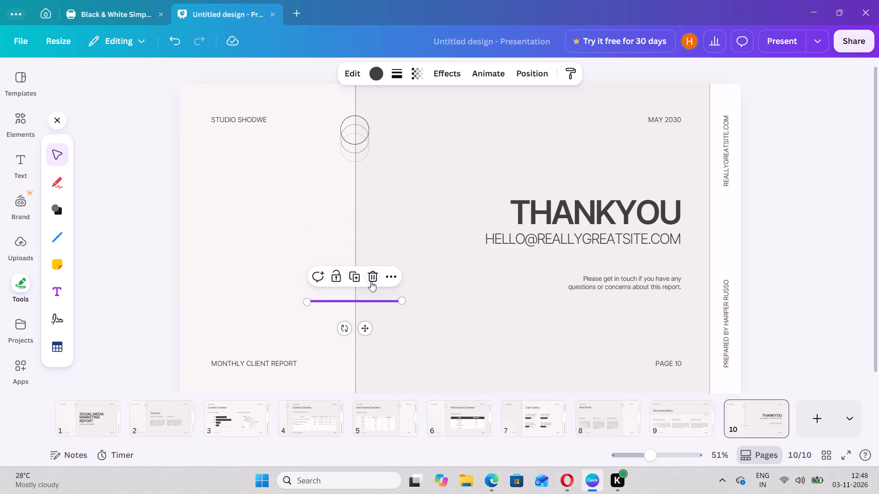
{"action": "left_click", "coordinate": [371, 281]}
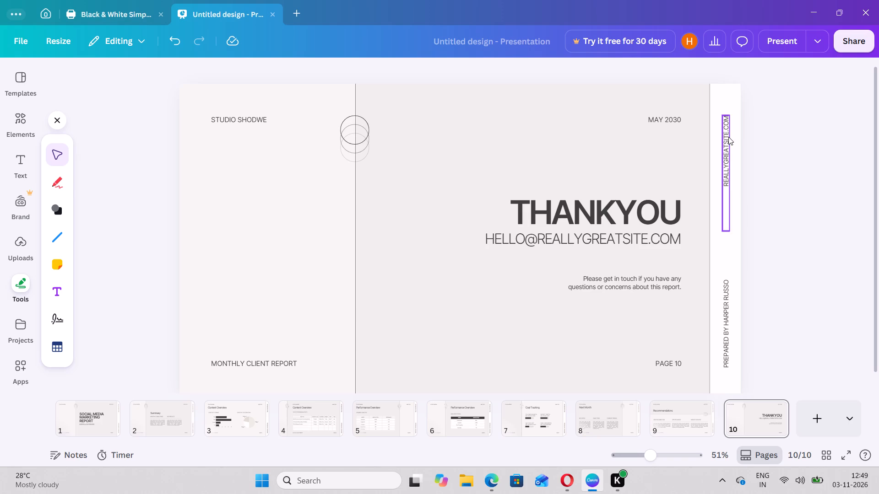
Replace the vertical prepared-by credit in page 10's side strip with "PREPARED BY HARISH".
{"action": "left_click", "coordinate": [726, 293]}
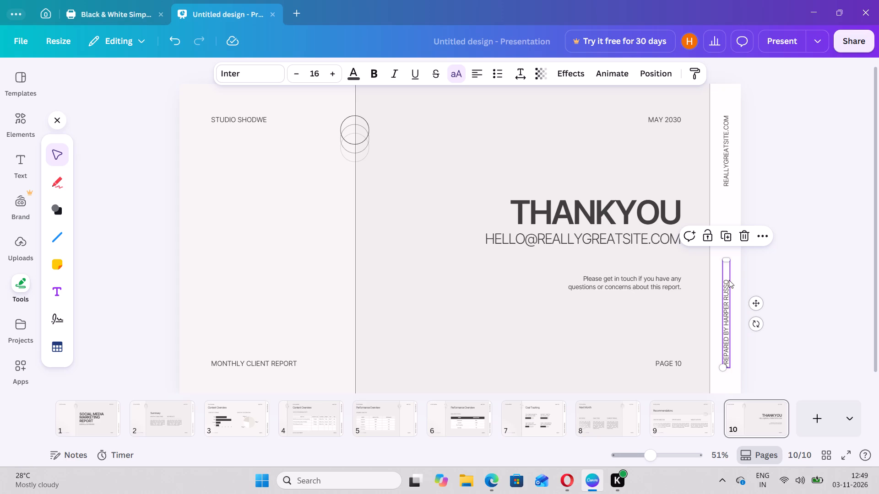
{"action": "left_click", "coordinate": [725, 273]}
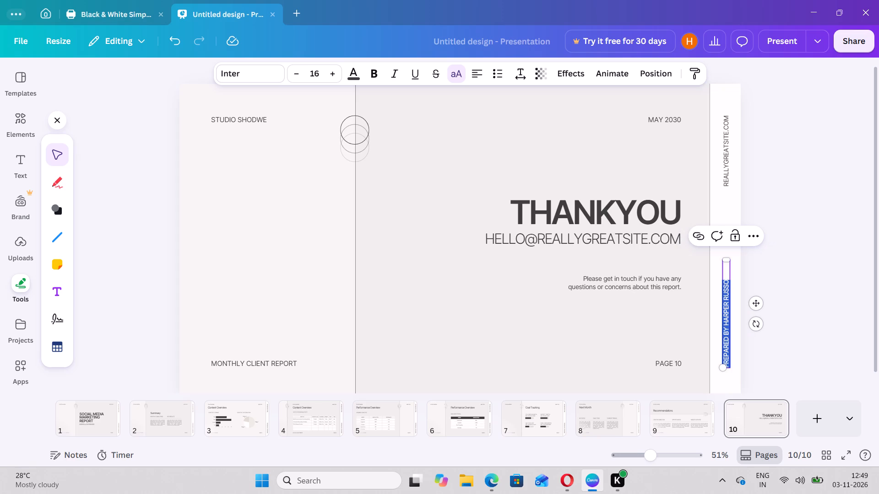
{"action": "key", "text": "BackSpace"}
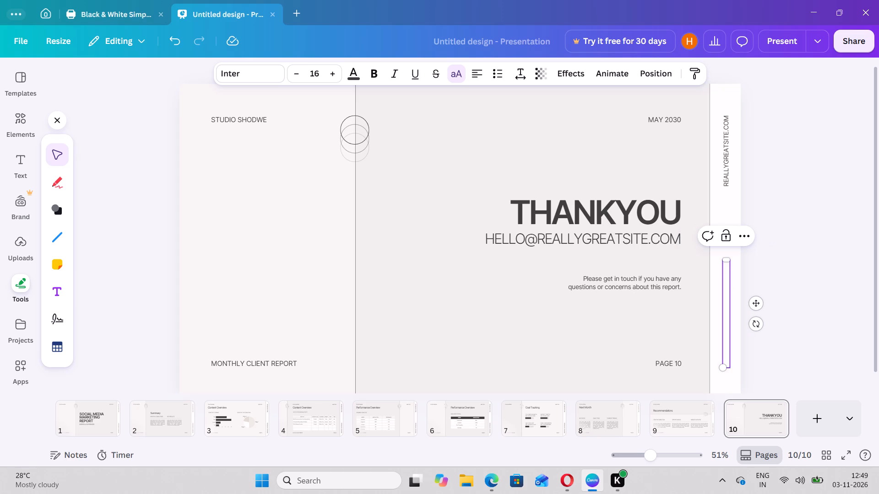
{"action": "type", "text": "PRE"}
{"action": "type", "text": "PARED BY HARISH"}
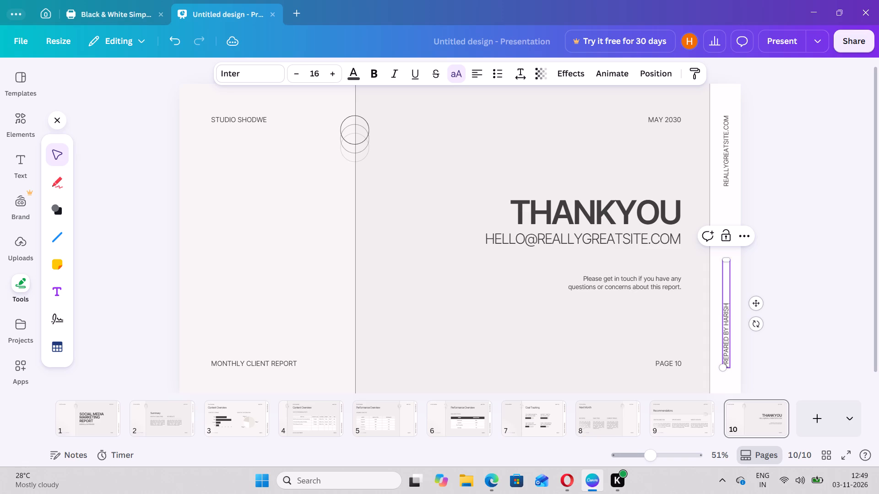
{"action": "left_click", "coordinate": [727, 194]}
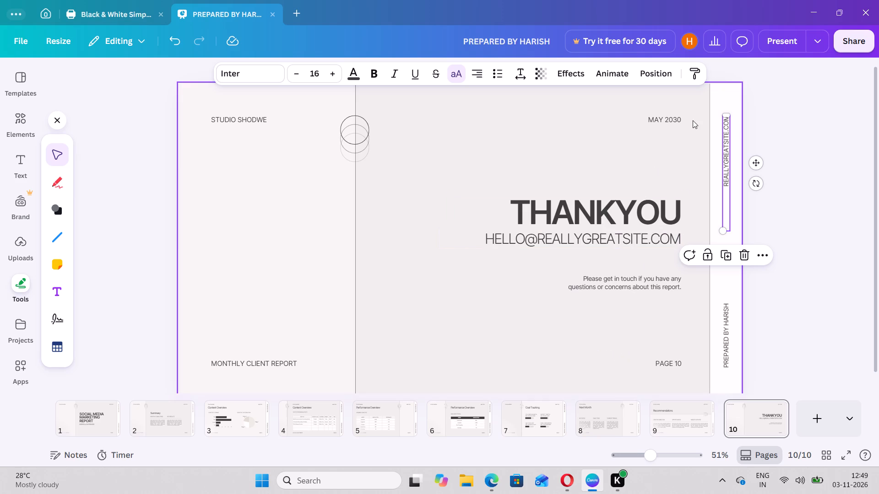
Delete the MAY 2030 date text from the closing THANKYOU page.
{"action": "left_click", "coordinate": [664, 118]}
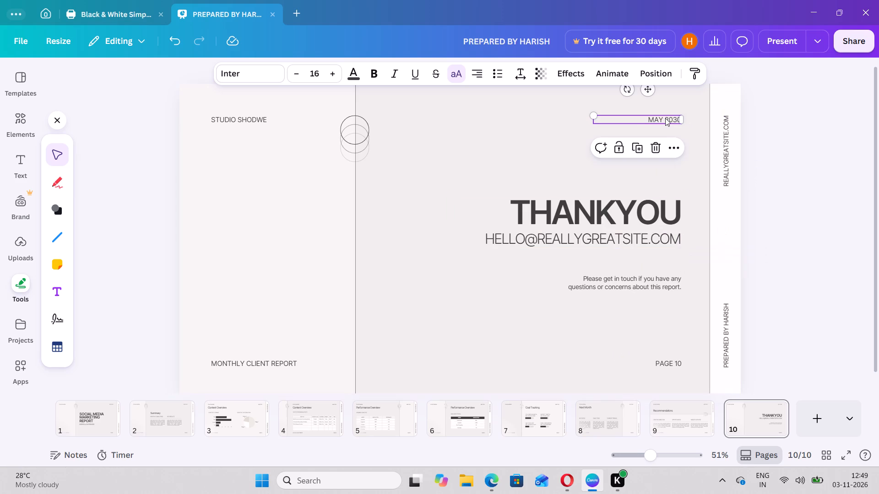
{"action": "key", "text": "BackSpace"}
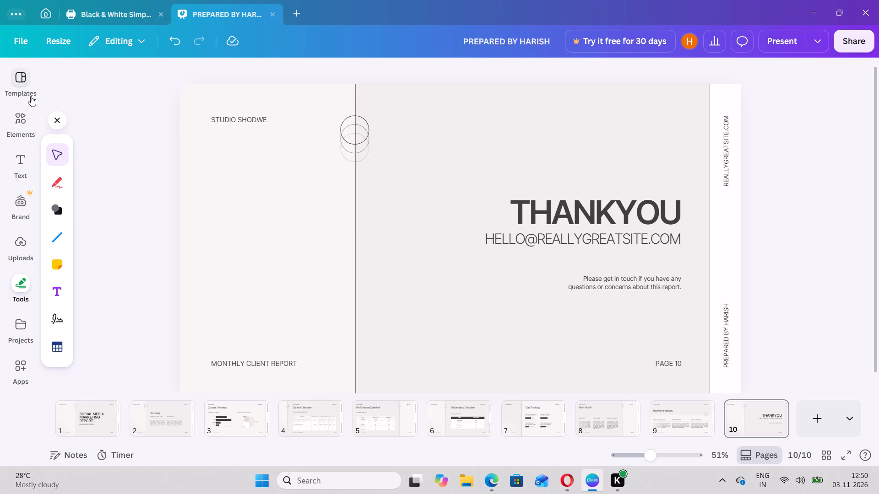
{"action": "left_click", "coordinate": [23, 77]}
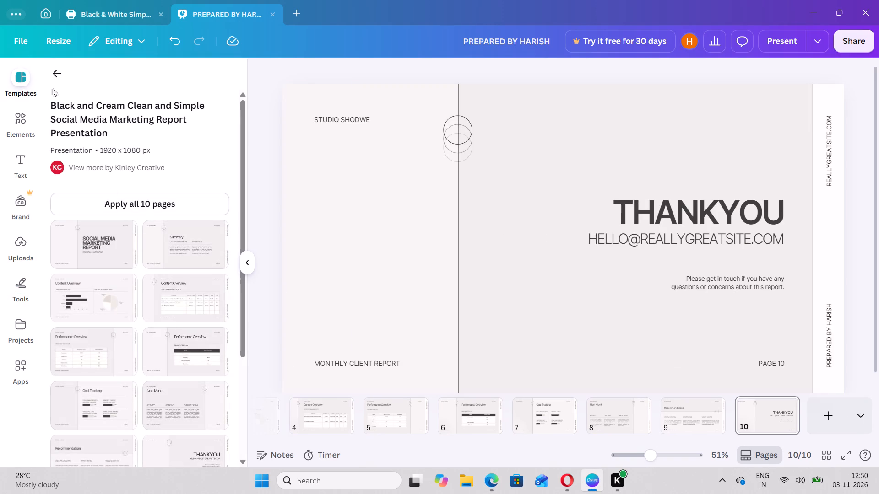
{"action": "left_click", "coordinate": [53, 76]}
{"action": "left_click", "coordinate": [108, 92]}
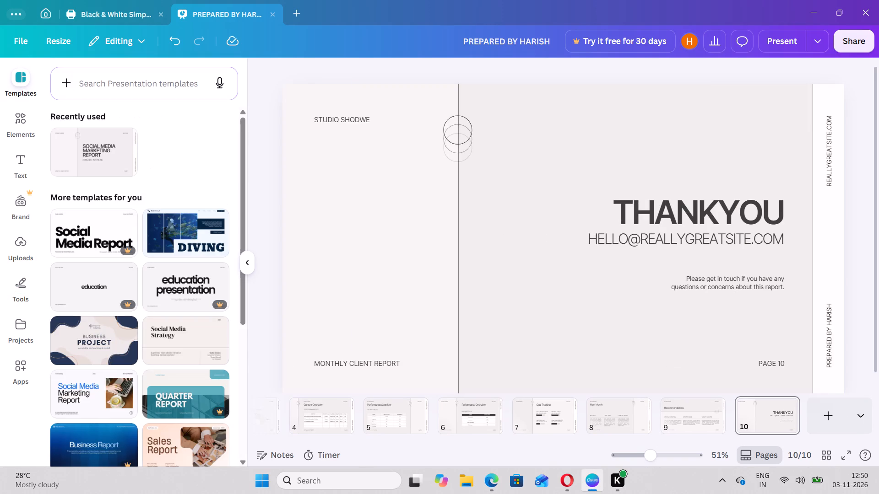
{"action": "left_click", "coordinate": [106, 88]}
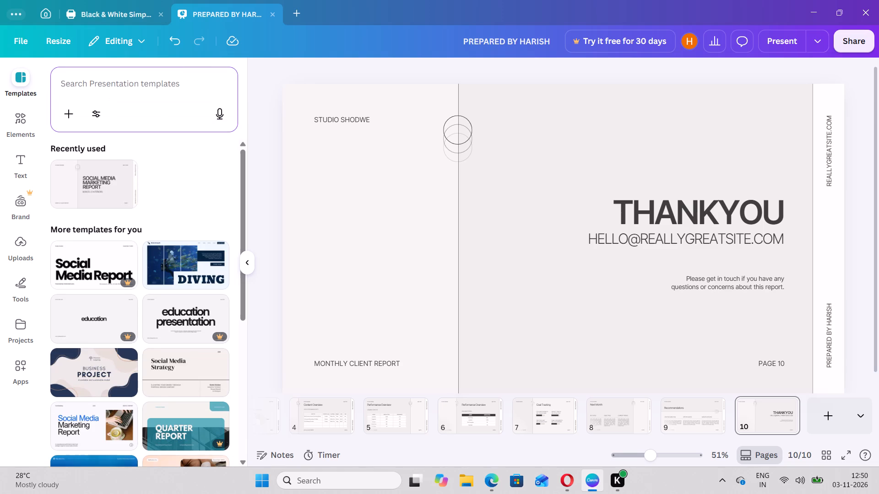
Search templates for "sports presentation" and replace all pages with the 10 pages of the Black and White Modern Sport Presentation.
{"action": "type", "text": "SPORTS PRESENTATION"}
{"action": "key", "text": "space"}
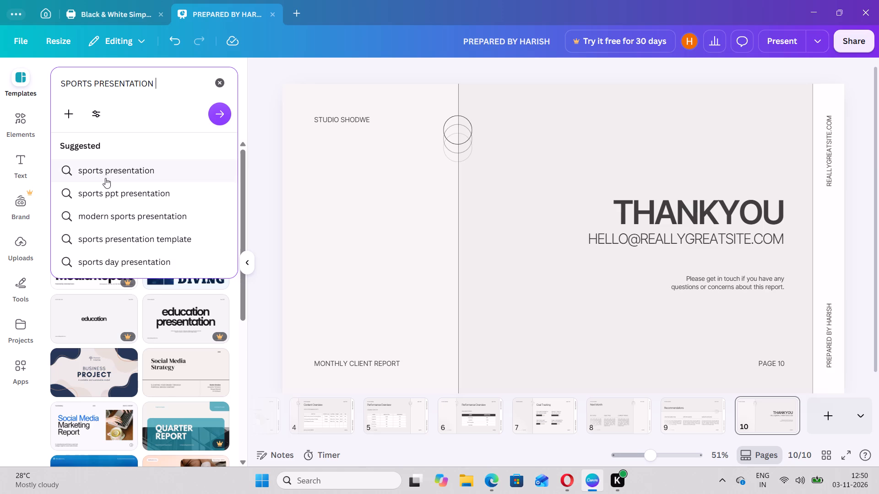
{"action": "left_click", "coordinate": [105, 178]}
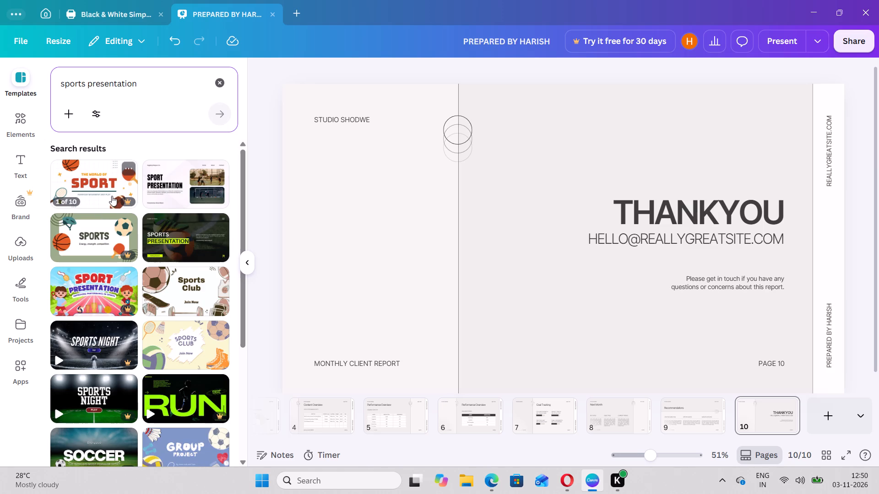
{"action": "left_click", "coordinate": [189, 196]}
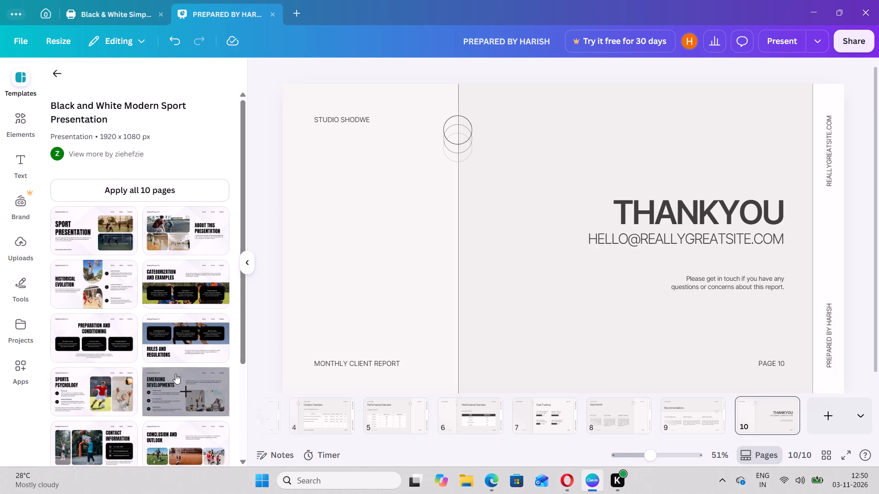
{"action": "left_click", "coordinate": [142, 194]}
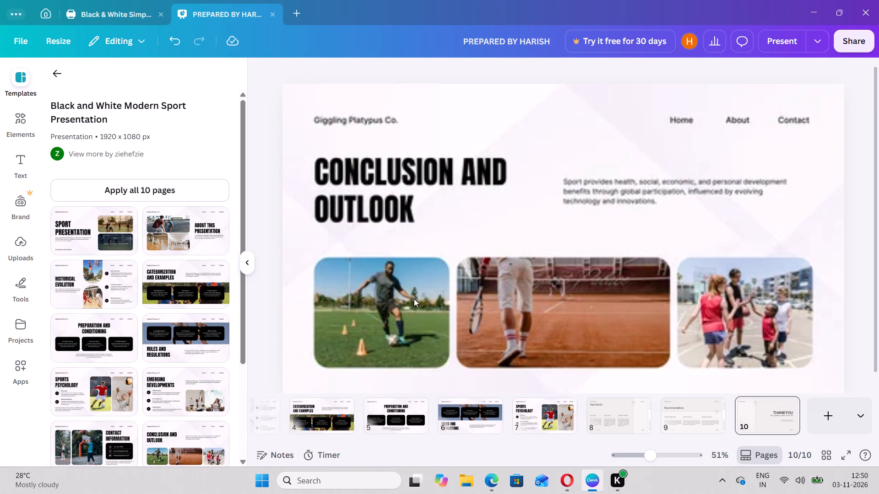
{"action": "left_click", "coordinate": [414, 299]}
{"action": "scroll", "coordinate": [414, 299], "scroll_direction": "right", "scroll_amount": 2}
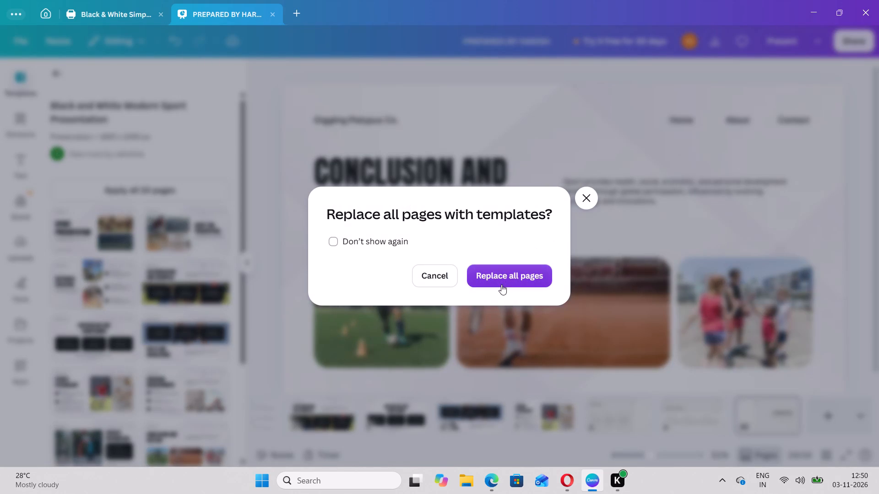
{"action": "left_click", "coordinate": [501, 284]}
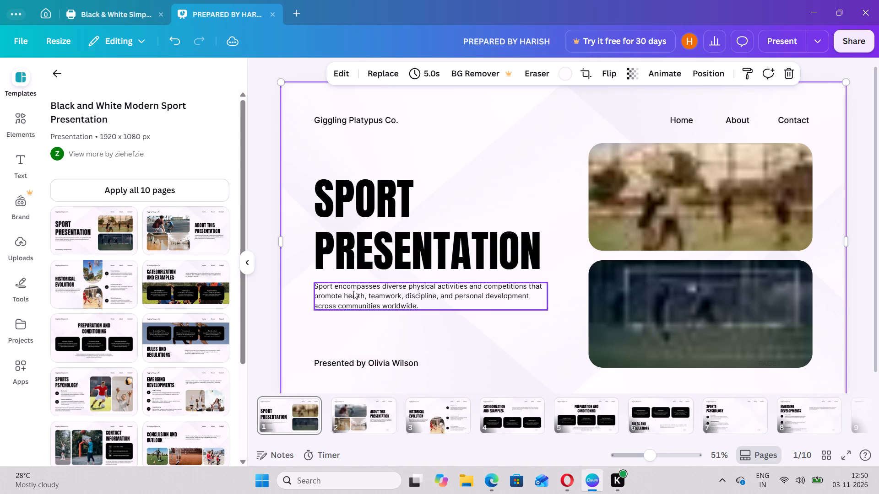
Review the applied sport template page by page, from the cover through page 10, checking each layout and its placeholder content.
{"action": "scroll", "coordinate": [436, 346], "scroll_direction": "left", "scroll_amount": 4}
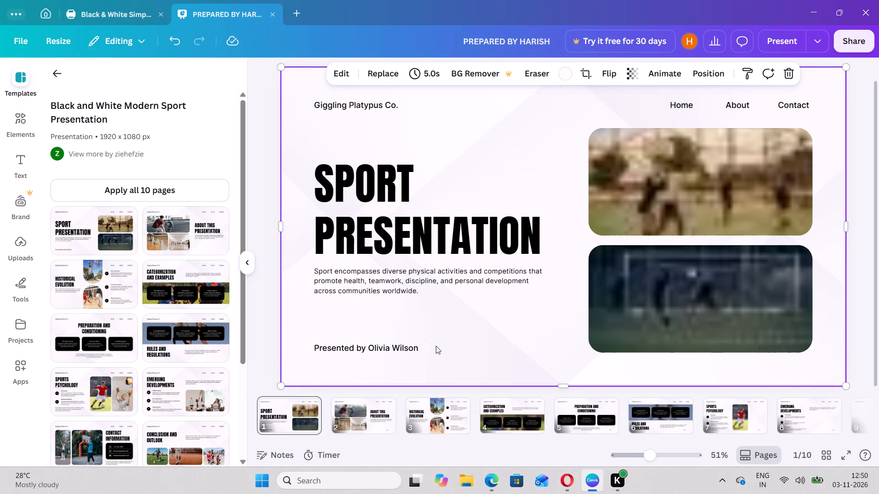
{"action": "left_click", "coordinate": [347, 421]}
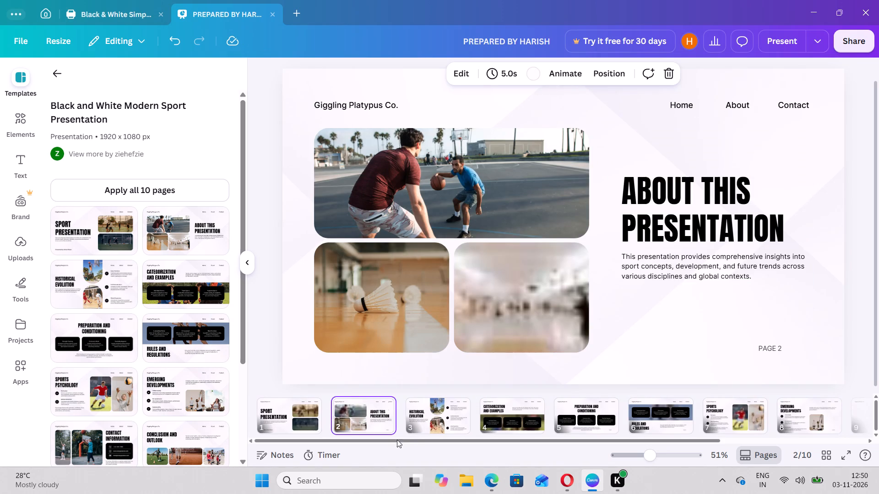
{"action": "left_click", "coordinate": [445, 424]}
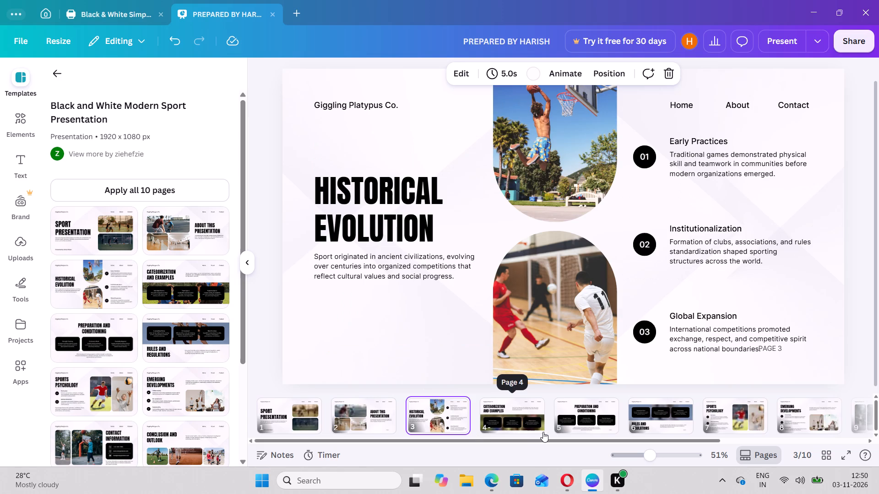
{"action": "left_click", "coordinate": [526, 419]}
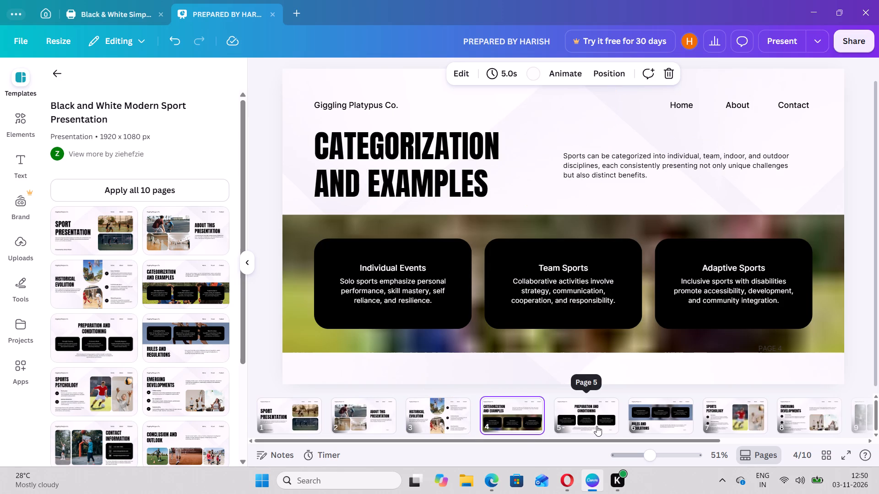
{"action": "left_click", "coordinate": [597, 426]}
{"action": "left_click", "coordinate": [662, 410]}
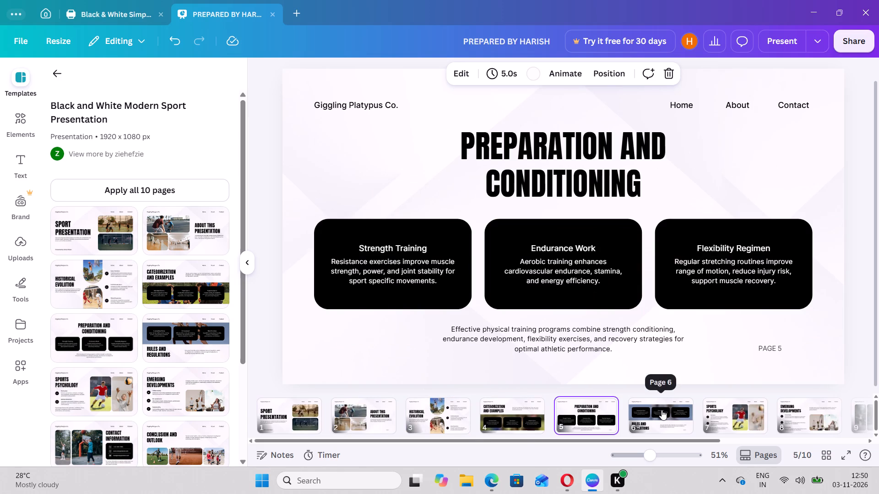
{"action": "scroll", "coordinate": [662, 410], "scroll_direction": "left", "scroll_amount": 2}
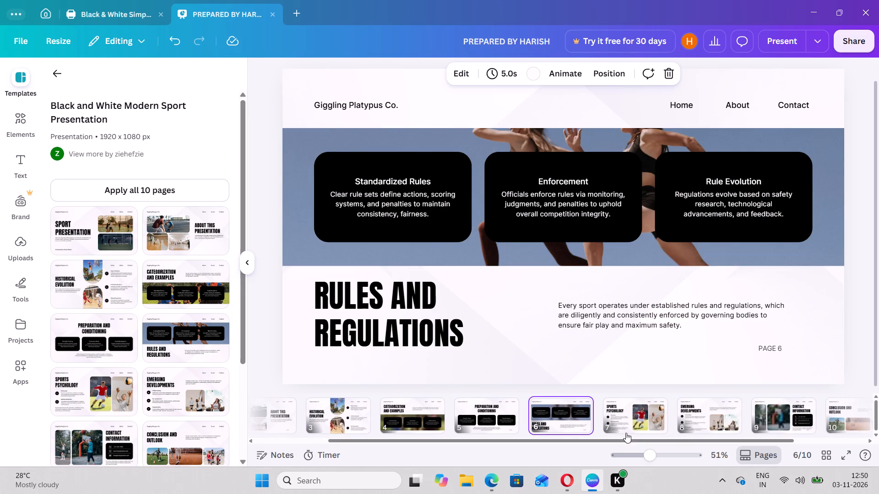
{"action": "left_click", "coordinate": [626, 422]}
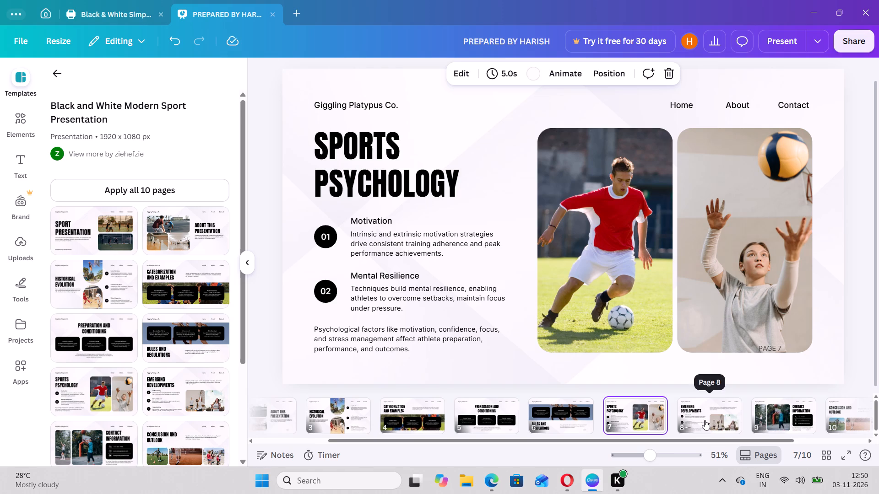
{"action": "left_click", "coordinate": [705, 420]}
{"action": "scroll", "coordinate": [705, 420], "scroll_direction": "left", "scroll_amount": 3}
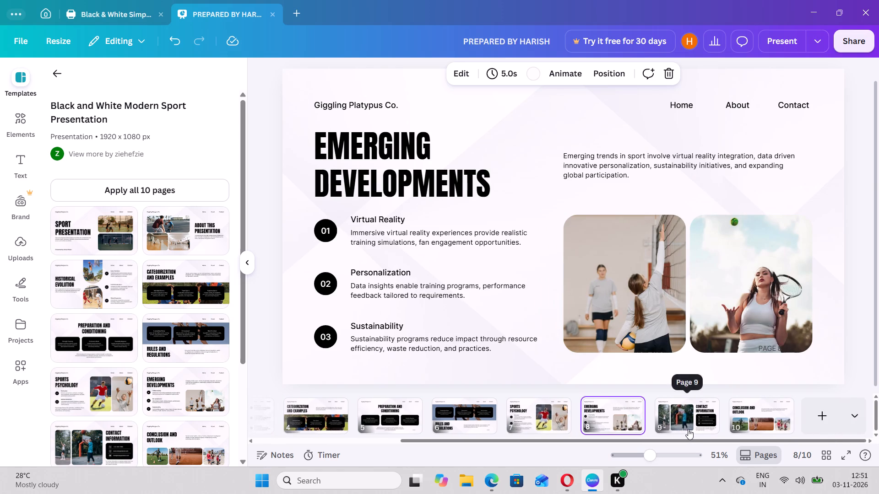
{"action": "left_click", "coordinate": [688, 429]}
{"action": "left_click", "coordinate": [755, 423]}
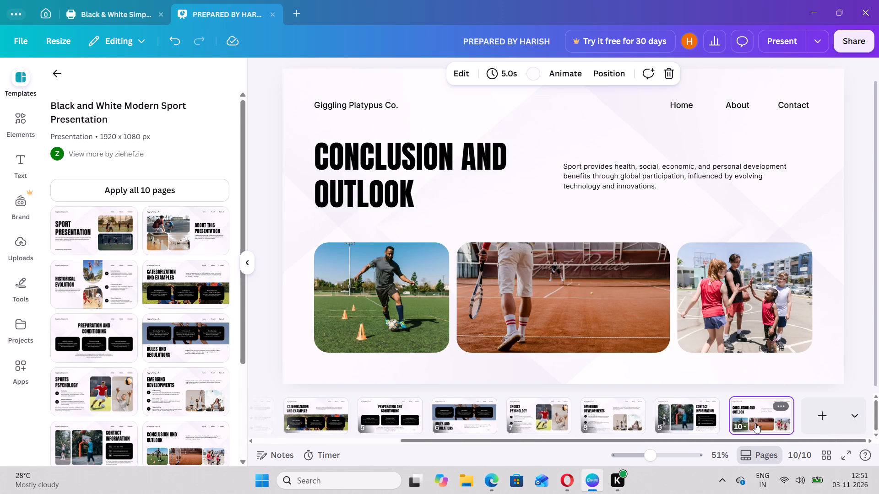
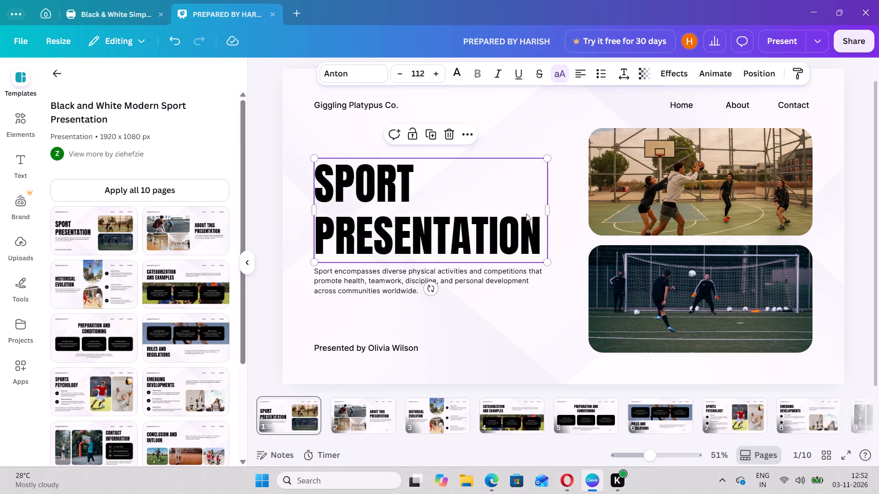
{"action": "left_click", "coordinate": [540, 232]}
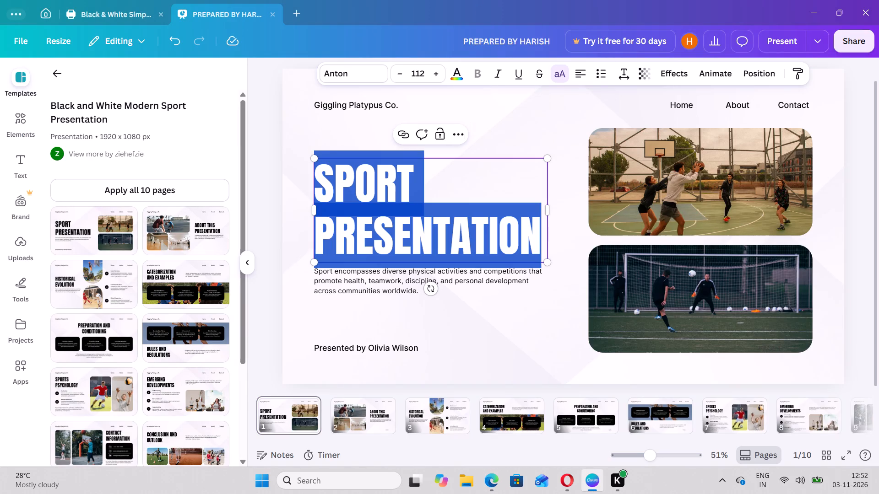
{"action": "key", "text": "BackSpace"}
{"action": "key", "text": "ctrl+v"}
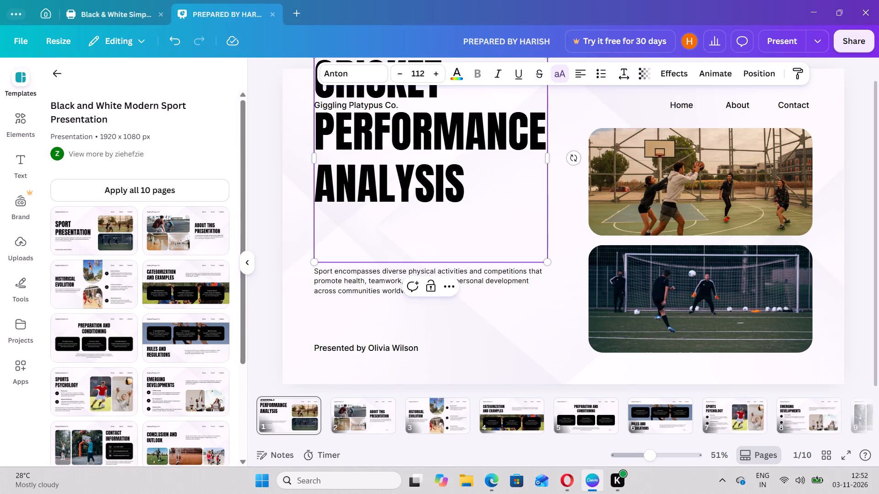
Scale the page 1 title text box down to a font size of about 89.4.
{"action": "scroll", "coordinate": [516, 172], "scroll_direction": "up", "scroll_amount": 3}
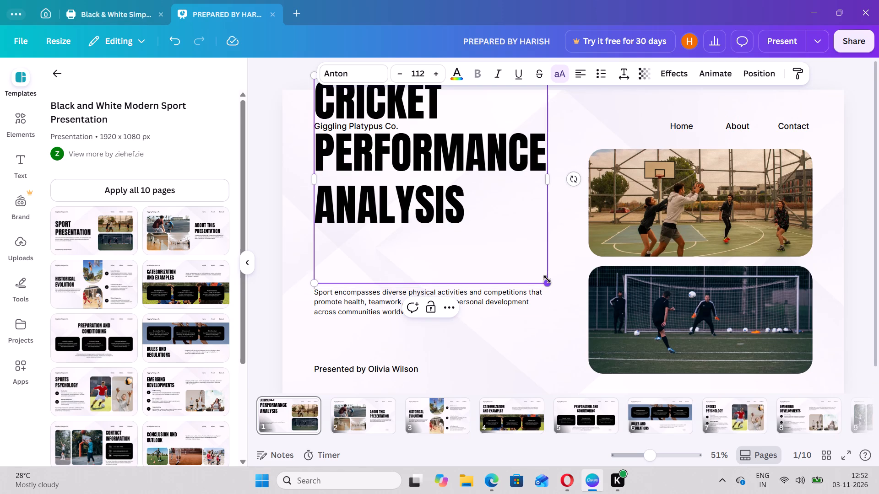
{"action": "left_click_drag", "start_coordinate": [517, 259], "coordinate": [523, 311]}
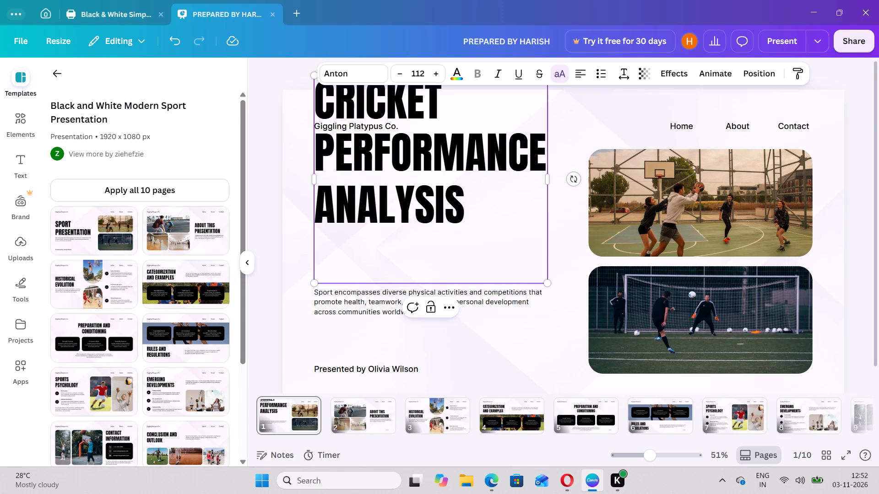
{"action": "left_click", "coordinate": [497, 253]}
{"action": "left_click_drag", "start_coordinate": [497, 253], "coordinate": [503, 303]}
{"action": "left_click", "coordinate": [511, 212]}
{"action": "left_click_drag", "start_coordinate": [511, 212], "coordinate": [514, 246]}
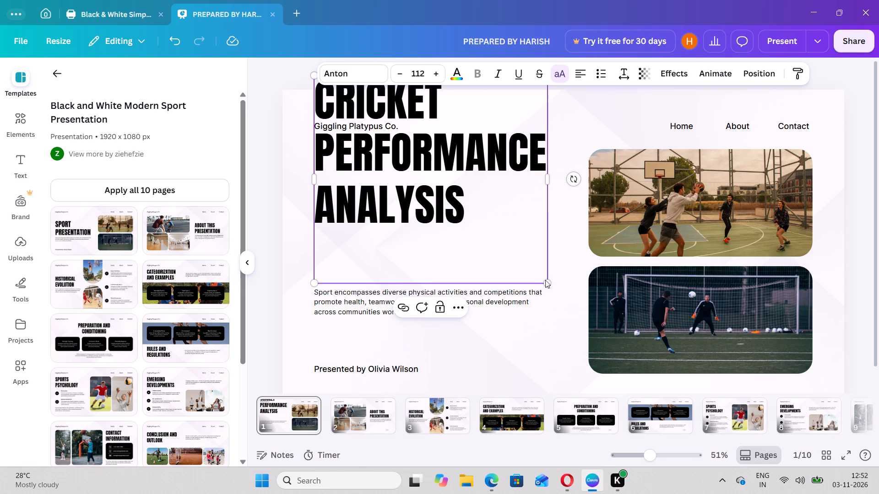
{"action": "left_click_drag", "start_coordinate": [545, 281], "coordinate": [561, 317]}
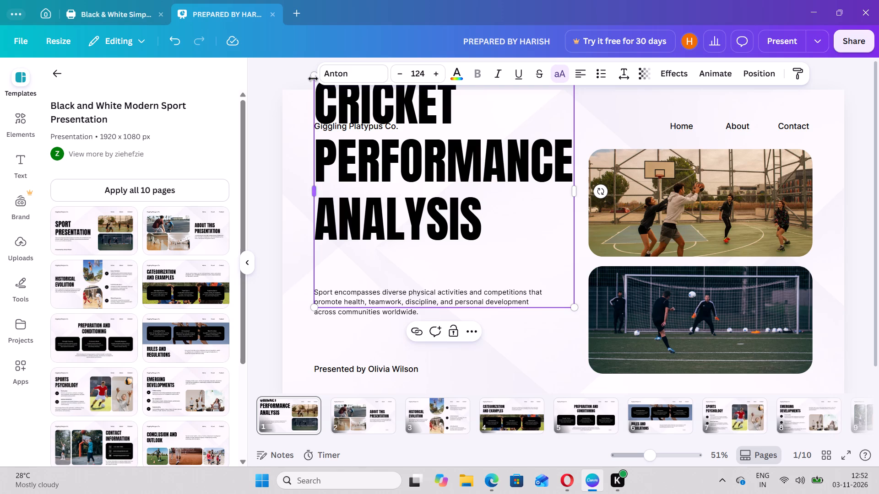
{"action": "left_click_drag", "start_coordinate": [312, 77], "coordinate": [326, 184]}
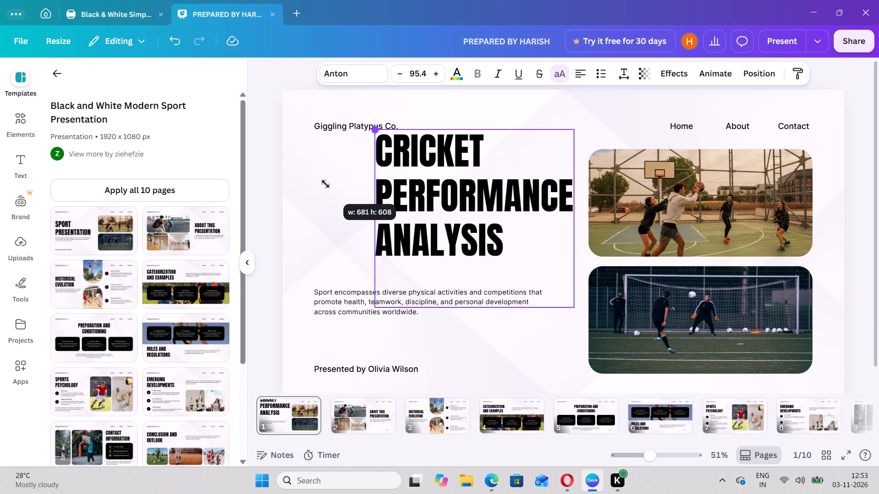
{"action": "left_click_drag", "start_coordinate": [326, 184], "coordinate": [333, 200]}
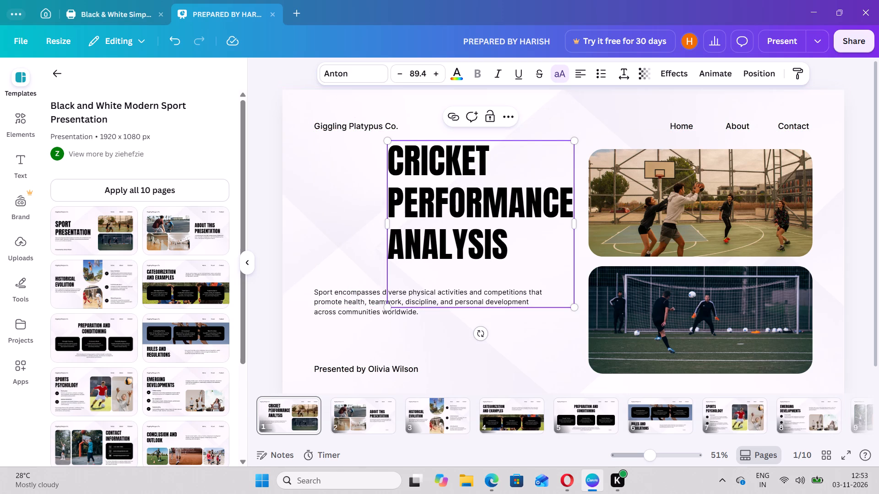
Move the title so it sits below the company name, roughly aligned with the left edge of the description paragraph.
{"action": "left_click", "coordinate": [526, 258]}
{"action": "left_click", "coordinate": [552, 354]}
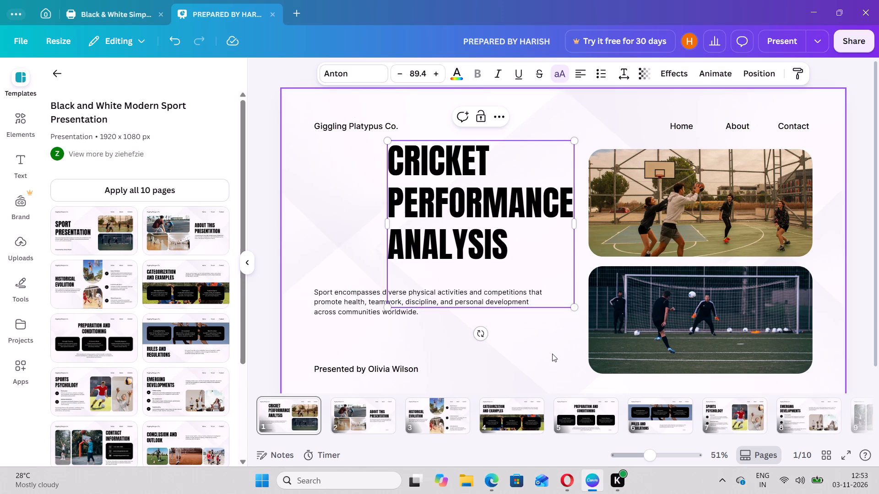
{"action": "left_click", "coordinate": [529, 252]}
{"action": "left_click_drag", "start_coordinate": [529, 252], "coordinate": [502, 242]}
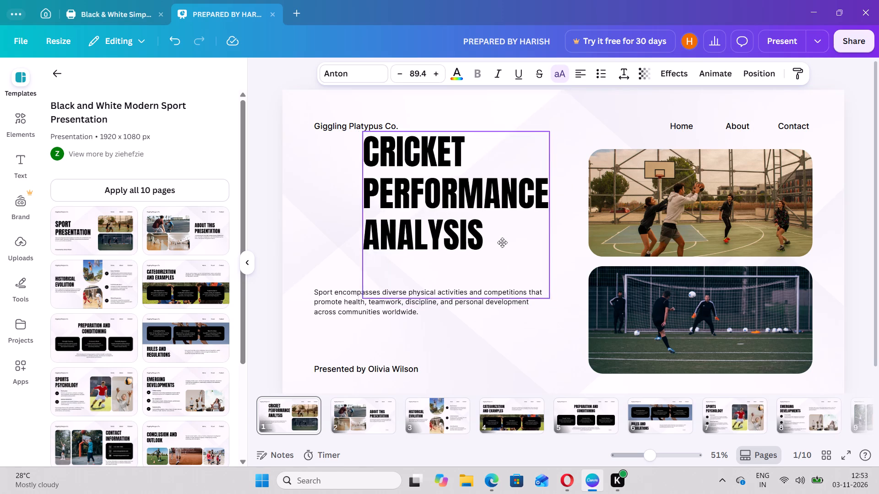
{"action": "left_click_drag", "start_coordinate": [502, 242], "coordinate": [449, 264]}
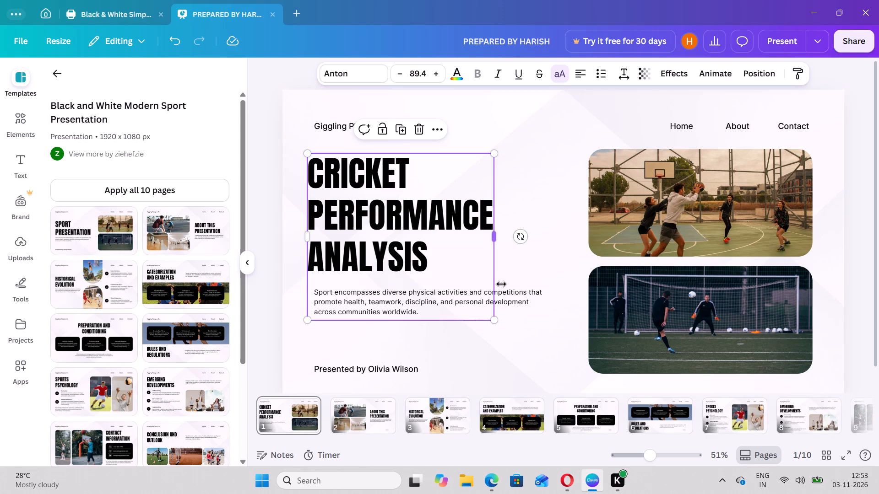
{"action": "left_click", "coordinate": [532, 273]}
{"action": "left_click", "coordinate": [505, 296]}
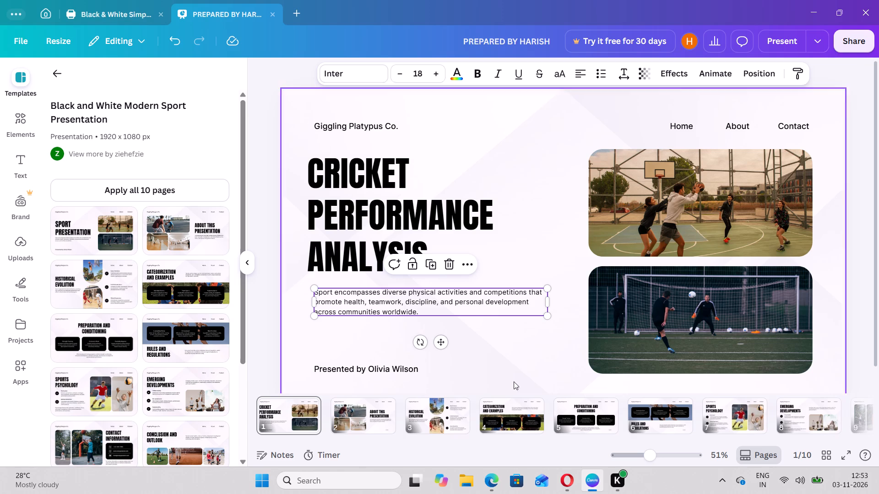
Switch to Opera, search YouTube for "apna bana le", play the Full Audio video, skip ahead in the song, and return to Canva.
{"action": "left_click", "coordinate": [567, 486]}
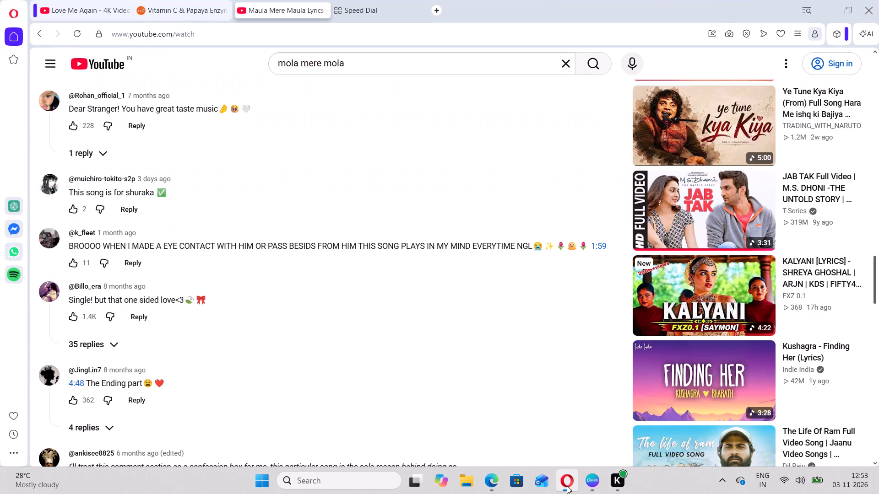
{"action": "scroll", "coordinate": [515, 288], "scroll_direction": "up", "scroll_amount": 20}
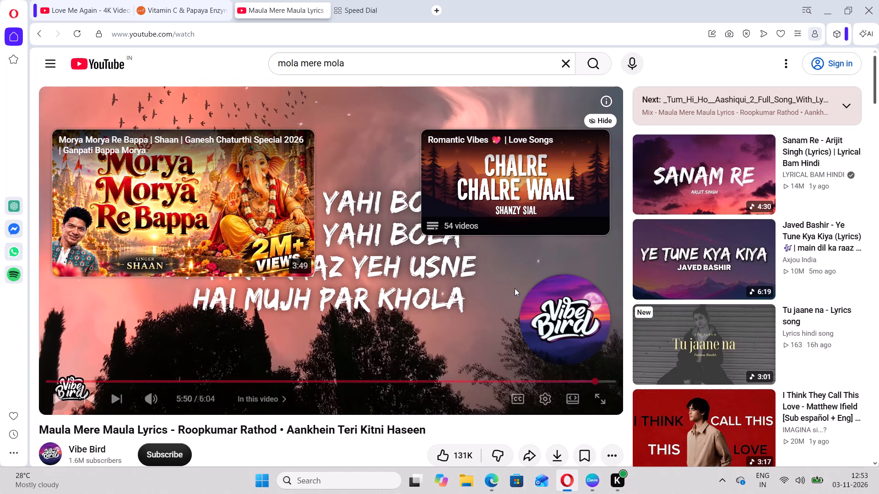
{"action": "scroll", "coordinate": [515, 288], "scroll_direction": "up", "scroll_amount": 2}
{"action": "left_click", "coordinate": [564, 60]}
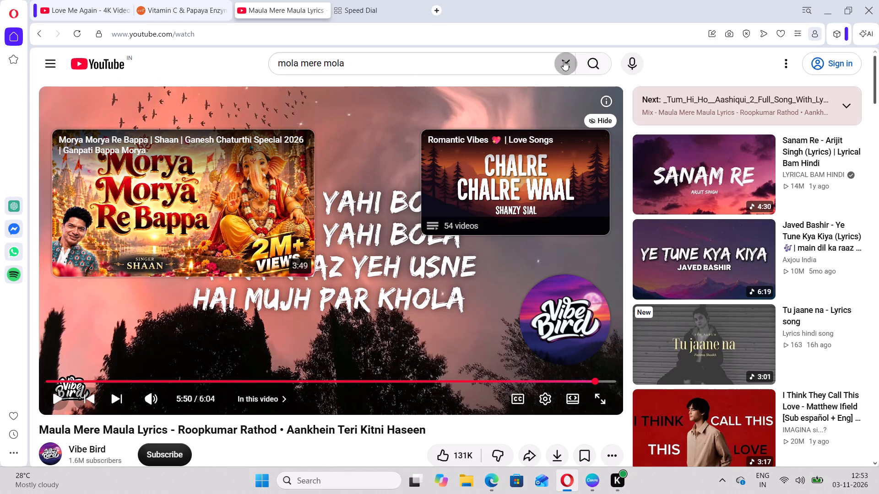
{"action": "type", "text": "apna"}
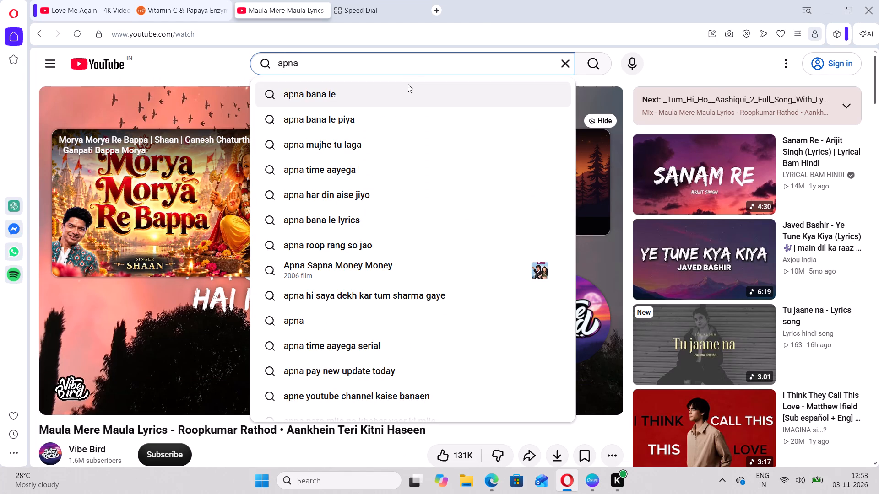
{"action": "left_click", "coordinate": [400, 92]}
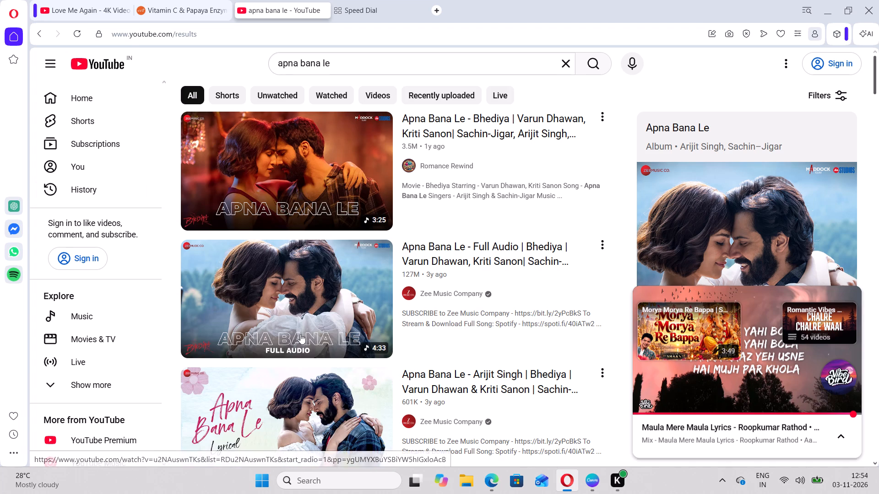
{"action": "left_click", "coordinate": [279, 364]}
{"action": "left_click", "coordinate": [307, 261]}
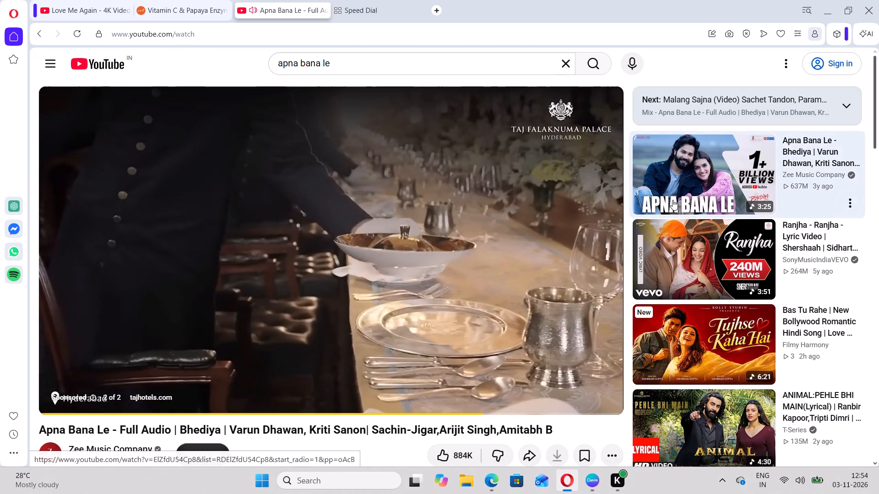
{"action": "left_click", "coordinate": [589, 359]}
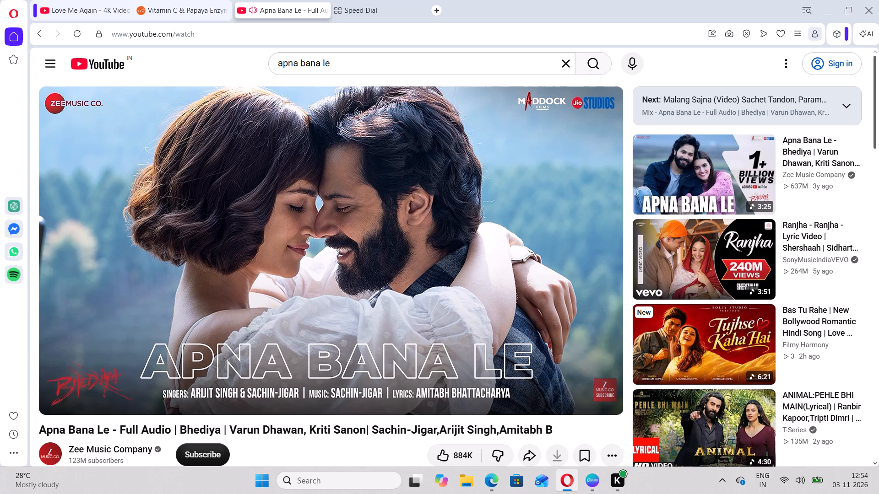
{"action": "key", "text": "Right"}
{"action": "key", "text": "Right"}
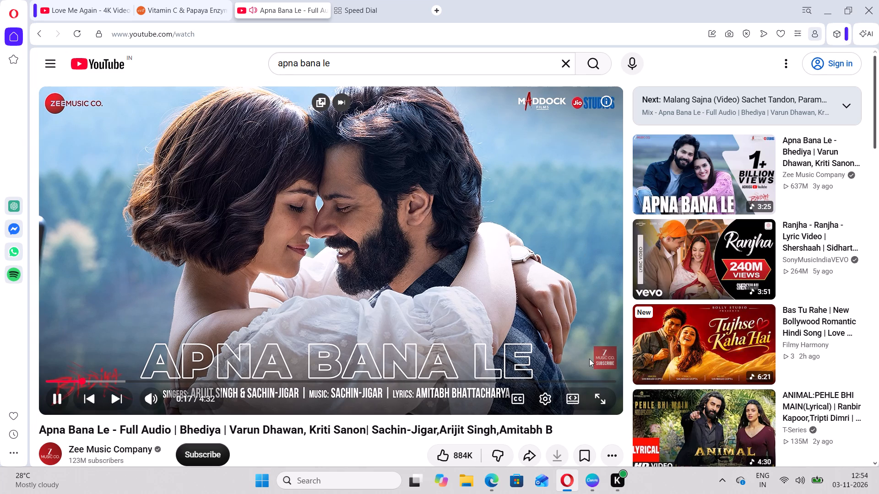
{"action": "key", "text": "alt+Tab"}
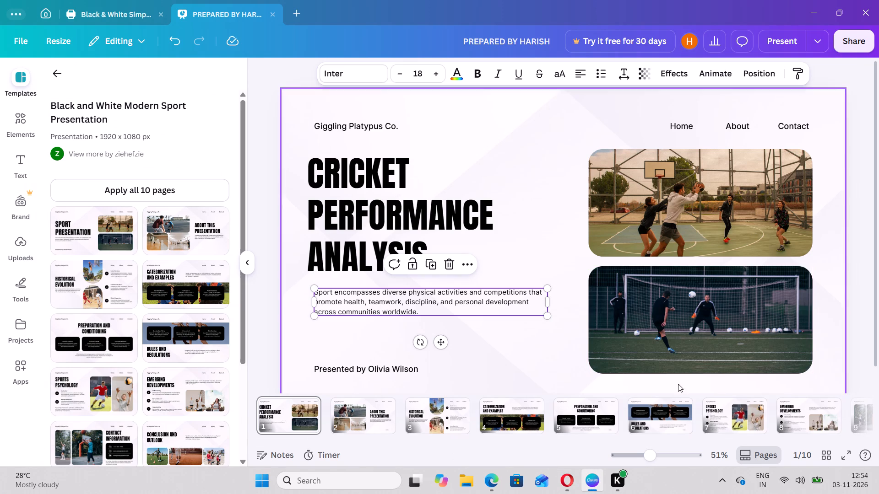
{"action": "left_click", "coordinate": [494, 480]}
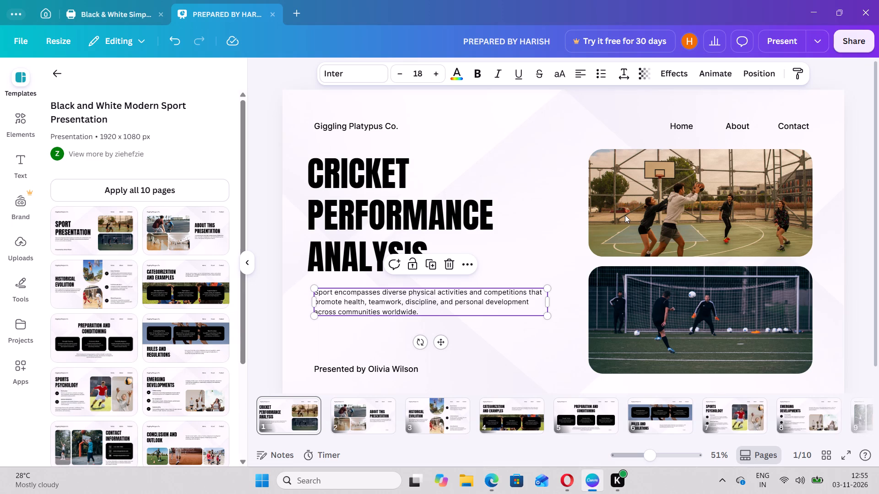
{"action": "left_click", "coordinate": [420, 310]}
{"action": "key", "text": "BackSpace"}
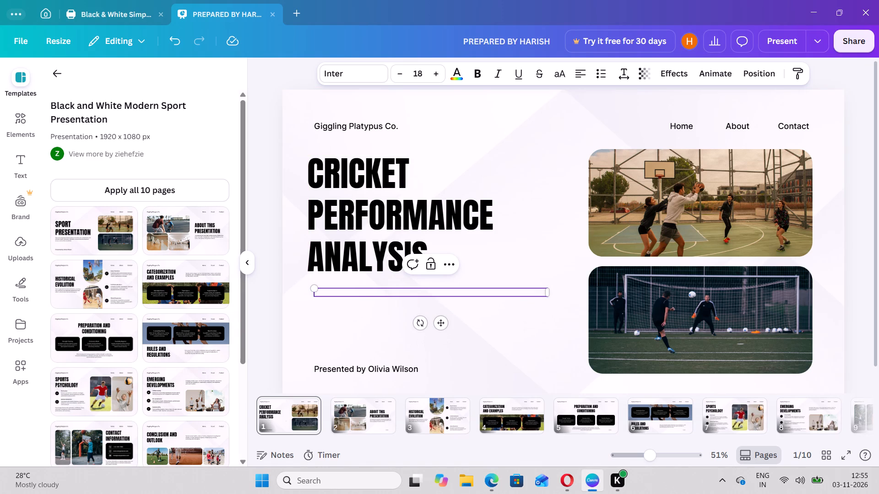
{"action": "key", "text": "ctrl+v"}
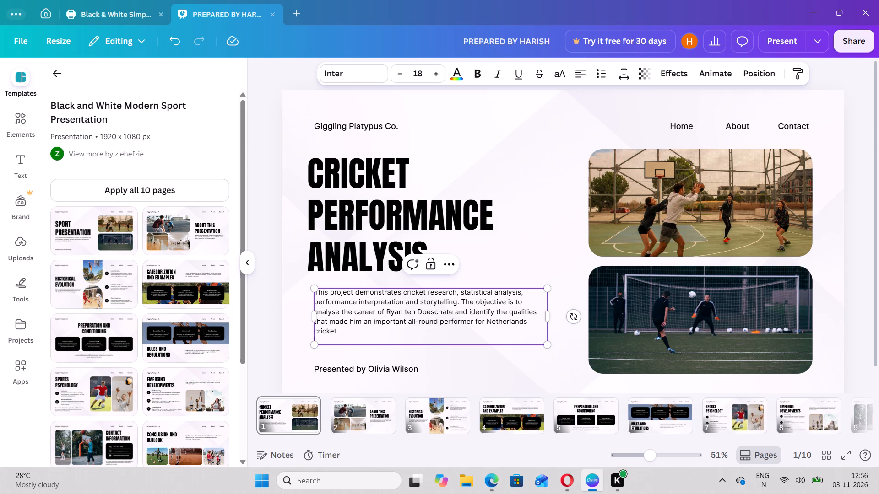
{"action": "left_click", "coordinate": [368, 353]}
{"action": "left_click", "coordinate": [369, 323]}
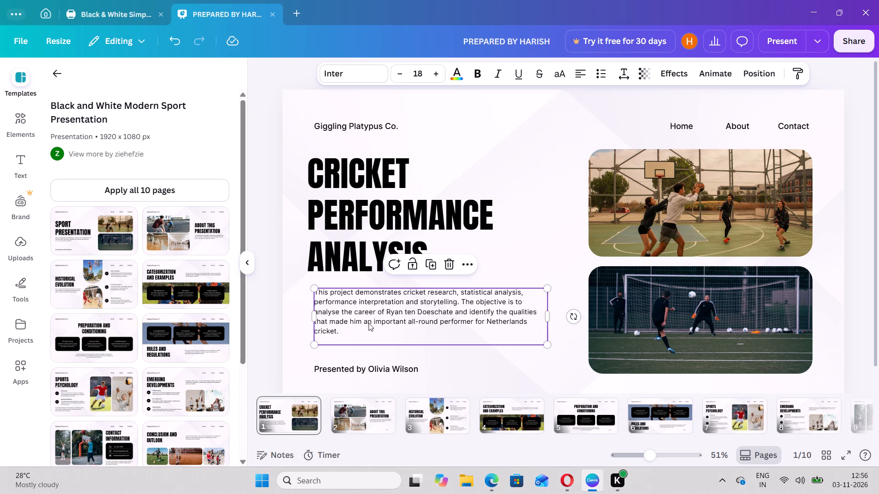
{"action": "left_click", "coordinate": [369, 323]}
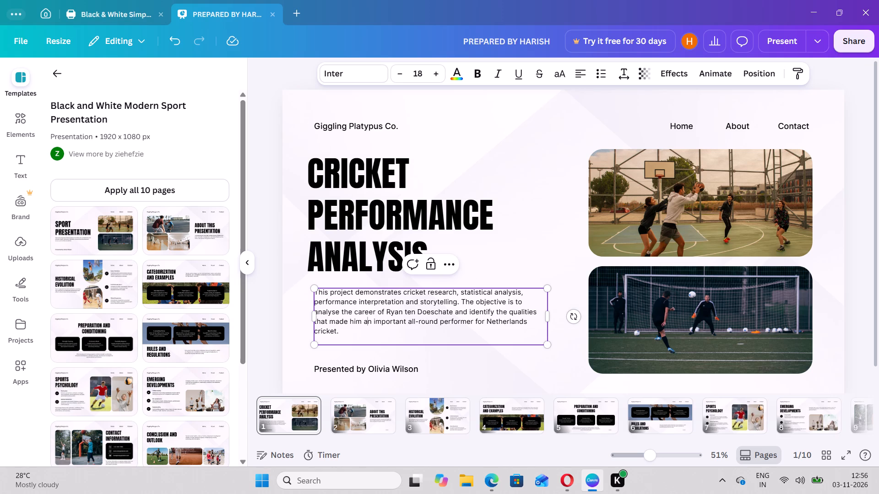
Move the purpose paragraph up and left so it sits directly beneath the title, aligned with the title's left edge.
{"action": "left_click", "coordinate": [394, 351]}
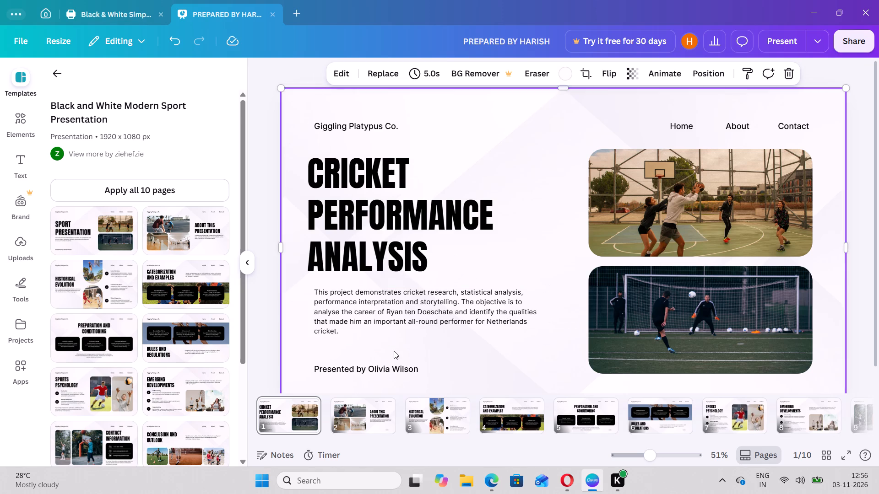
{"action": "left_click_drag", "start_coordinate": [382, 329], "coordinate": [364, 318]}
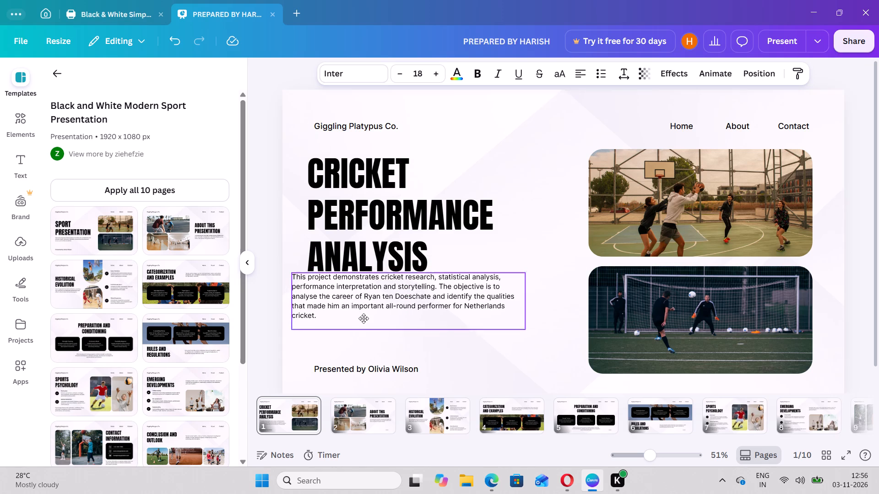
{"action": "left_click_drag", "start_coordinate": [364, 318], "coordinate": [373, 322]}
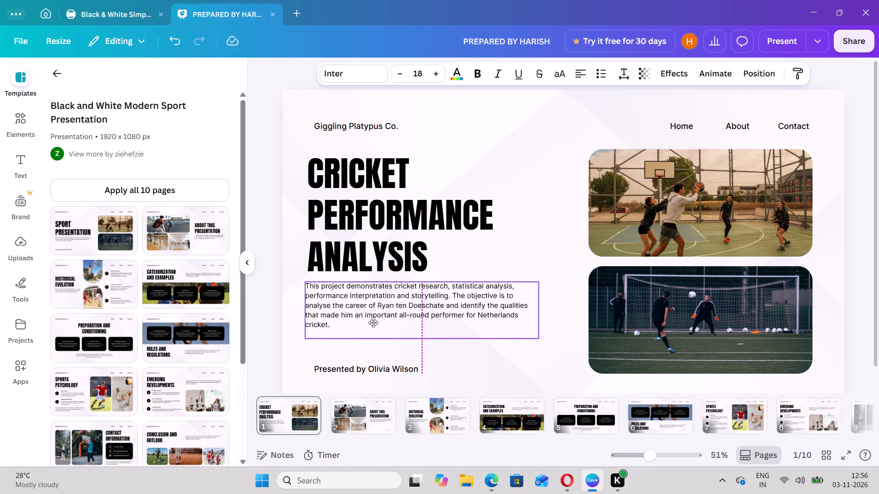
{"action": "left_click_drag", "start_coordinate": [373, 322], "coordinate": [376, 323]}
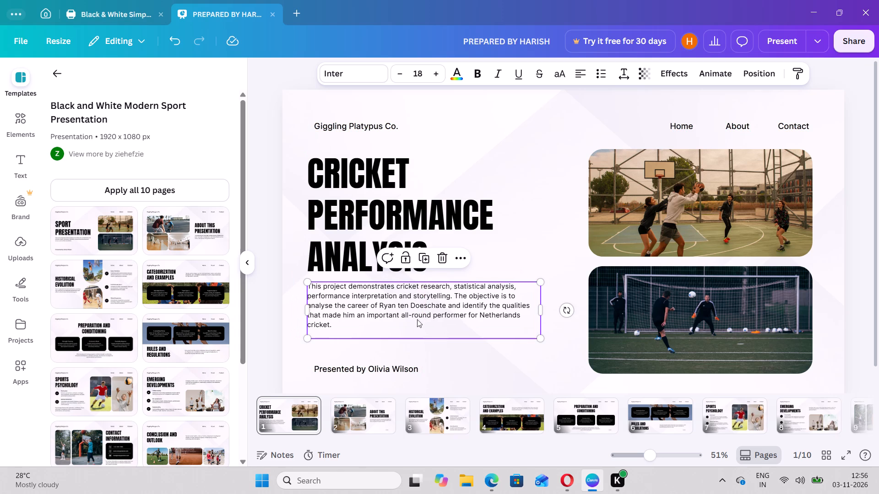
{"action": "left_click", "coordinate": [394, 125]}
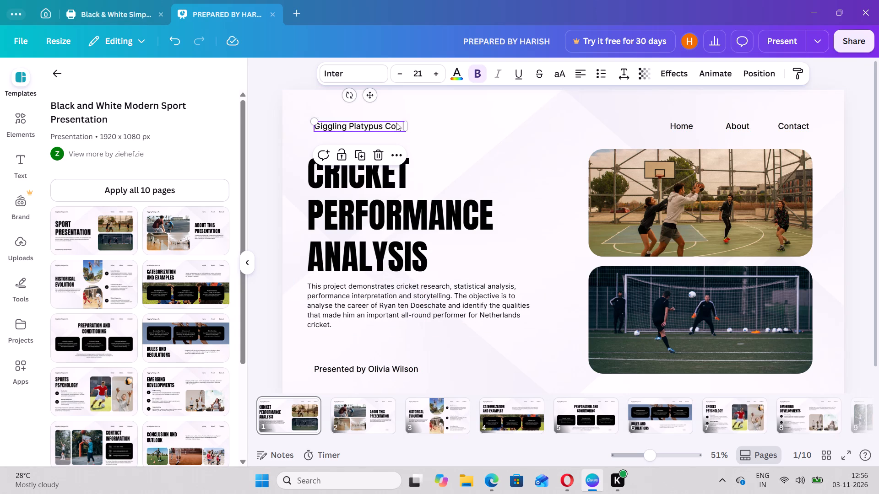
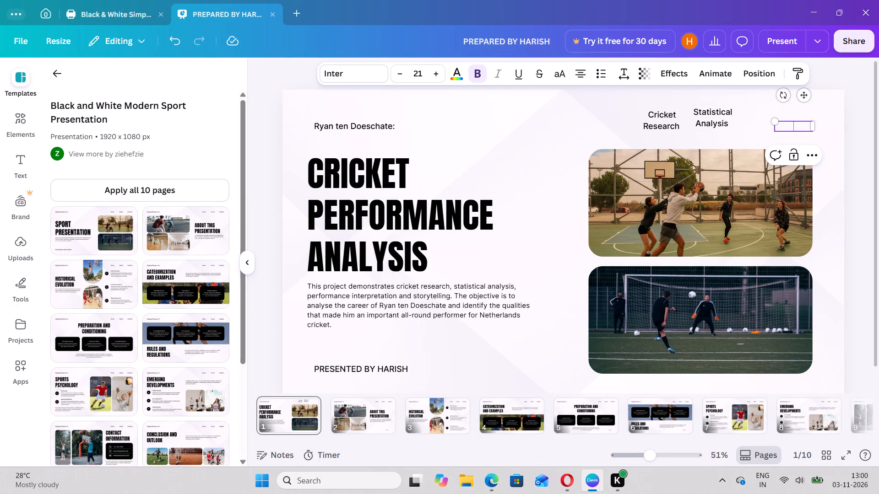
{"action": "key", "text": "ctrl+v"}
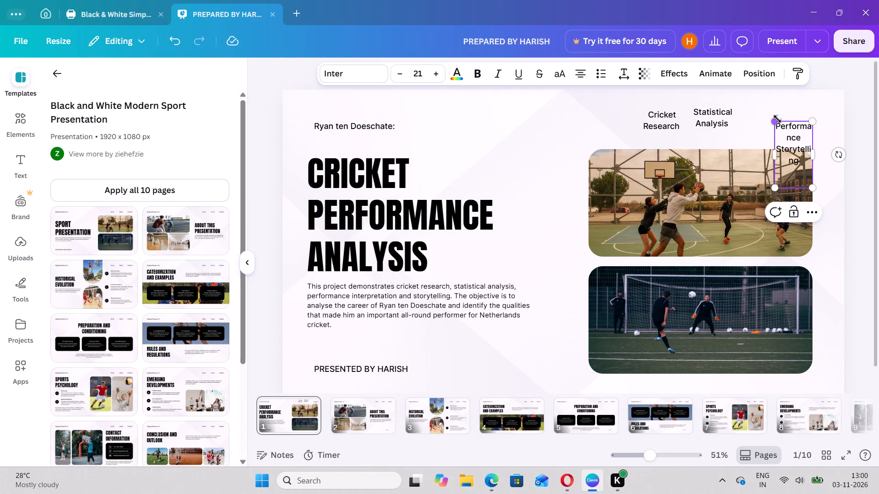
Resize the "Performance Storytelling" label so it wraps onto two lines and position it beside "Statistical Analysis".
{"action": "left_click_drag", "start_coordinate": [777, 119], "coordinate": [749, 104]}
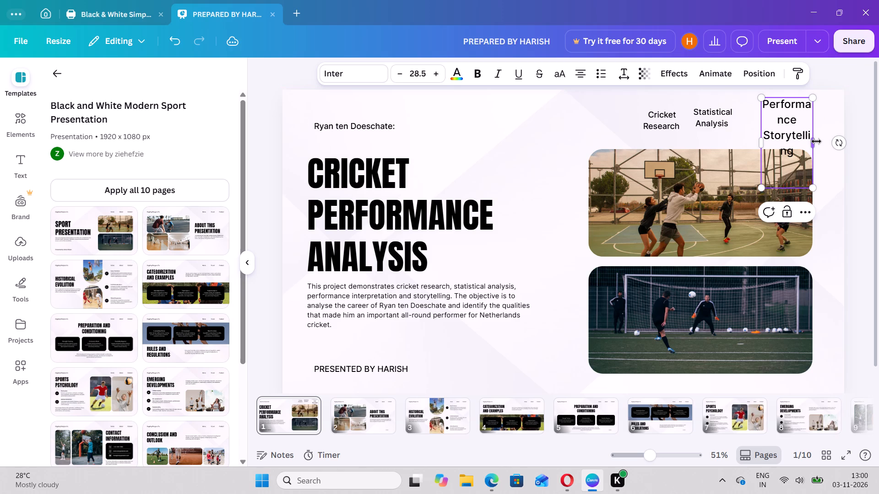
{"action": "left_click_drag", "start_coordinate": [816, 141], "coordinate": [847, 124]}
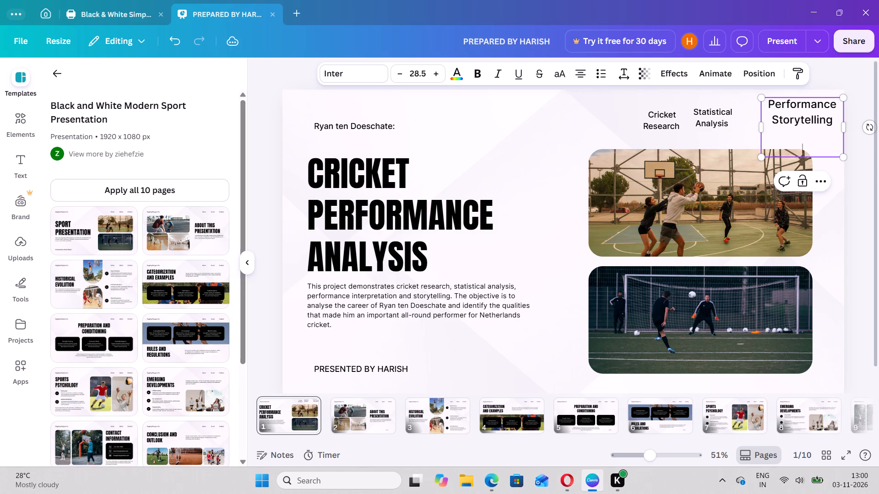
{"action": "left_click_drag", "start_coordinate": [799, 157], "coordinate": [768, 158]}
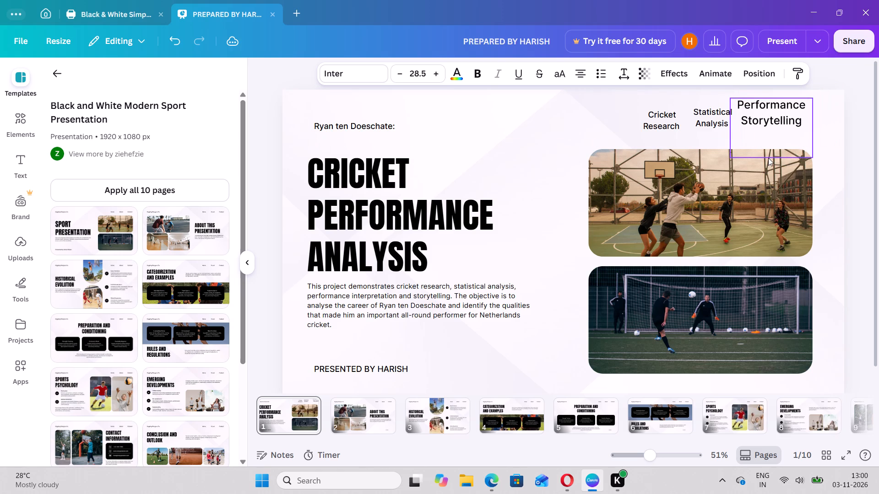
{"action": "left_click_drag", "start_coordinate": [768, 158], "coordinate": [777, 162]}
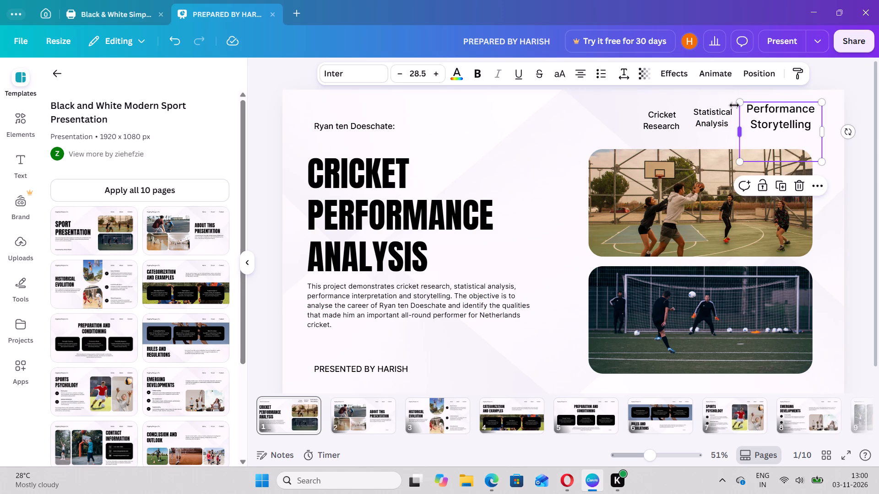
{"action": "left_click_drag", "start_coordinate": [734, 104], "coordinate": [743, 112]}
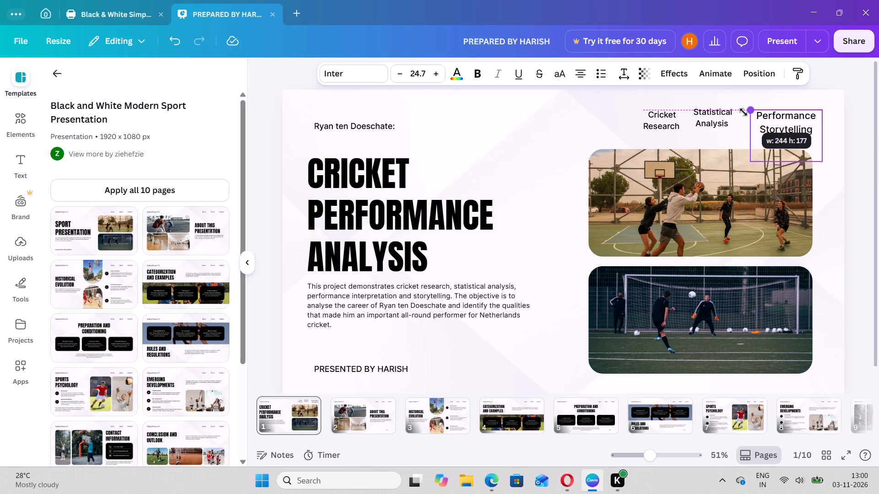
{"action": "left_click_drag", "start_coordinate": [743, 112], "coordinate": [747, 116]}
{"action": "left_click_drag", "start_coordinate": [769, 123], "coordinate": [757, 114]}
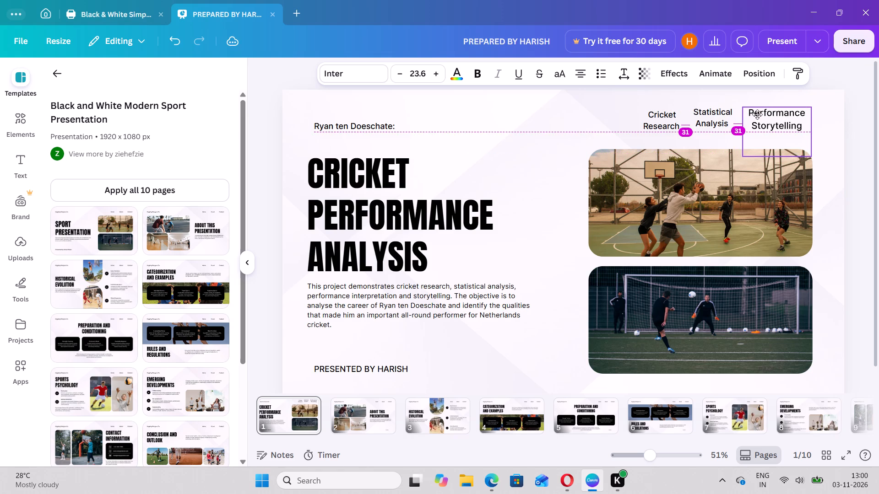
{"action": "left_click_drag", "start_coordinate": [757, 114], "coordinate": [761, 117]}
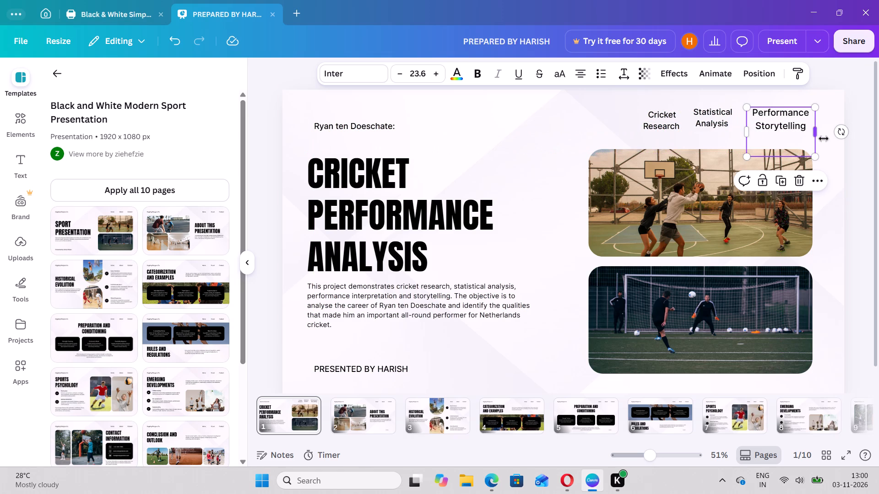
{"action": "left_click_drag", "start_coordinate": [816, 157], "coordinate": [802, 152]}
Shrink the "Cricket Research" header label to font size 16.6.
{"action": "left_click", "coordinate": [665, 118]}
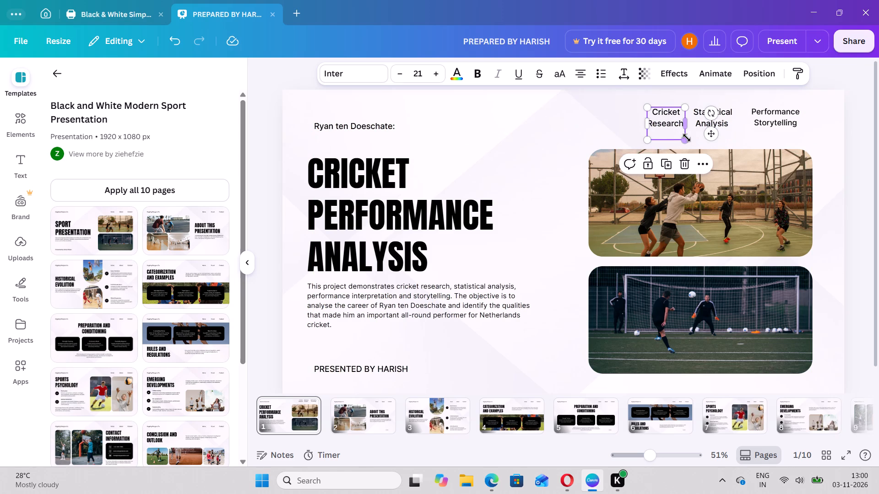
{"action": "left_click_drag", "start_coordinate": [687, 138], "coordinate": [679, 133]}
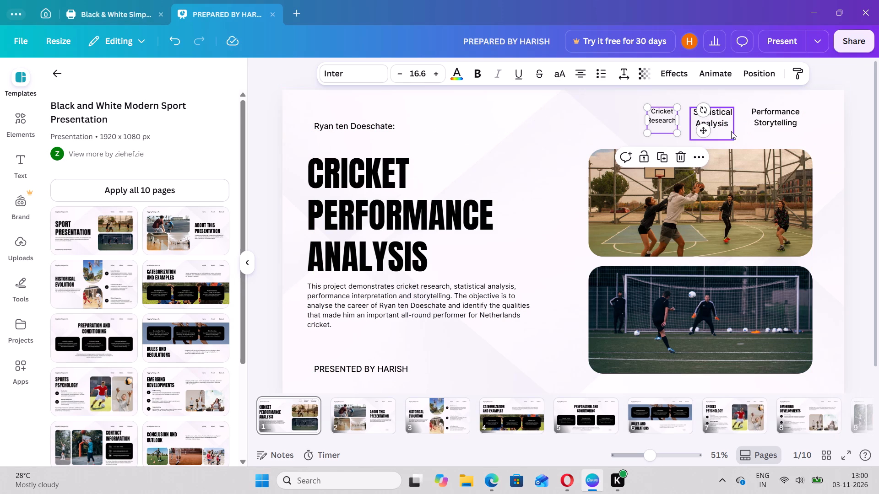
Shrink the "Statistical Analysis" header label to font size 17.3 and place it level with "Cricket Research".
{"action": "left_click", "coordinate": [723, 129]}
{"action": "left_click_drag", "start_coordinate": [723, 129], "coordinate": [728, 131]}
{"action": "left_click_drag", "start_coordinate": [728, 131], "coordinate": [717, 126]}
{"action": "left_click_drag", "start_coordinate": [728, 137], "coordinate": [721, 132]}
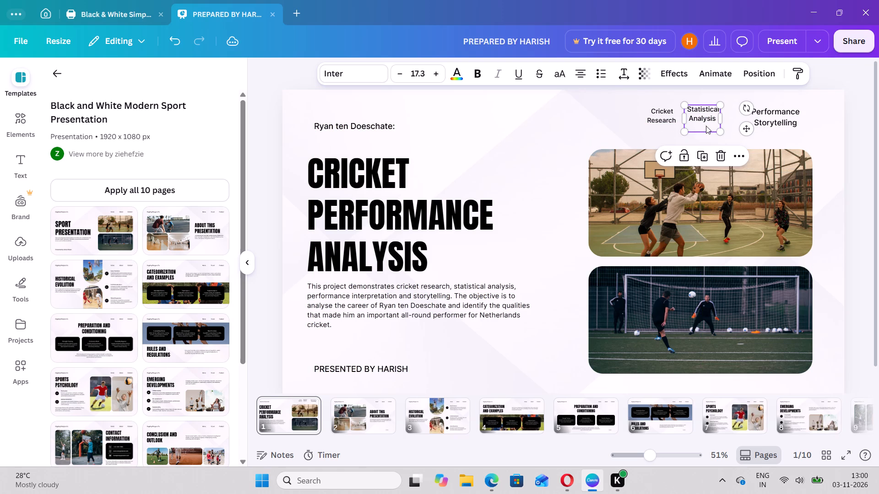
{"action": "left_click", "coordinate": [699, 120]}
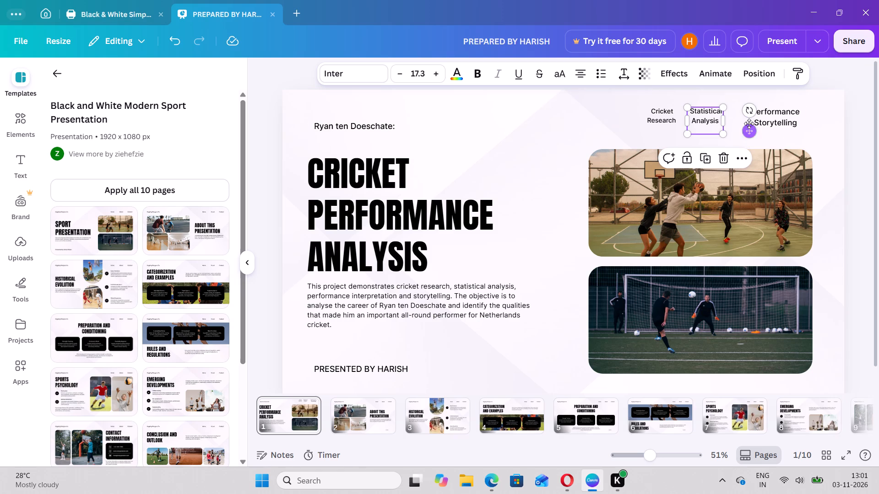
Shrink the "Performance Storytelling" label to font size 16.6 and align it next to "Statistical Analysis".
{"action": "left_click_drag", "start_coordinate": [790, 133], "coordinate": [770, 133]}
{"action": "left_click_drag", "start_coordinate": [723, 107], "coordinate": [729, 107]}
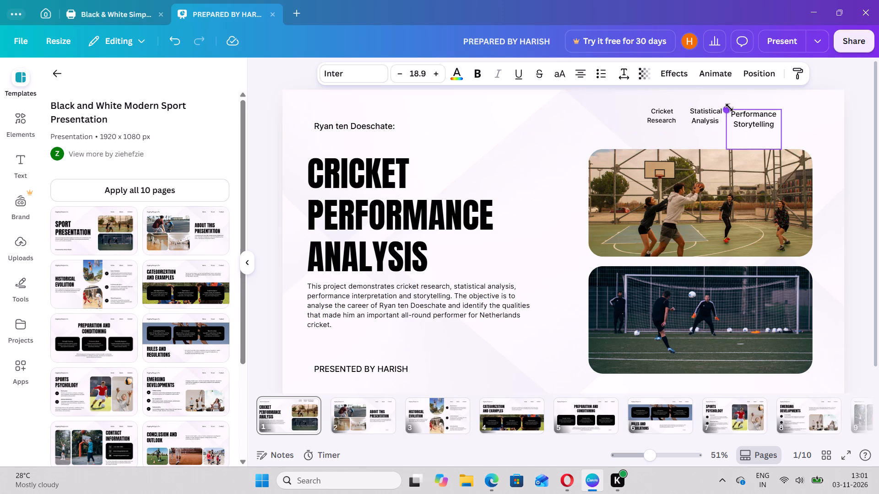
{"action": "left_click_drag", "start_coordinate": [729, 107], "coordinate": [734, 110]}
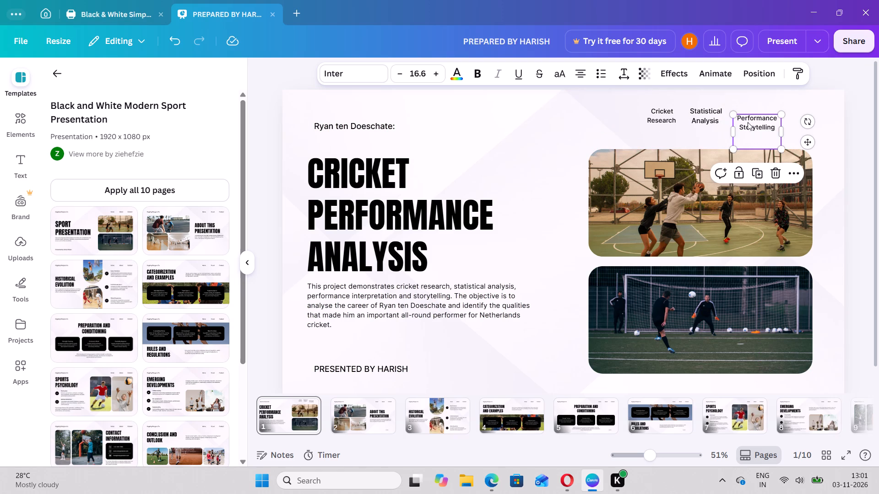
{"action": "left_click_drag", "start_coordinate": [754, 127], "coordinate": [748, 119]}
{"action": "left_click", "coordinate": [548, 137]}
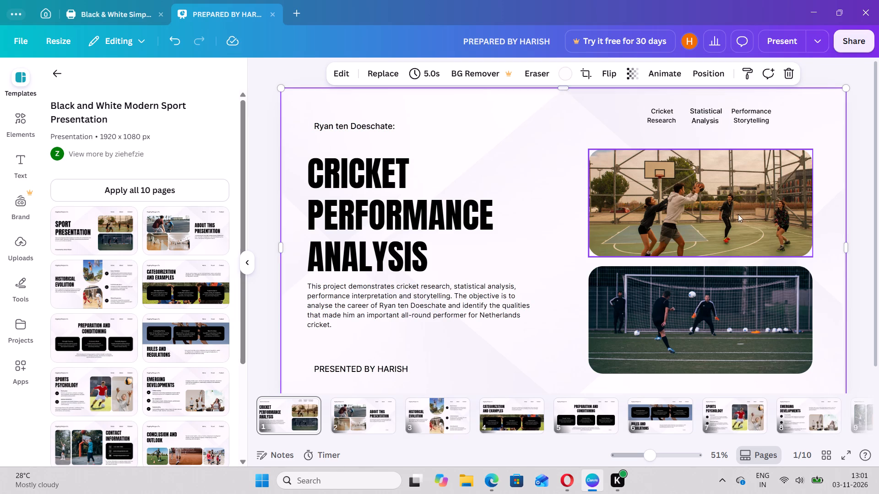
Move the basketball photo up slightly on slide 1 and place a duplicate directly over it.
{"action": "left_click_drag", "start_coordinate": [727, 208], "coordinate": [726, 199]}
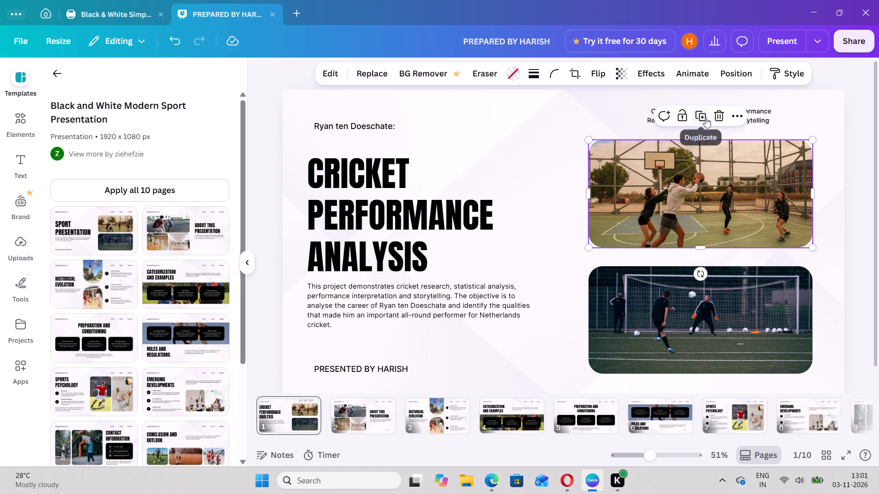
{"action": "left_click", "coordinate": [705, 118]}
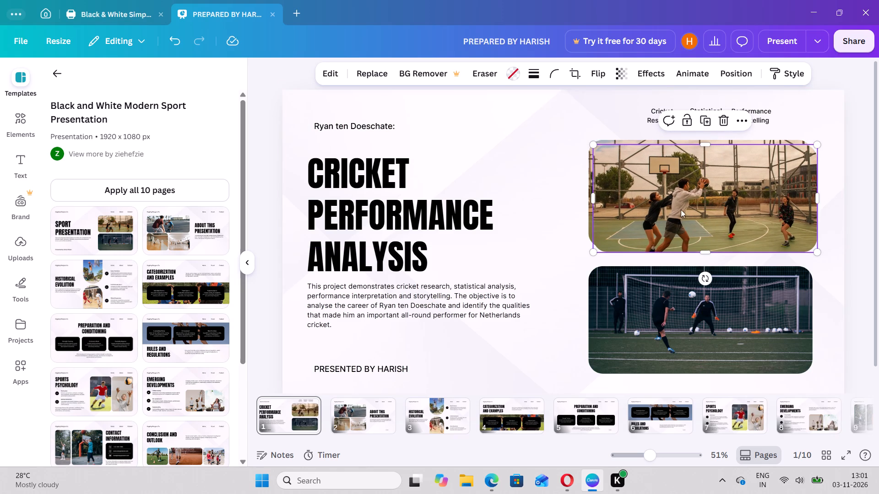
{"action": "left_click_drag", "start_coordinate": [694, 174], "coordinate": [687, 169]}
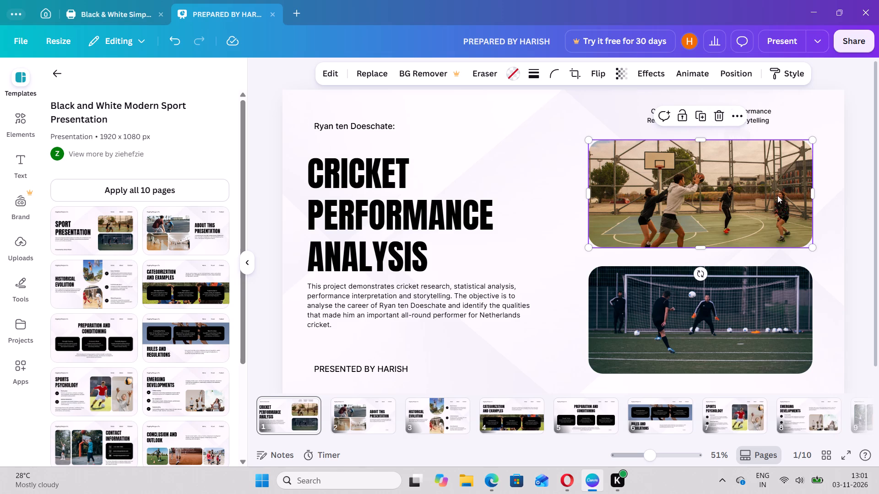
Detach the basketball image from the upper picture frame and delete the detached image.
{"action": "left_click", "coordinate": [740, 114]}
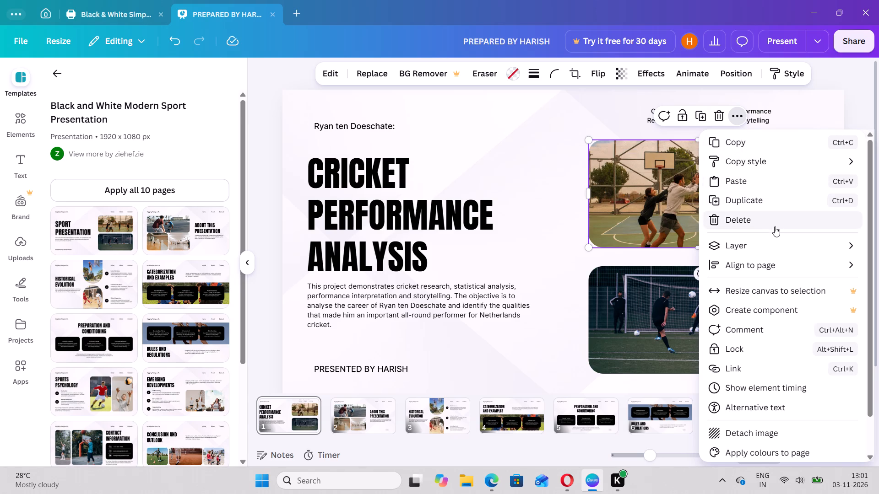
{"action": "scroll", "coordinate": [792, 360], "scroll_direction": "down", "scroll_amount": 1}
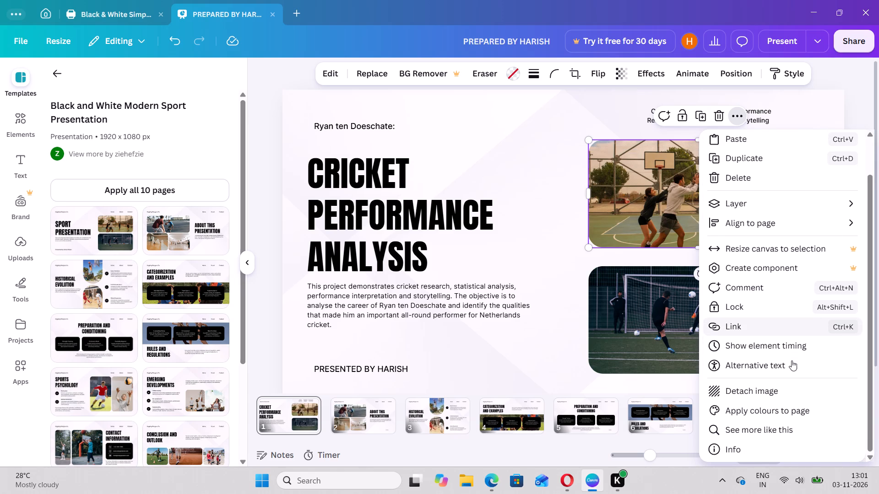
{"action": "left_click", "coordinate": [762, 393]}
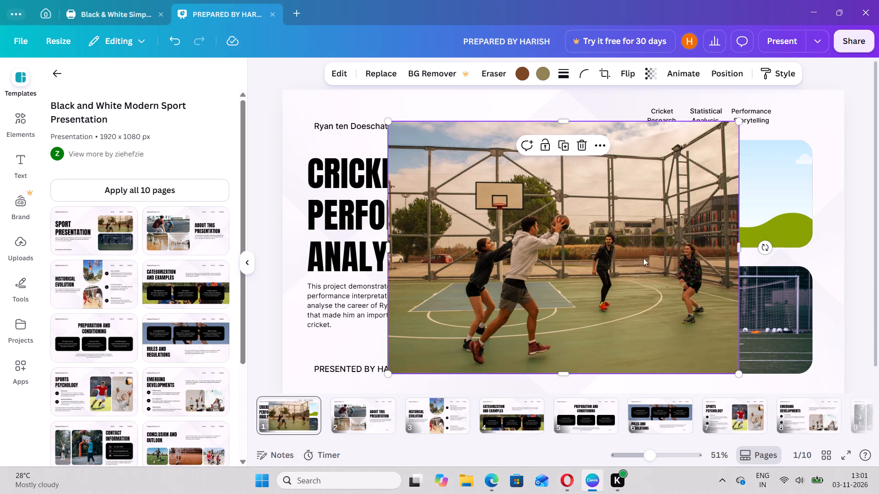
{"action": "left_click", "coordinate": [586, 145]}
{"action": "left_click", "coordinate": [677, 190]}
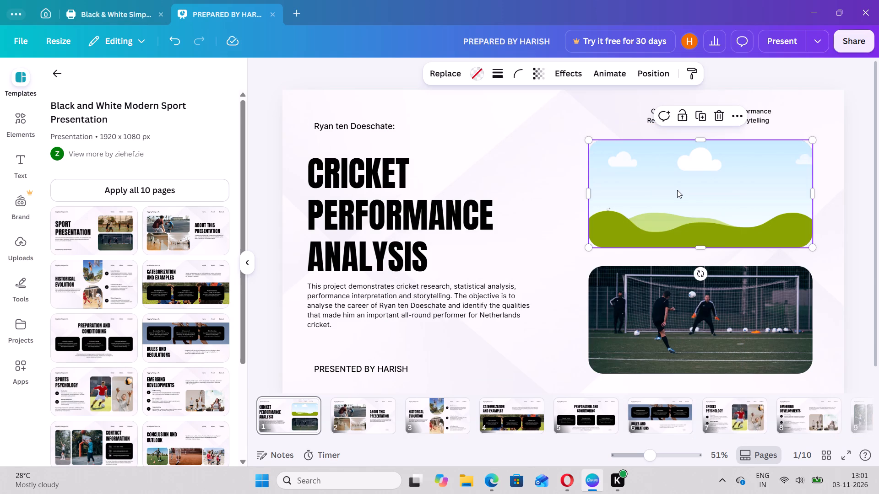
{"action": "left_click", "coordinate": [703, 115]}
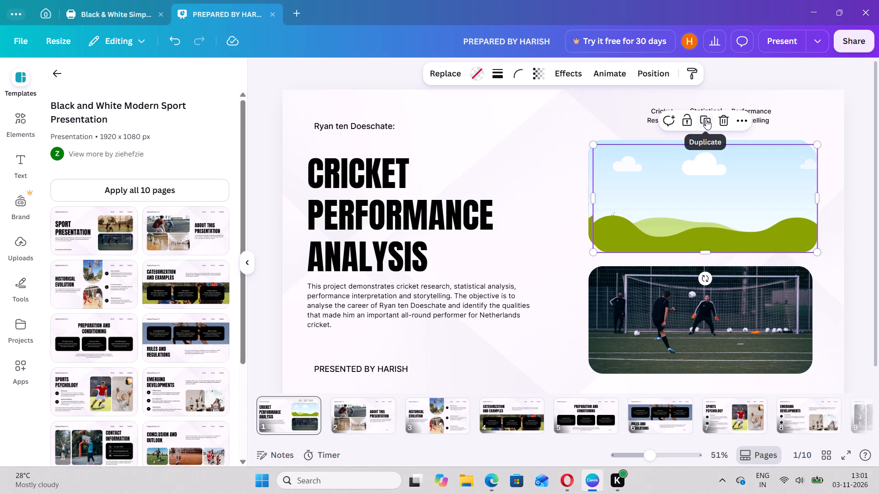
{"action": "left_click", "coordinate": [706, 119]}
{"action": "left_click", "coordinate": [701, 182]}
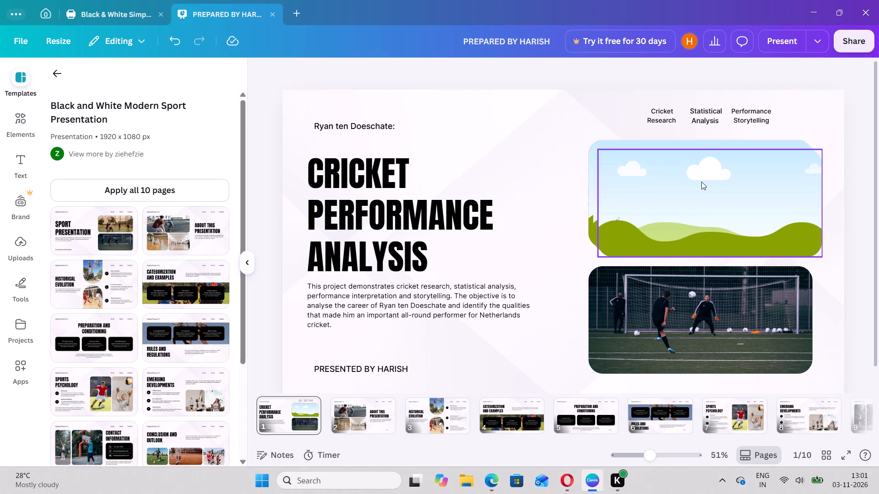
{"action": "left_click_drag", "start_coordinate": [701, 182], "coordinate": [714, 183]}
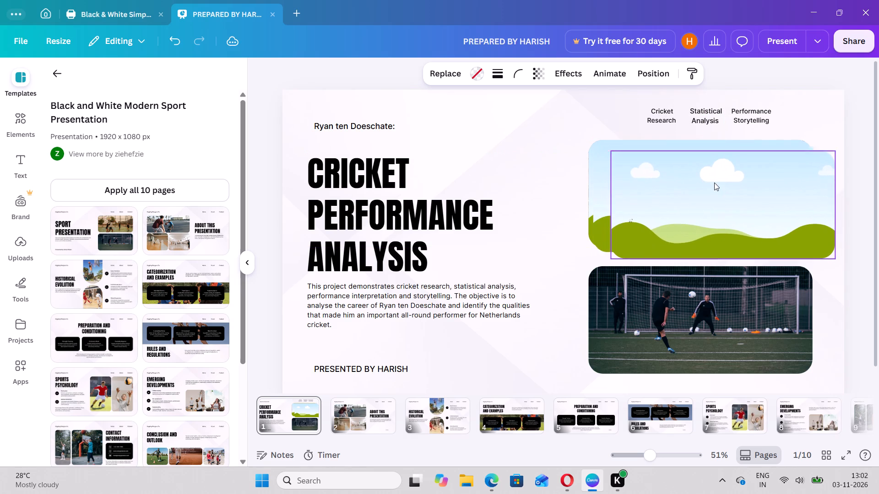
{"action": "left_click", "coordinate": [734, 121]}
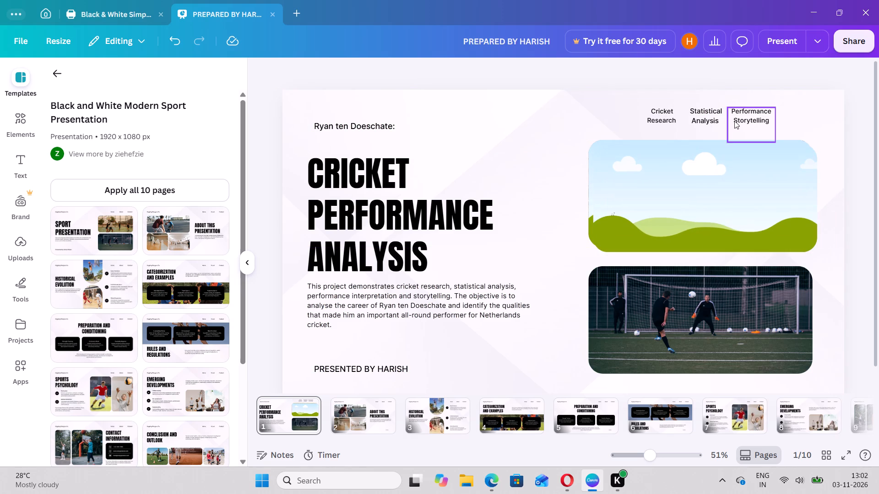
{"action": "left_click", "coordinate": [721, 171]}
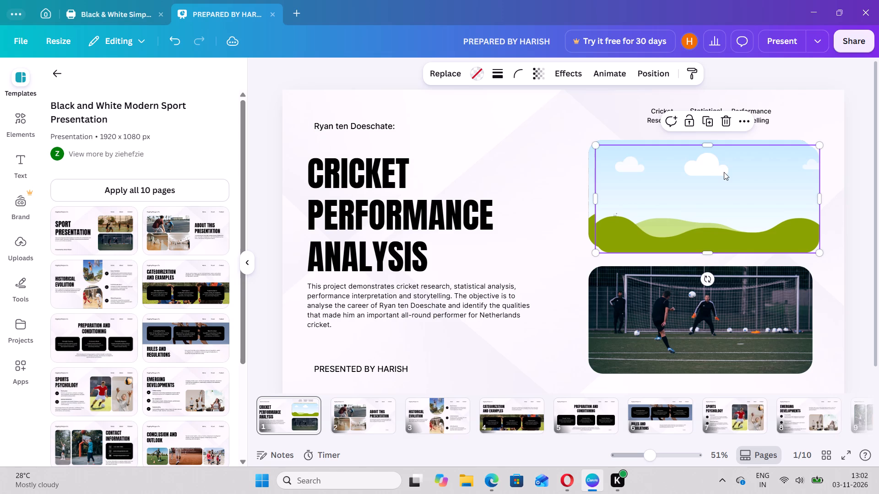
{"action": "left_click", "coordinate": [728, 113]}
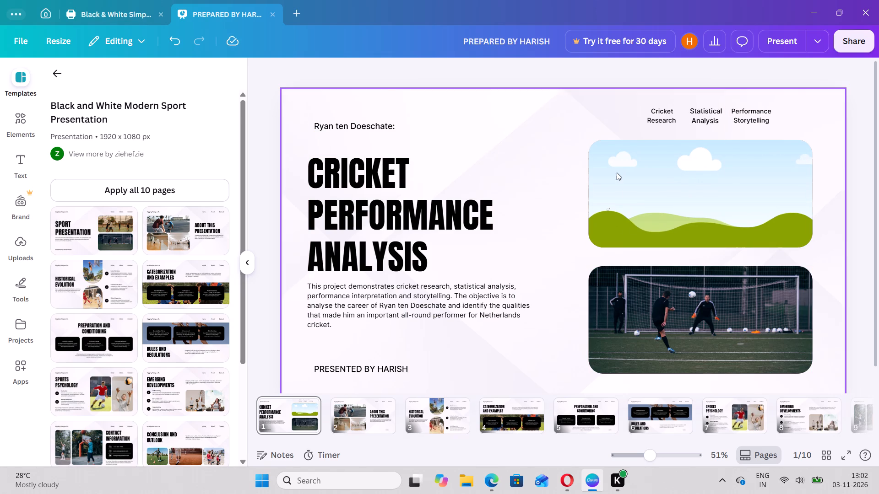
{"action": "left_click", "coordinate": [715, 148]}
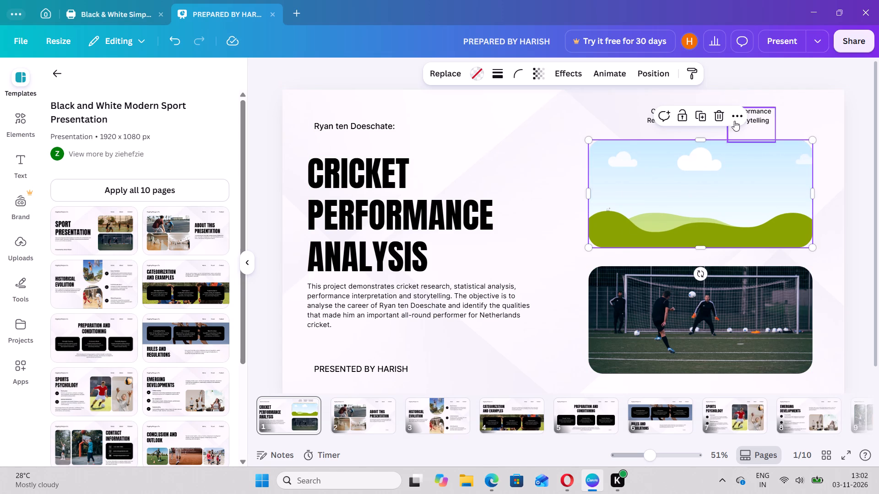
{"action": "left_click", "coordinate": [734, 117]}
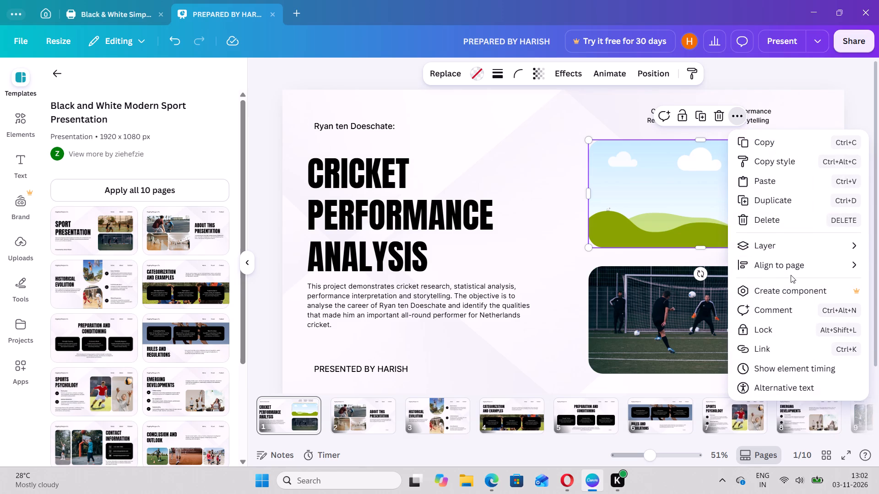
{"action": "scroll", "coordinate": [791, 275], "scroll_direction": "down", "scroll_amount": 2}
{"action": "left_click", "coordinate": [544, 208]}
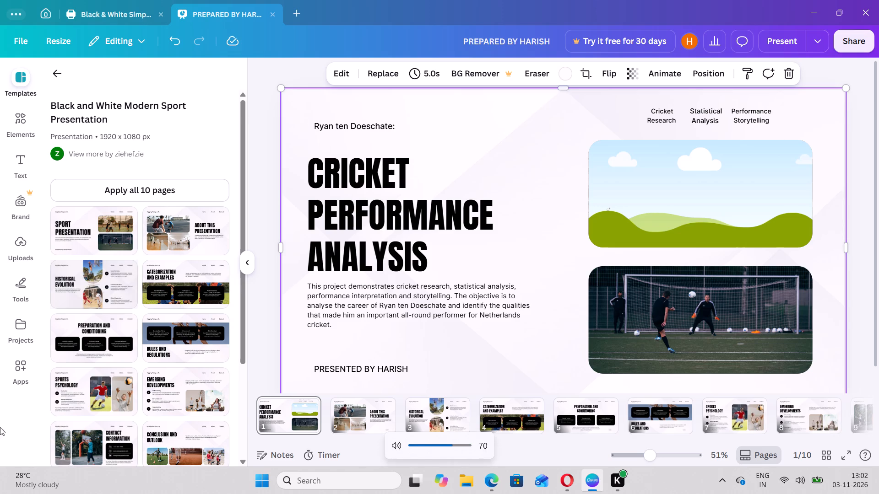
Switch to Opera and play the "Kabira Full Song" video from the YouTube suggestions.
{"action": "left_click", "coordinate": [566, 479]}
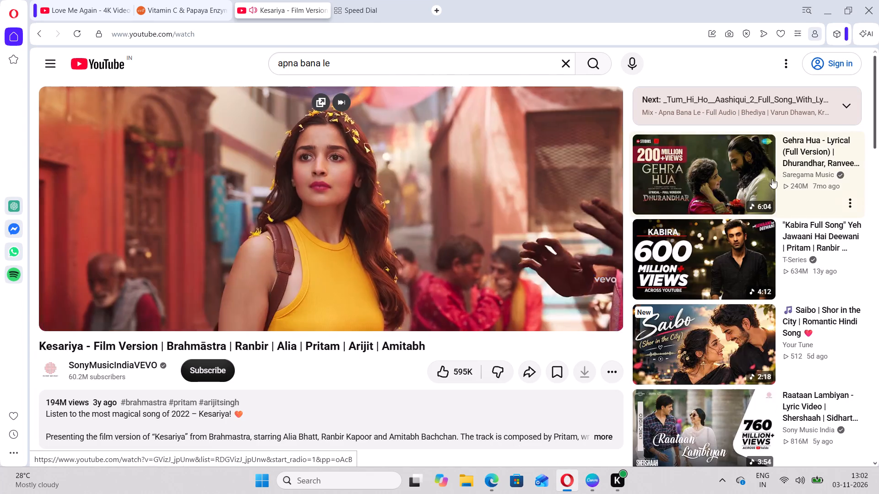
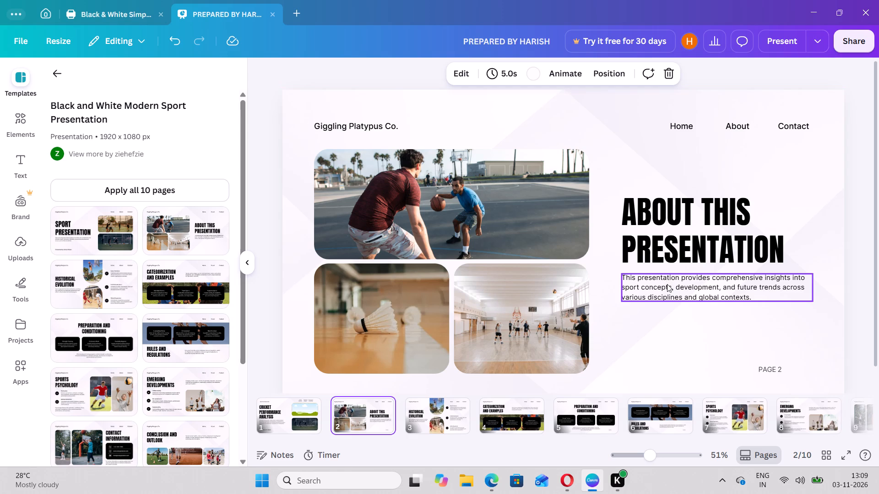
{"action": "left_click", "coordinate": [526, 188]}
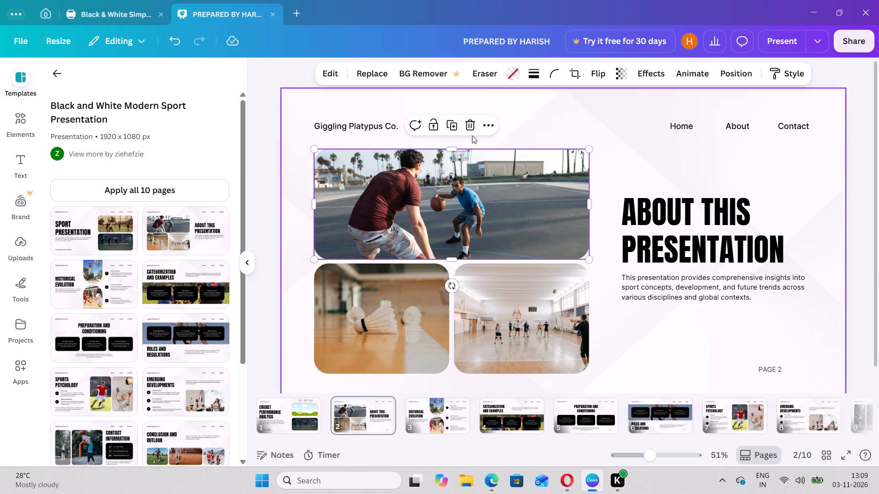
{"action": "left_click", "coordinate": [471, 129]}
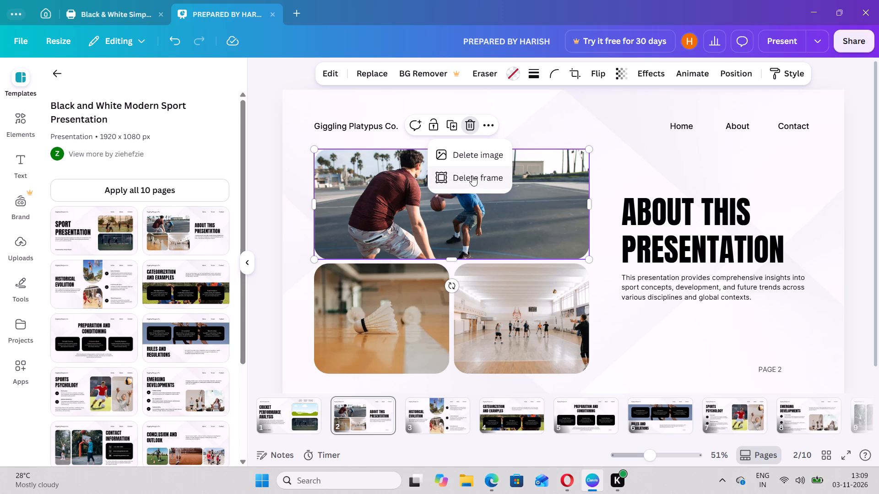
{"action": "left_click", "coordinate": [470, 158]}
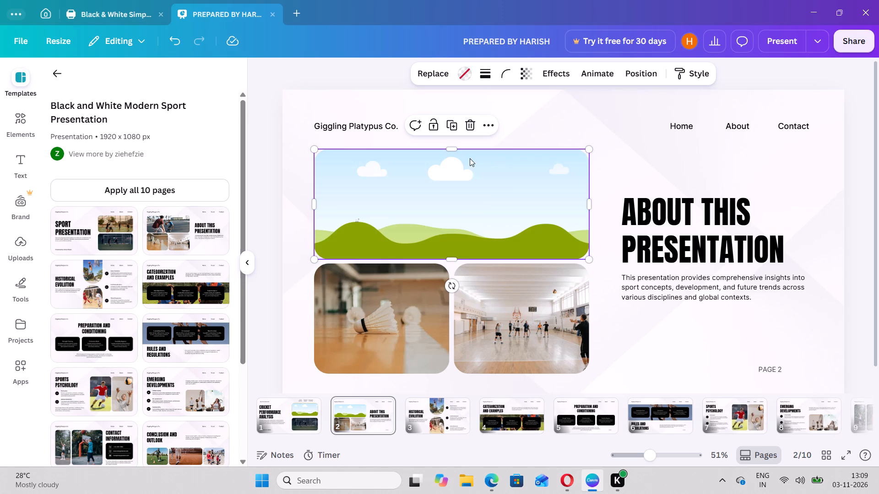
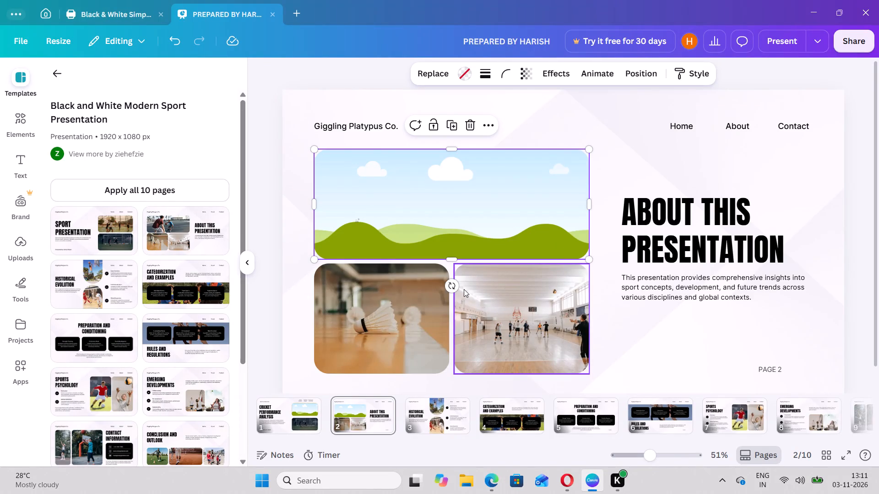
Delete the basketball court and shuttlecock images from the two lower picture frames on page 2, keeping the frames.
{"action": "left_click", "coordinate": [496, 293]}
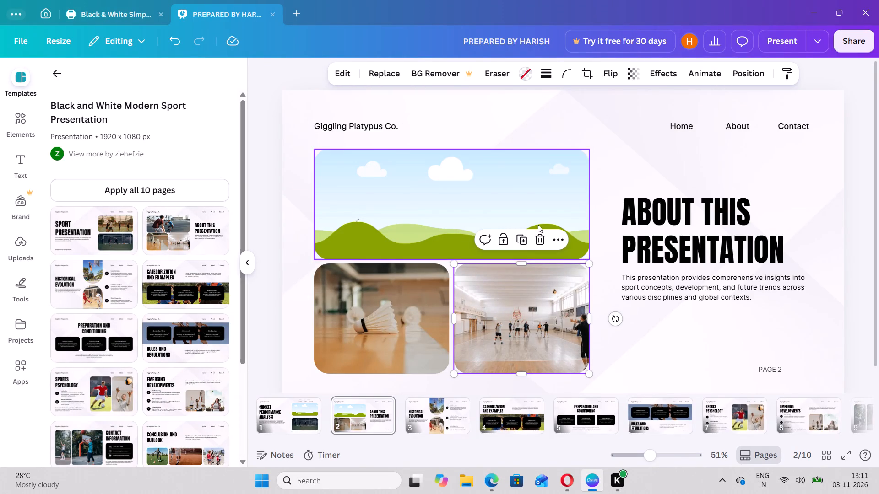
{"action": "left_click", "coordinate": [538, 231]}
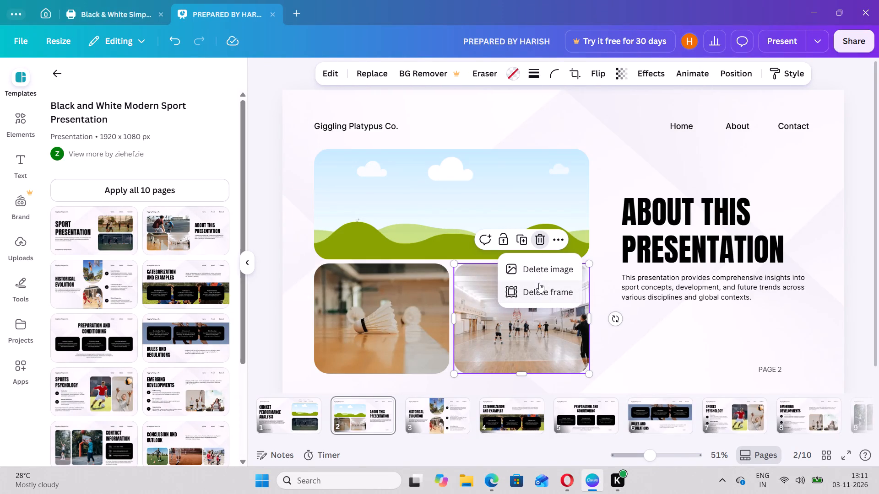
{"action": "left_click", "coordinate": [540, 269]}
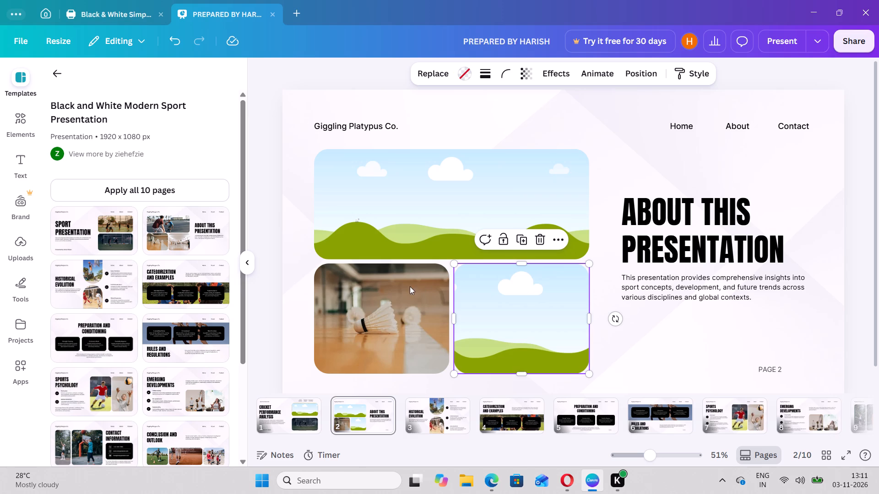
{"action": "left_click", "coordinate": [358, 331]}
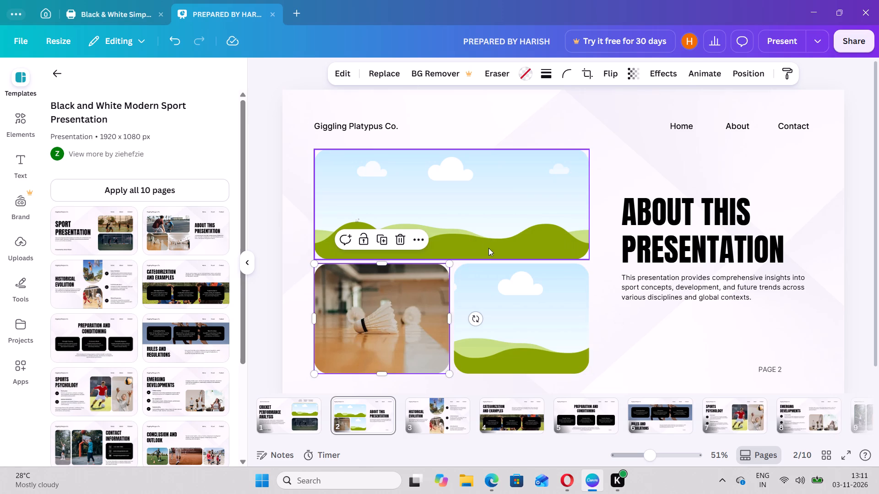
{"action": "left_click", "coordinate": [396, 242]}
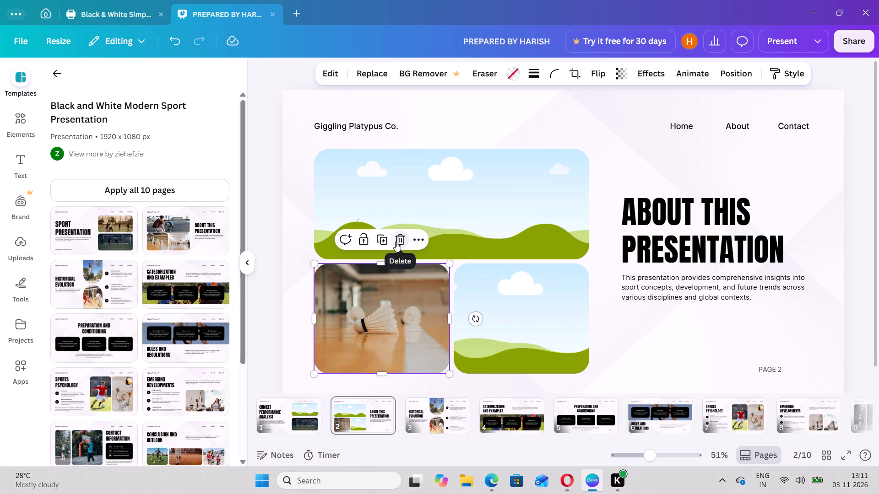
{"action": "left_click", "coordinate": [409, 268]}
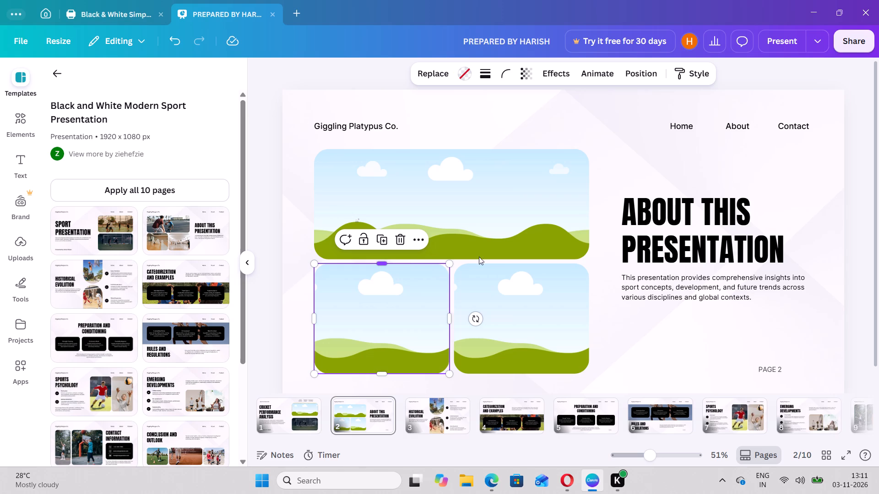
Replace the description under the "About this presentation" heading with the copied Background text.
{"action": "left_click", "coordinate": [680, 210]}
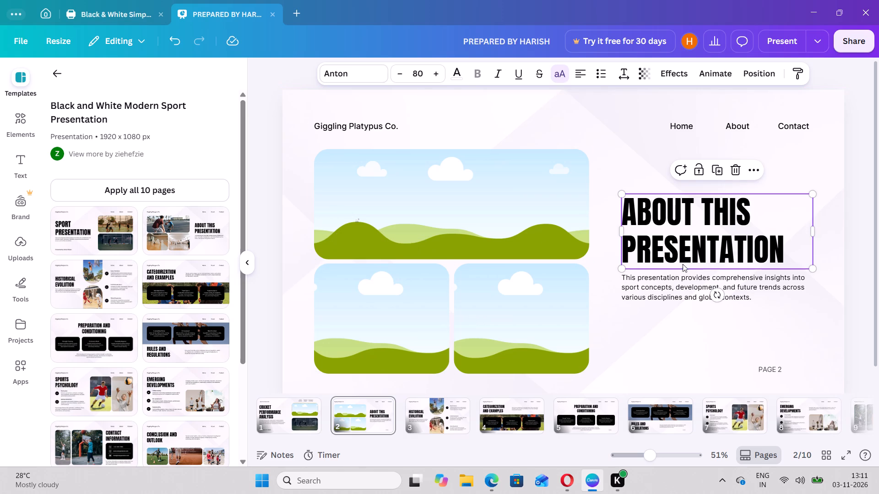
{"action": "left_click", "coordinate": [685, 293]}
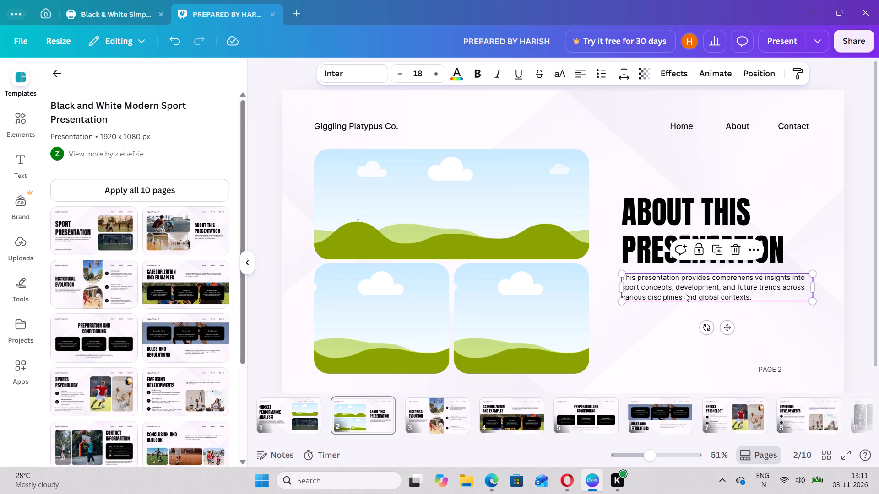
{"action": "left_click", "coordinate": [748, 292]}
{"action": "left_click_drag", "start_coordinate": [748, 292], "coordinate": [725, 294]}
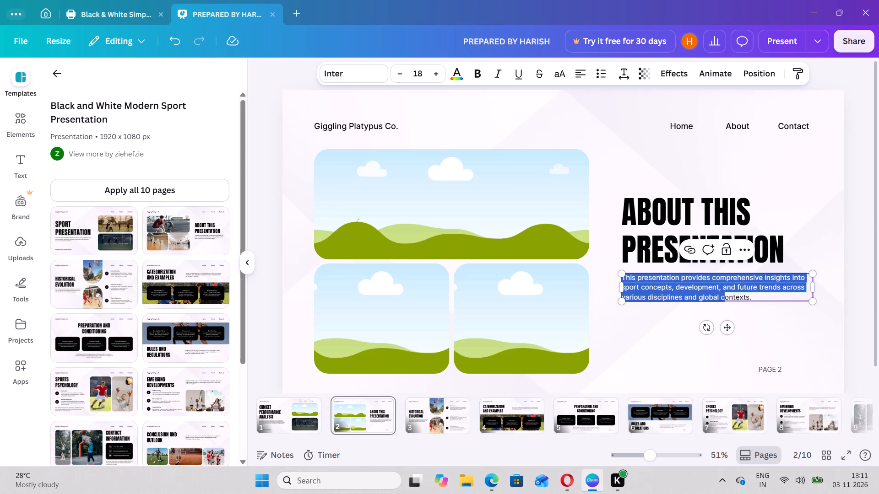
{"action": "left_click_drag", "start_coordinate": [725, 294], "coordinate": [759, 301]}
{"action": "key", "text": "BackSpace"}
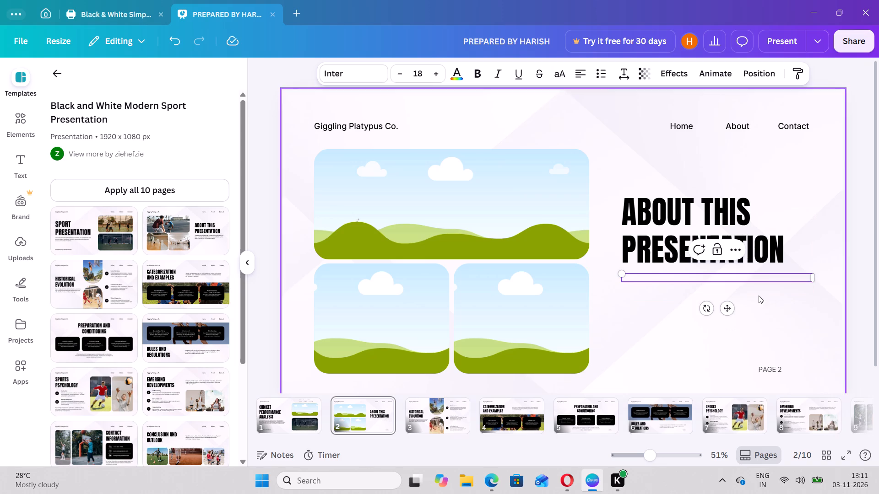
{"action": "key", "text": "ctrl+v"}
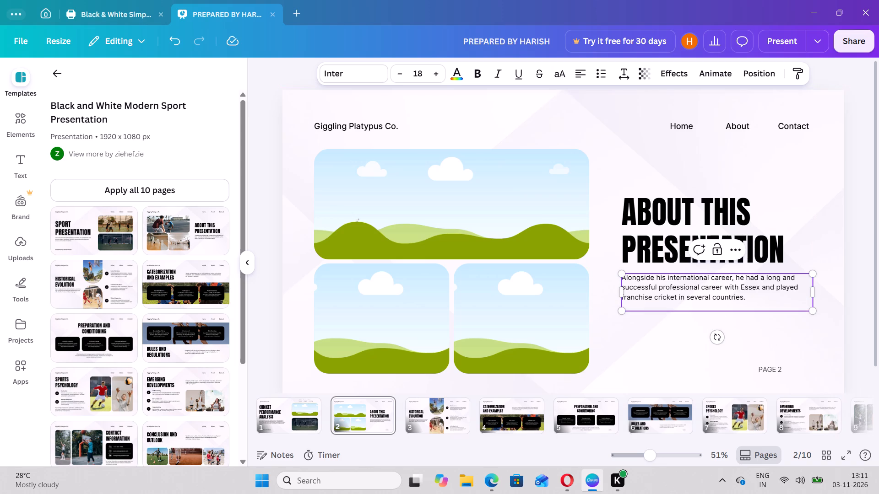
{"action": "scroll", "coordinate": [727, 290], "scroll_direction": "up", "scroll_amount": 1}
{"action": "left_click_drag", "start_coordinate": [620, 272], "coordinate": [640, 257]}
{"action": "left_click", "coordinate": [756, 301]}
{"action": "left_click_drag", "start_coordinate": [756, 301], "coordinate": [658, 277]}
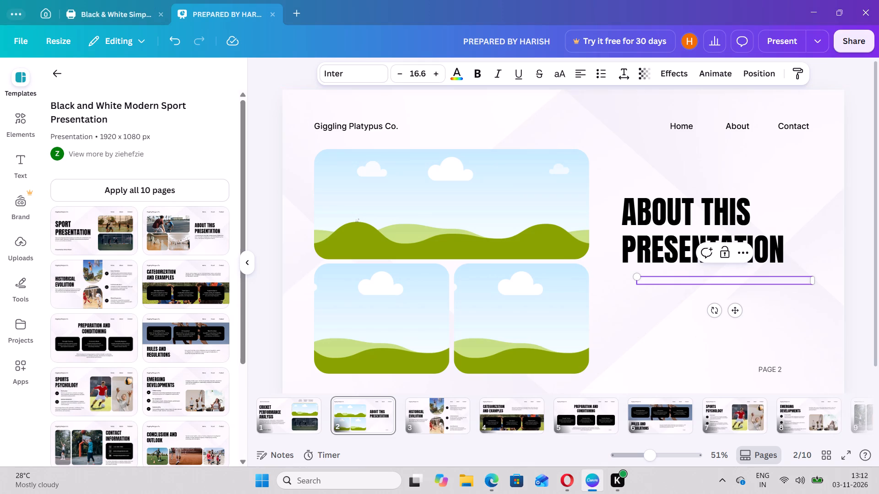
{"action": "left_click", "coordinate": [733, 281]}
{"action": "key", "text": "ctrl+v"}
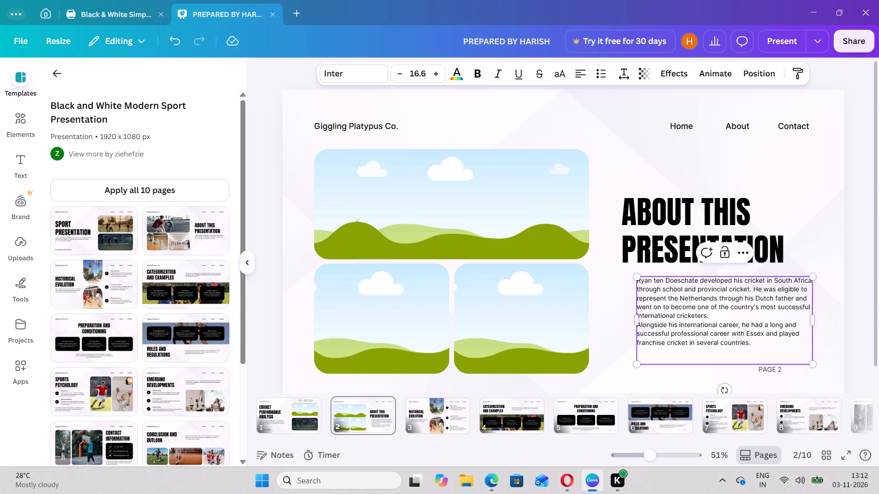
{"action": "left_click_drag", "start_coordinate": [635, 275], "coordinate": [579, 222]}
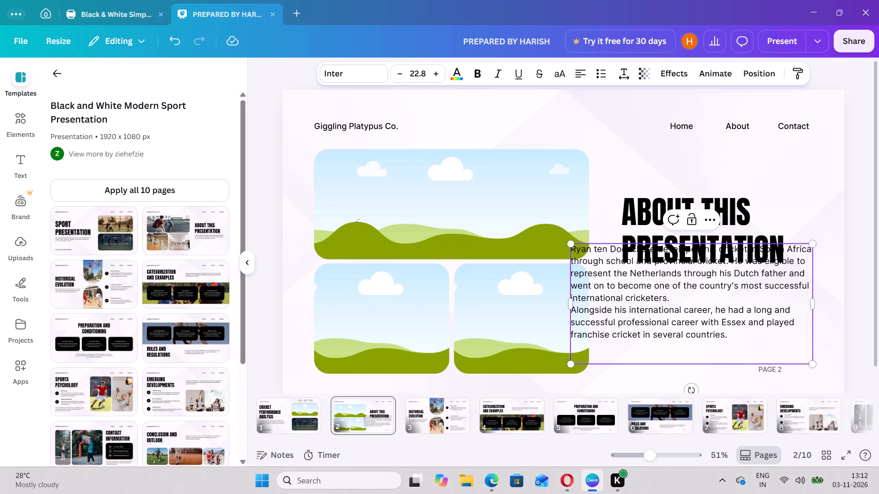
{"action": "left_click_drag", "start_coordinate": [638, 298], "coordinate": [636, 256]}
{"action": "left_click", "coordinate": [686, 342]}
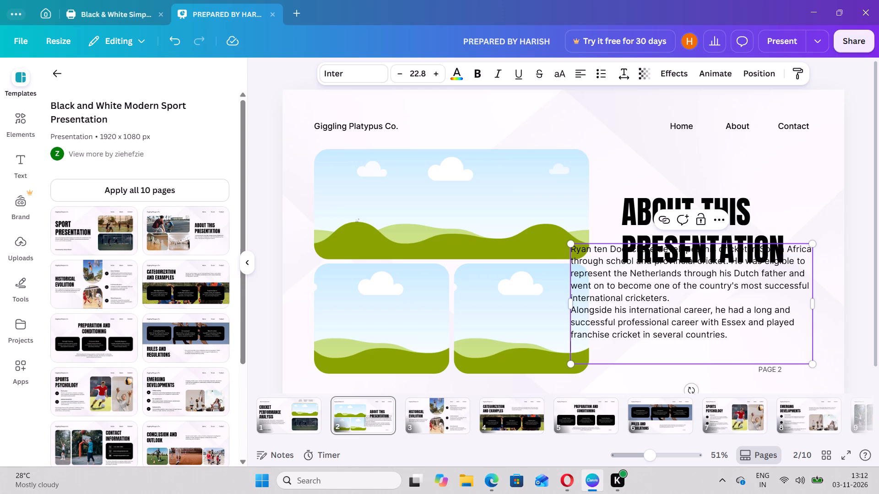
Clear the three empty picture frames from page 2, moving the large one onto page 3 and the two lower ones off the page.
{"action": "left_click", "coordinate": [413, 222]}
{"action": "left_click_drag", "start_coordinate": [413, 222], "coordinate": [434, 428]}
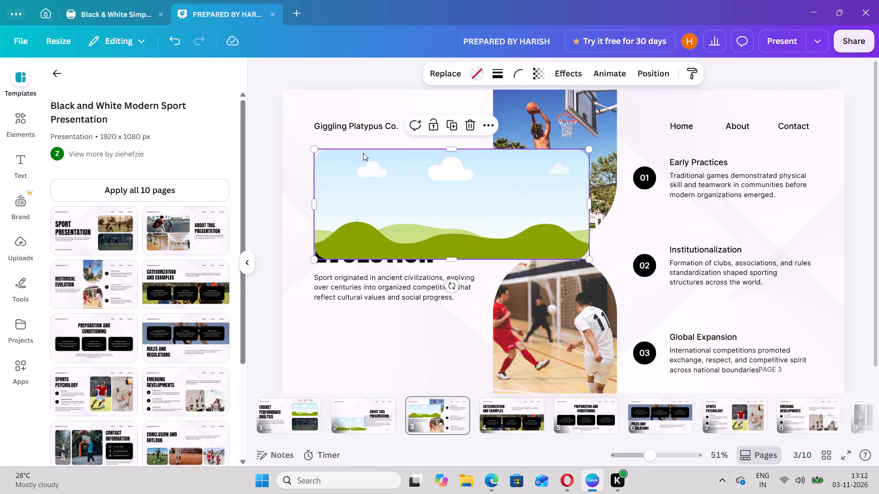
{"action": "left_click", "coordinate": [370, 423]}
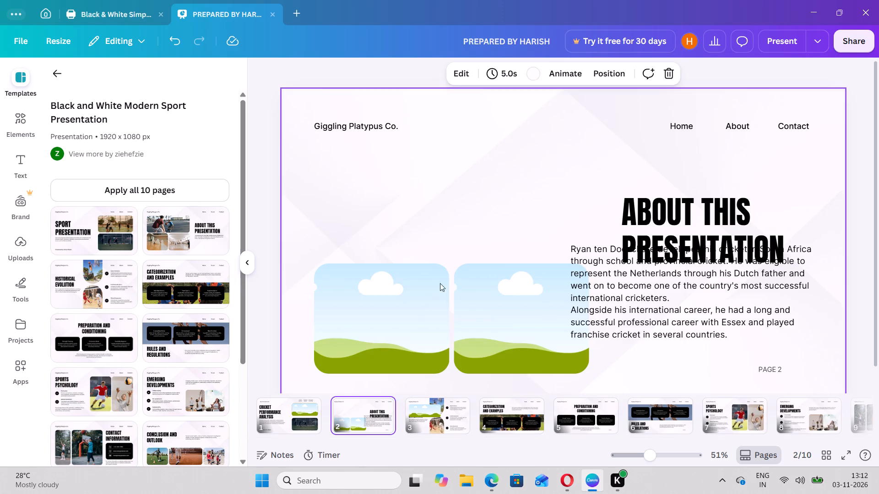
{"action": "left_click_drag", "start_coordinate": [429, 305], "coordinate": [621, 446]}
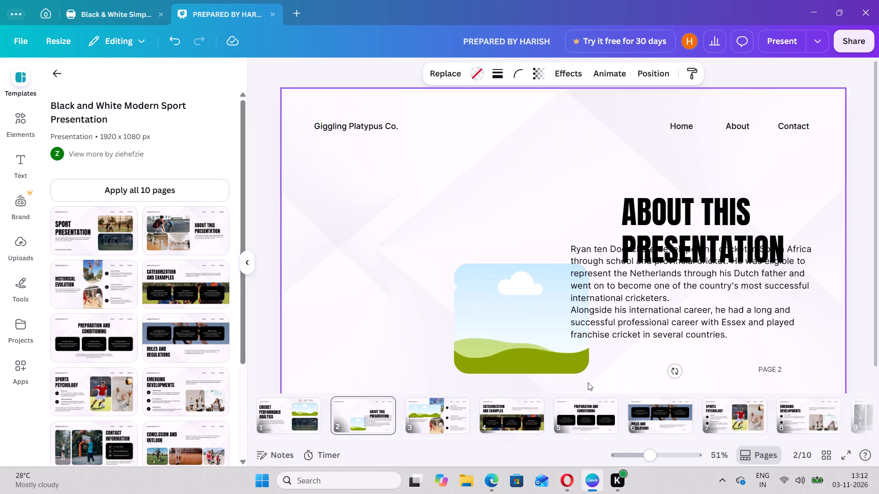
{"action": "left_click_drag", "start_coordinate": [538, 349], "coordinate": [591, 493]}
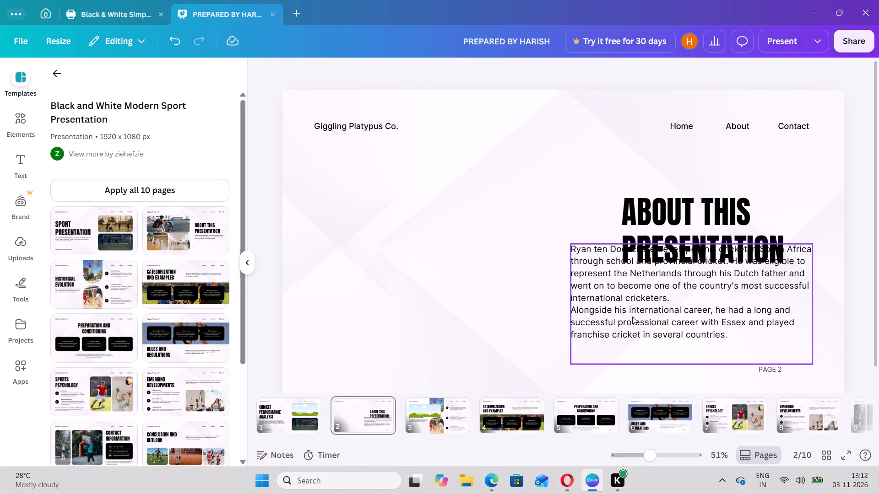
Move the Background text box to the middle of page 2 and enlarge its text to about size 36.1.
{"action": "left_click_drag", "start_coordinate": [632, 317], "coordinate": [503, 255]}
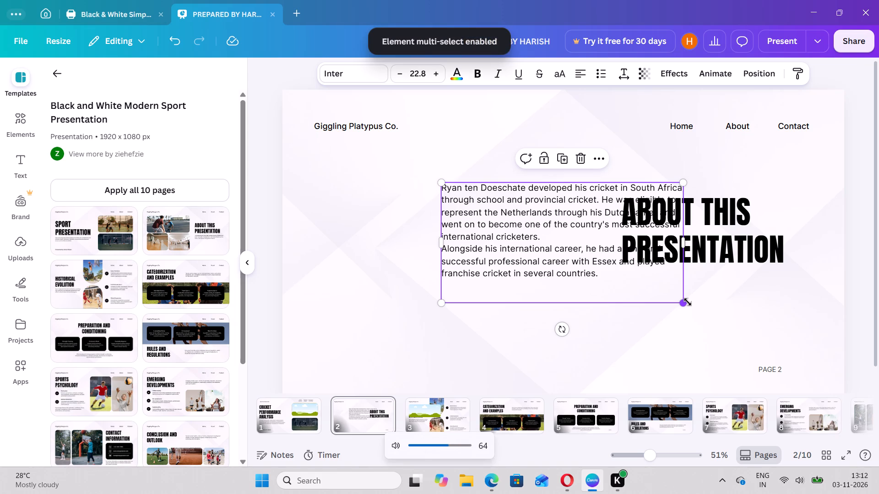
{"action": "left_click_drag", "start_coordinate": [688, 302], "coordinate": [744, 348]}
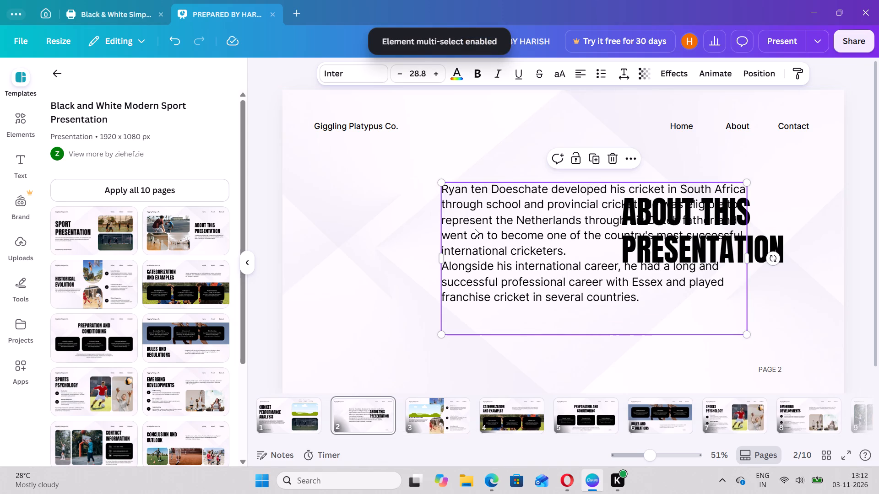
{"action": "left_click_drag", "start_coordinate": [439, 184], "coordinate": [374, 120]}
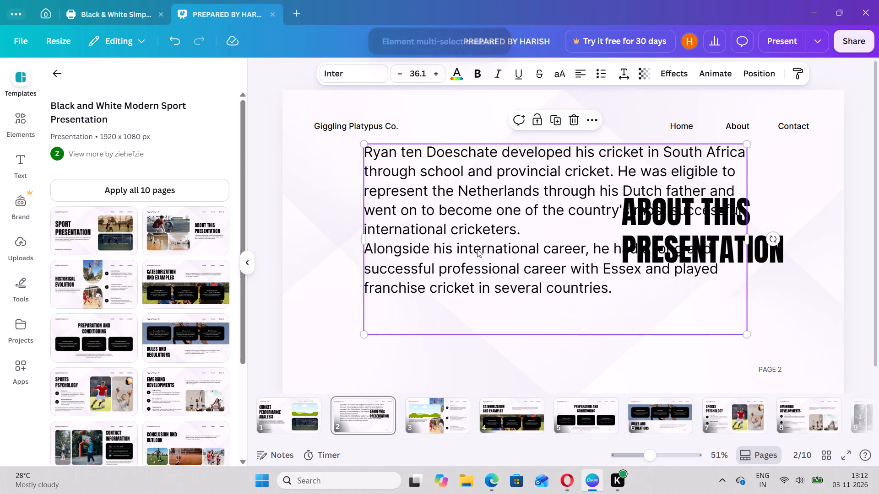
{"action": "left_click_drag", "start_coordinate": [477, 260], "coordinate": [474, 278]}
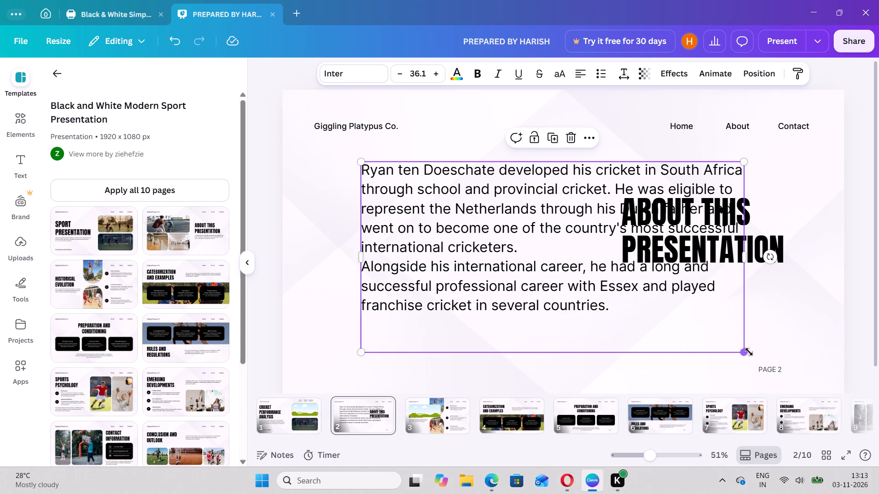
Change the font of the first Background paragraph on page 2 to Cinzel.
{"action": "left_click", "coordinate": [453, 225]}
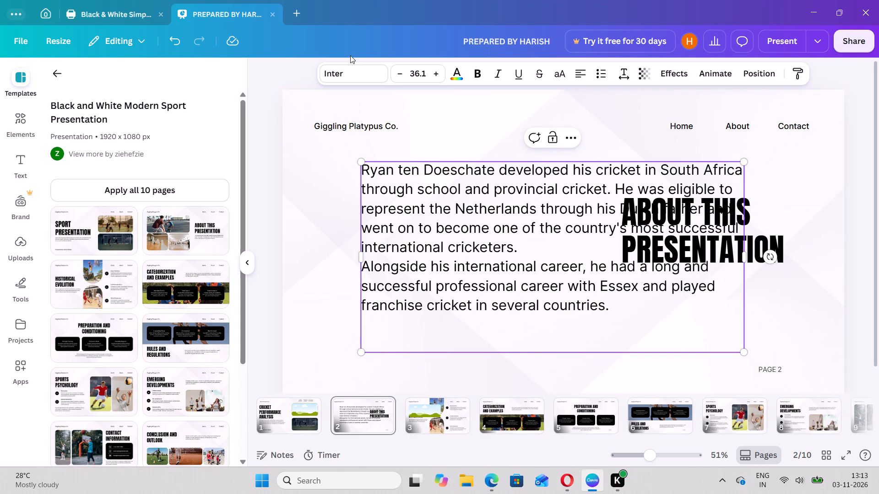
{"action": "left_click", "coordinate": [352, 69]}
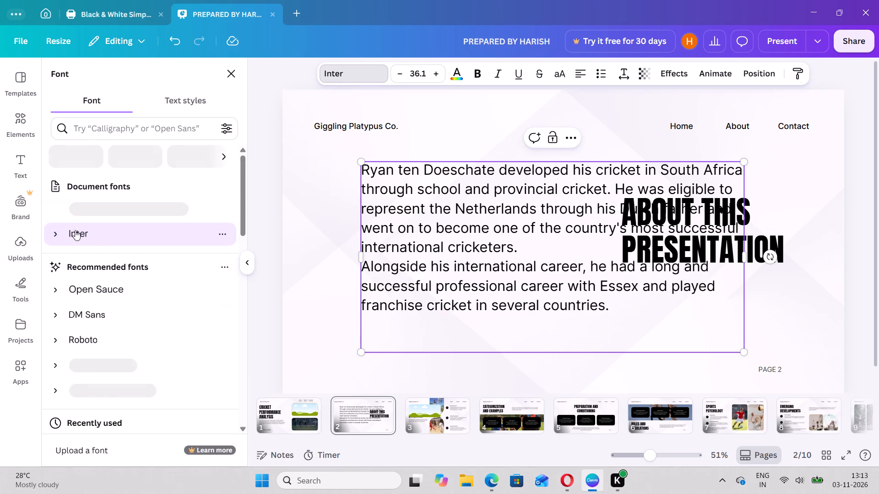
{"action": "scroll", "coordinate": [120, 289], "scroll_direction": "down", "scroll_amount": 1}
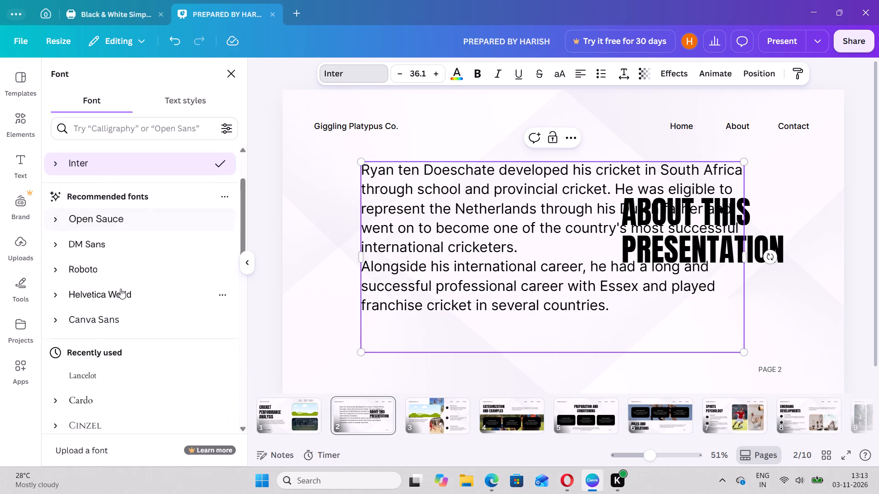
{"action": "scroll", "coordinate": [120, 289], "scroll_direction": "down", "scroll_amount": 3}
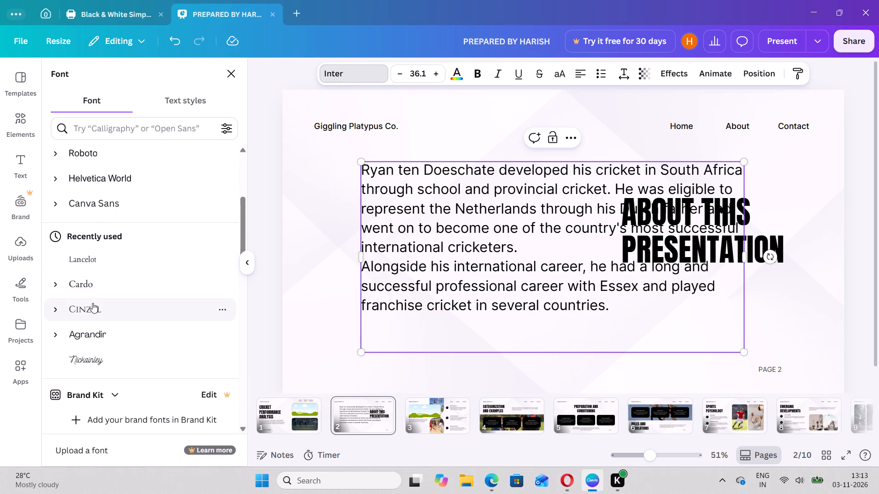
{"action": "left_click", "coordinate": [92, 303]}
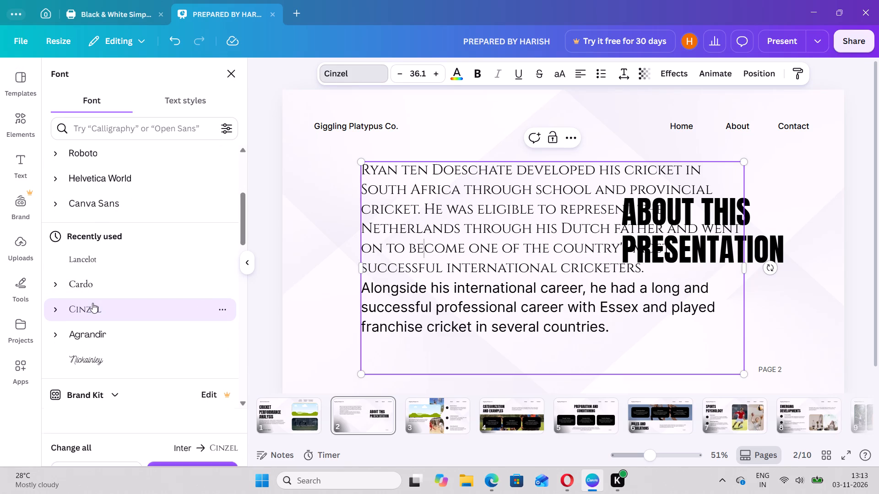
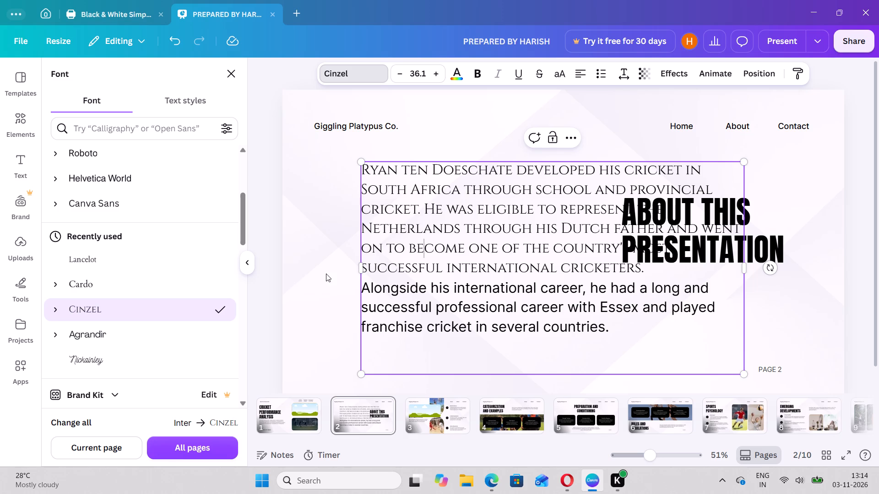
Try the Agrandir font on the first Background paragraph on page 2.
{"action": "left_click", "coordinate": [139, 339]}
Change the font of the first Background paragraph on page 2 to the handwritten script font Moontime.
{"action": "scroll", "coordinate": [139, 339], "scroll_direction": "down", "scroll_amount": 1}
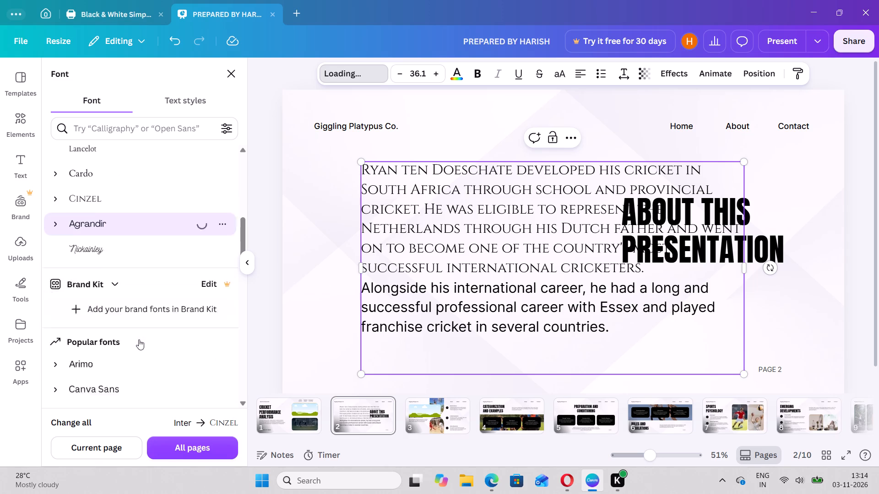
{"action": "scroll", "coordinate": [139, 339], "scroll_direction": "down", "scroll_amount": 1}
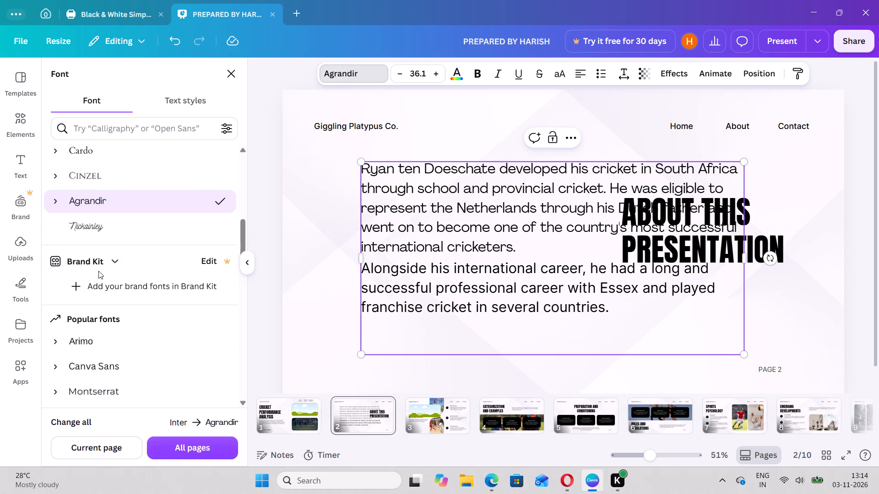
{"action": "scroll", "coordinate": [98, 271], "scroll_direction": "down", "scroll_amount": 6}
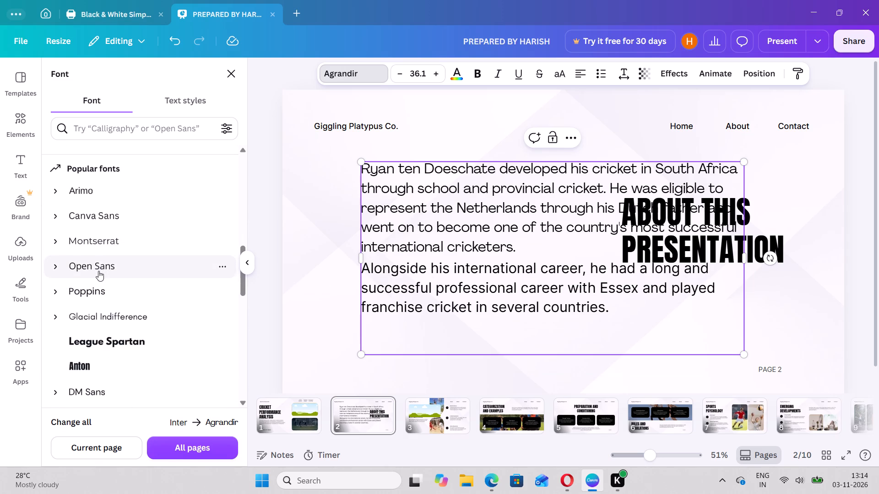
{"action": "scroll", "coordinate": [98, 271], "scroll_direction": "down", "scroll_amount": 6}
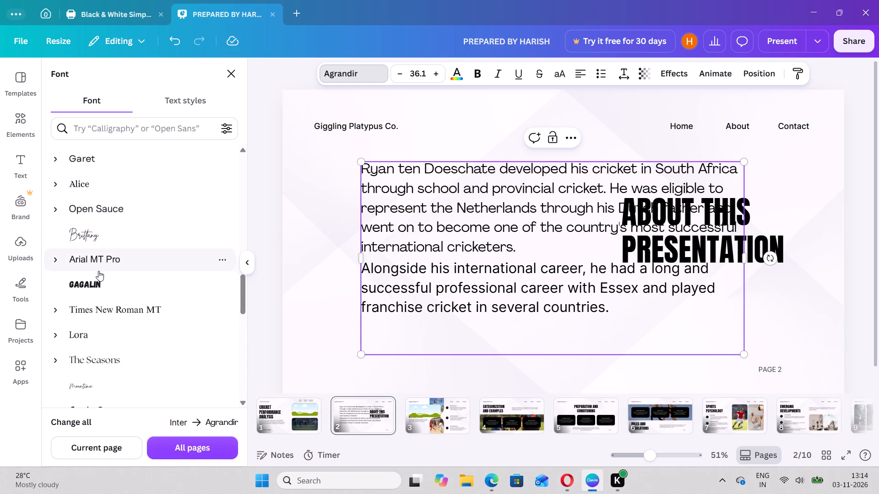
{"action": "scroll", "coordinate": [98, 271], "scroll_direction": "down", "scroll_amount": 2}
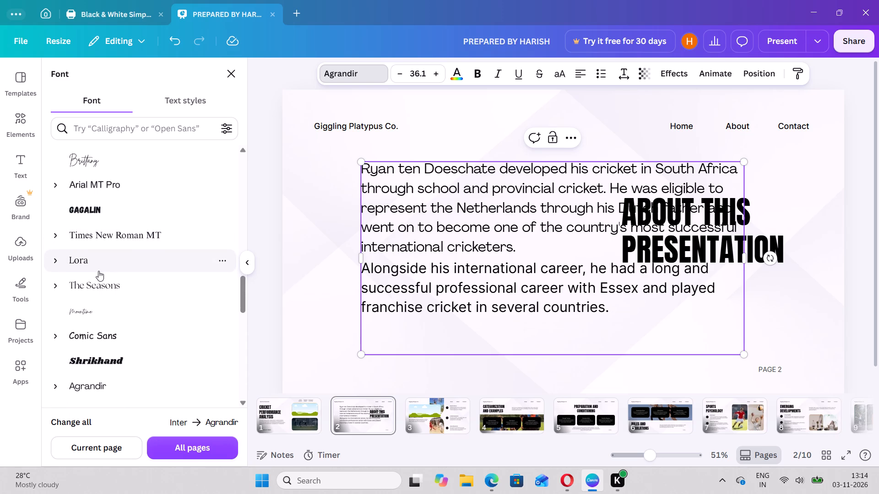
{"action": "scroll", "coordinate": [98, 271], "scroll_direction": "down", "scroll_amount": 1}
{"action": "left_click", "coordinate": [81, 331]}
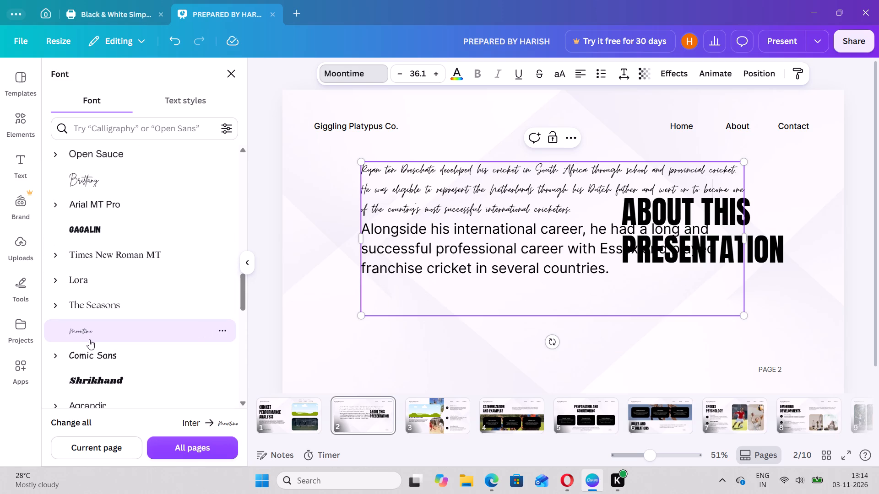
Place the text cursor at the end of the second Background paragraph on page 2, after "several countries.".
{"action": "left_click", "coordinate": [463, 240]}
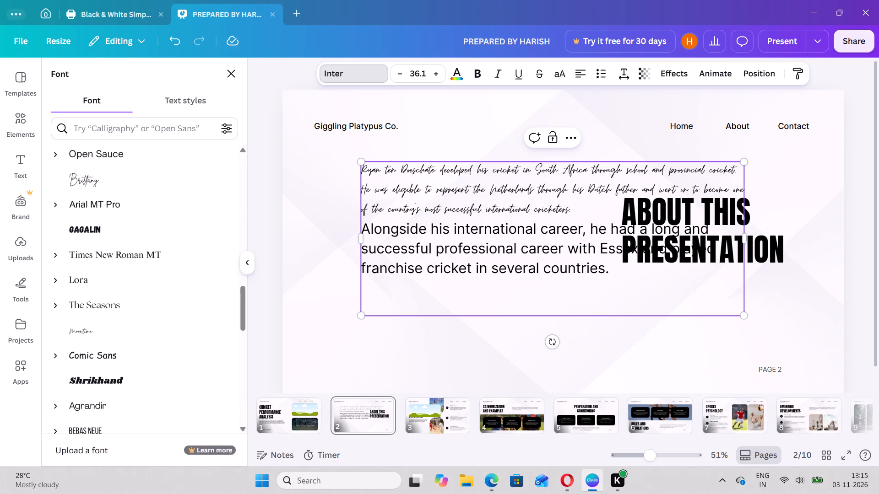
{"action": "left_click", "coordinate": [608, 274]}
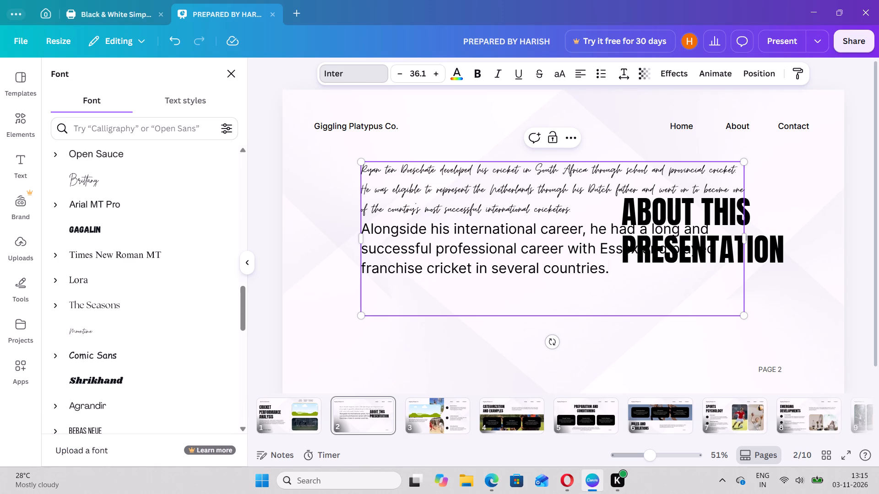
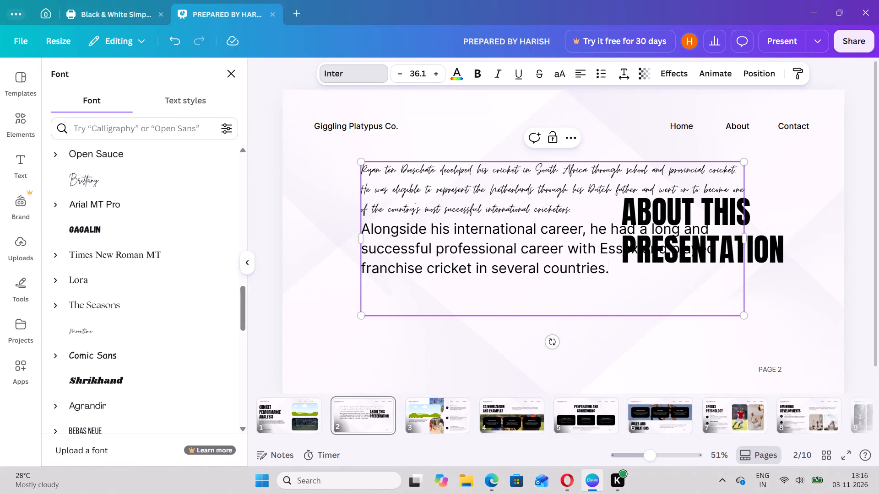
Delete both Background paragraphs from the text box on page 2, leaving the box empty.
{"action": "left_click", "coordinate": [608, 279]}
{"action": "left_click_drag", "start_coordinate": [608, 279], "coordinate": [431, 150]}
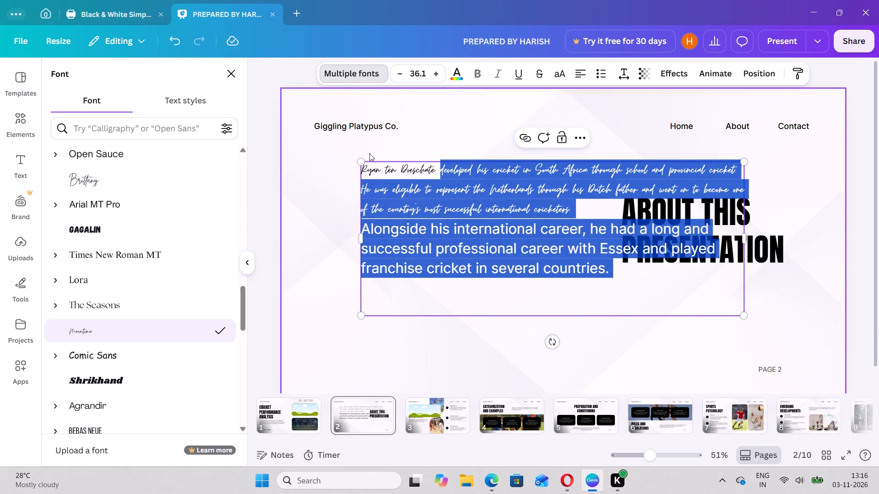
{"action": "key", "text": "BackSpace"}
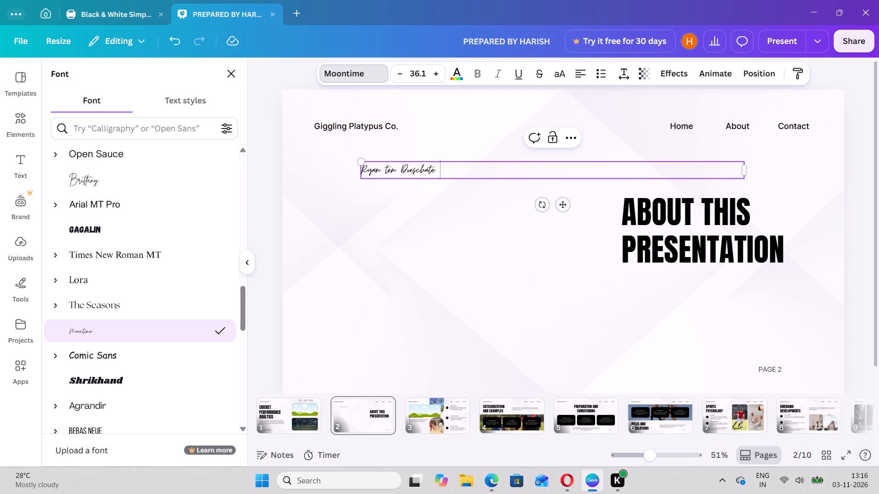
{"action": "left_click", "coordinate": [448, 168]}
{"action": "left_click_drag", "start_coordinate": [448, 168], "coordinate": [365, 184]}
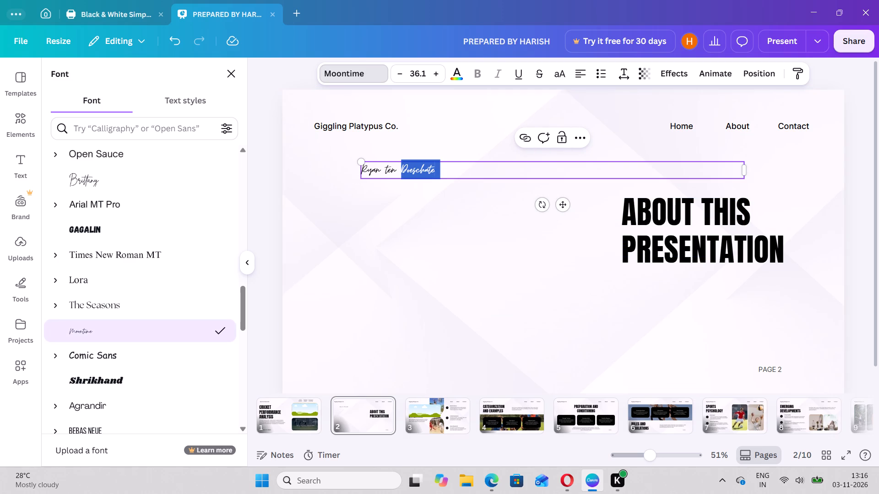
{"action": "left_click", "coordinate": [442, 174]}
{"action": "left_click_drag", "start_coordinate": [442, 174], "coordinate": [362, 176]}
{"action": "key", "text": "BackSpace"}
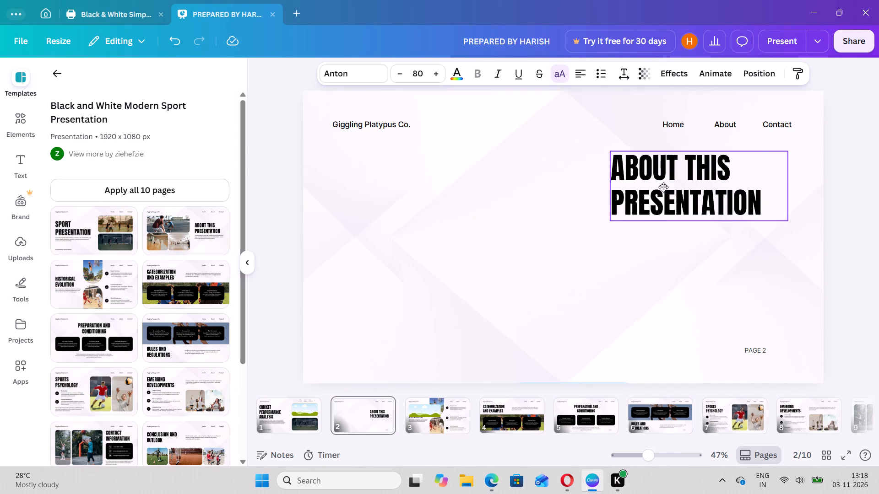
{"action": "left_click_drag", "start_coordinate": [663, 187], "coordinate": [663, 181]}
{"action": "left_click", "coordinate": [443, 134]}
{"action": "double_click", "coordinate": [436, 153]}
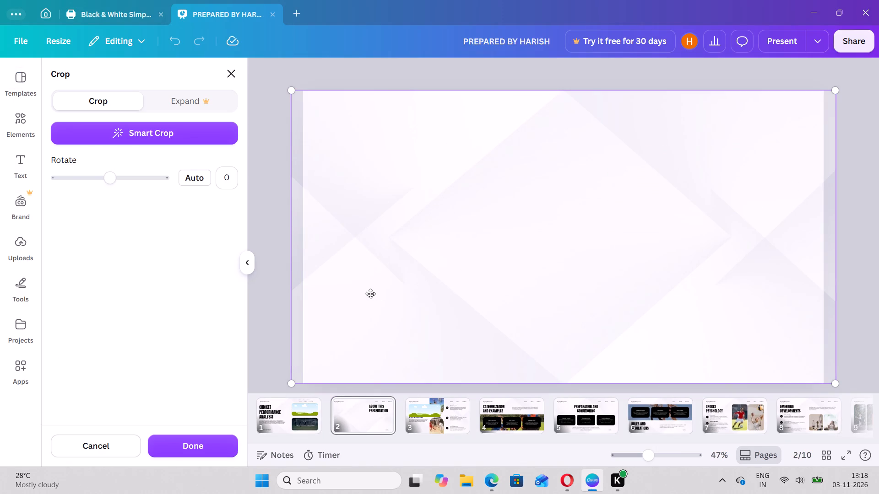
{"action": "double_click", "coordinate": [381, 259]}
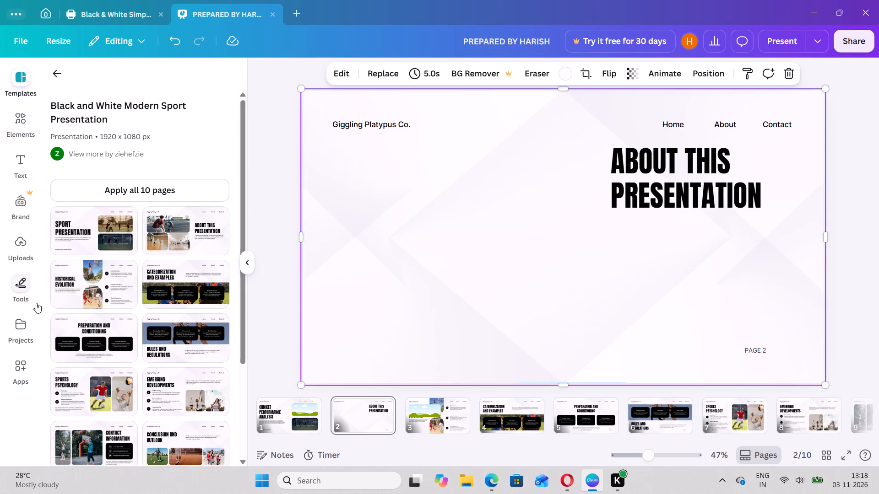
Add a new text box in the empty area of page 2, below the heading.
{"action": "left_click", "coordinate": [23, 301]}
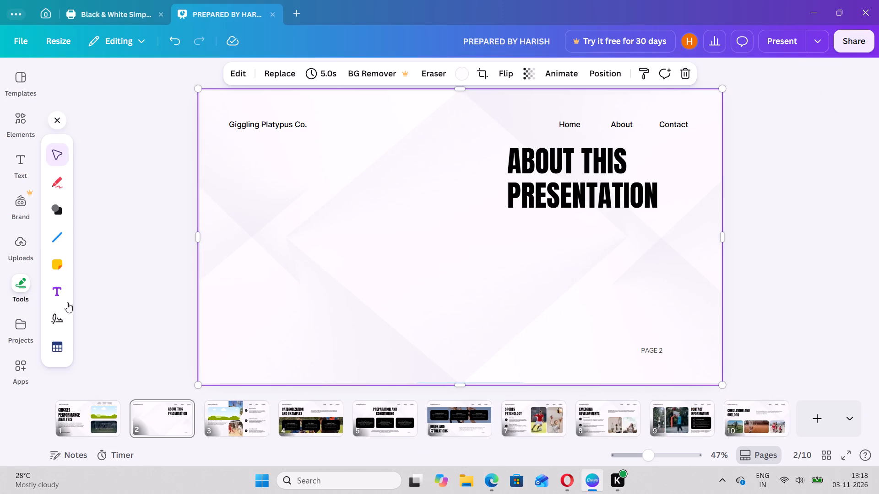
{"action": "left_click", "coordinate": [45, 289]}
{"action": "left_click", "coordinate": [47, 289]}
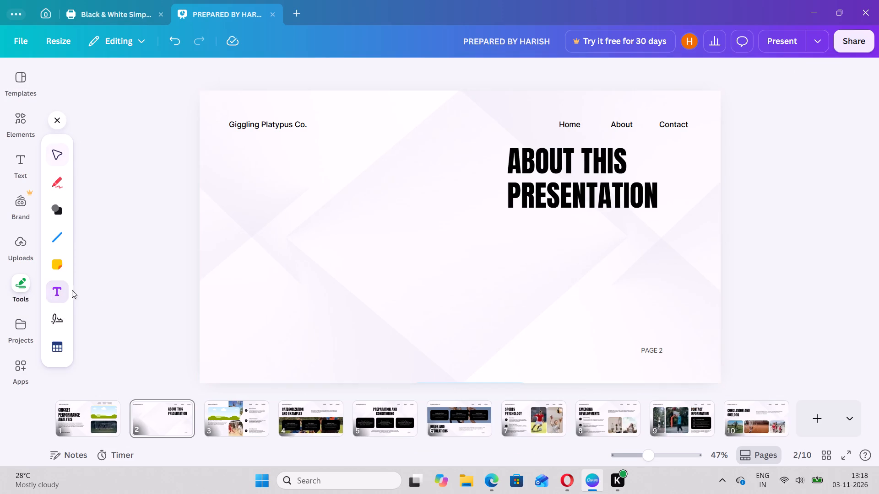
{"action": "left_click", "coordinate": [364, 282]}
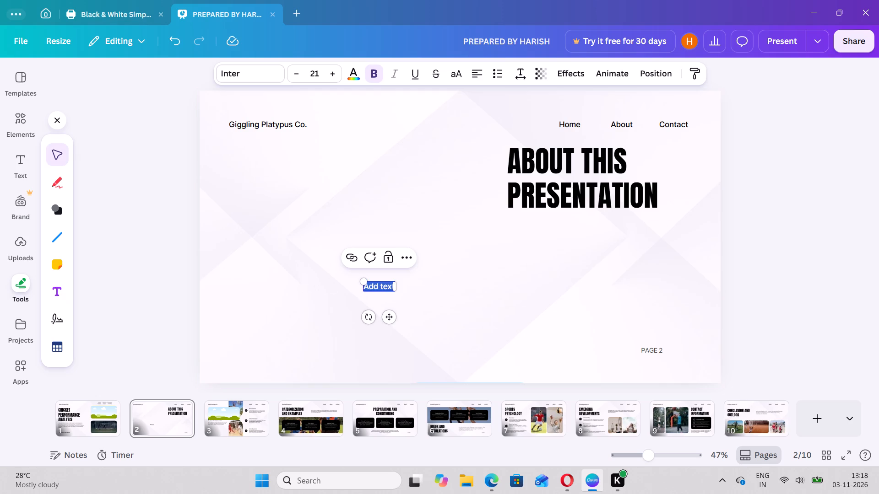
Replace the placeholder text in the new text box with the copied Executive Summary paragraph about ten Doeschate.
{"action": "left_click", "coordinate": [381, 287]}
{"action": "left_click", "coordinate": [391, 287]}
{"action": "key", "text": "BackSpace"}
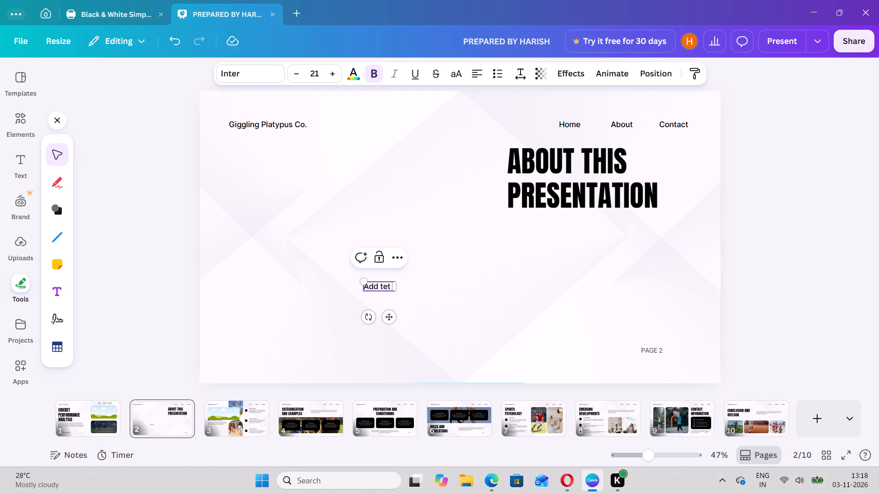
{"action": "key", "text": "BackSpace"}
{"action": "key", "text": "BackSpace"}
{"action": "key", "text": "BackSpace"}
{"action": "key", "text": "BackSpace"}
{"action": "key", "text": "Right"}
{"action": "key", "text": "Right"}
{"action": "key", "text": "BackSpace"}
{"action": "key", "text": "BackSpace"}
{"action": "key", "text": "BackSpace"}
{"action": "key", "text": "BackSpace"}
{"action": "key", "text": "ctrl+v"}
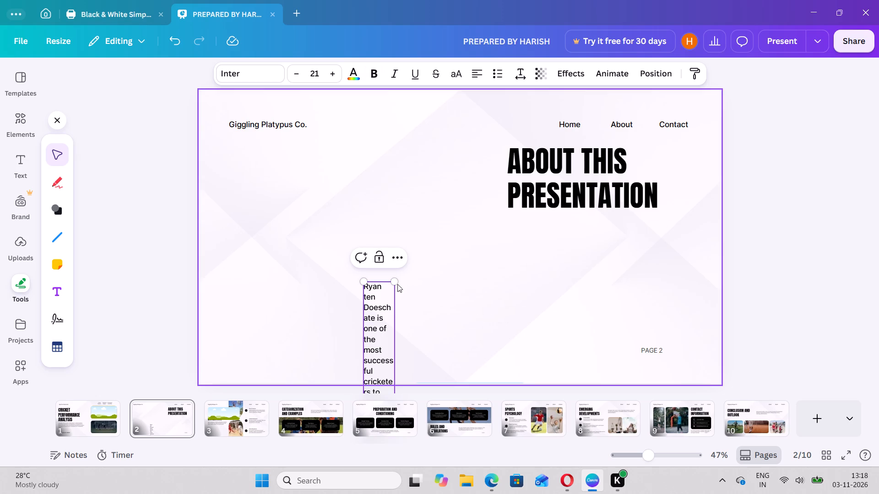
Enlarge and widen the paragraph's text box so it runs over four lines at size 30.8, placed just below the heading.
{"action": "left_click_drag", "start_coordinate": [400, 280], "coordinate": [644, 122]}
{"action": "left_click_drag", "start_coordinate": [412, 219], "coordinate": [689, 213]}
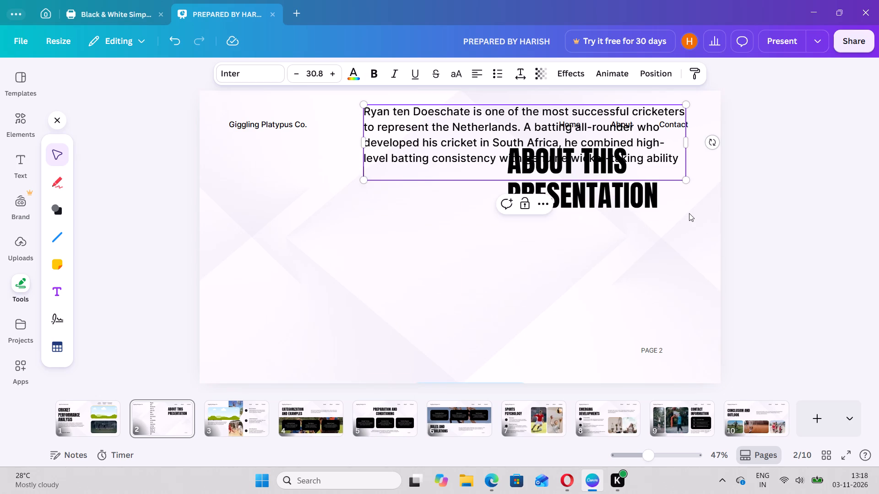
{"action": "left_click_drag", "start_coordinate": [405, 176], "coordinate": [349, 324]}
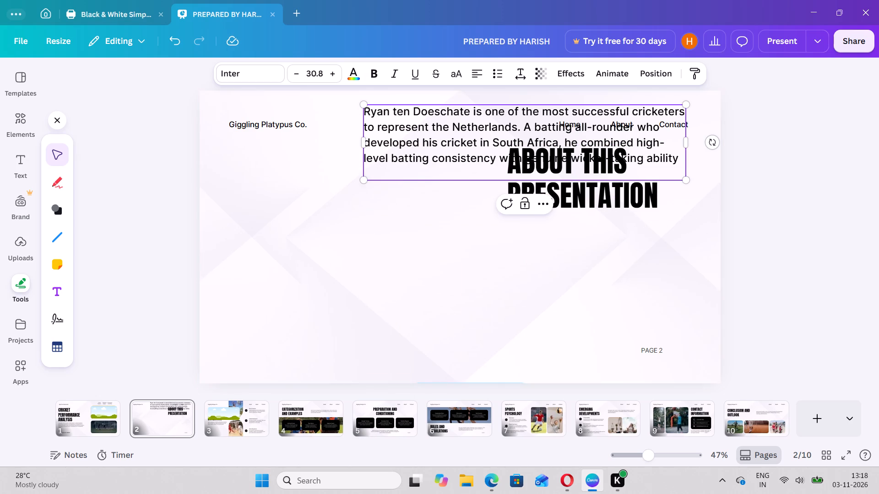
{"action": "left_click_drag", "start_coordinate": [404, 157], "coordinate": [326, 310]}
{"action": "left_click", "coordinate": [368, 219]}
{"action": "left_click_drag", "start_coordinate": [368, 219], "coordinate": [418, 96]}
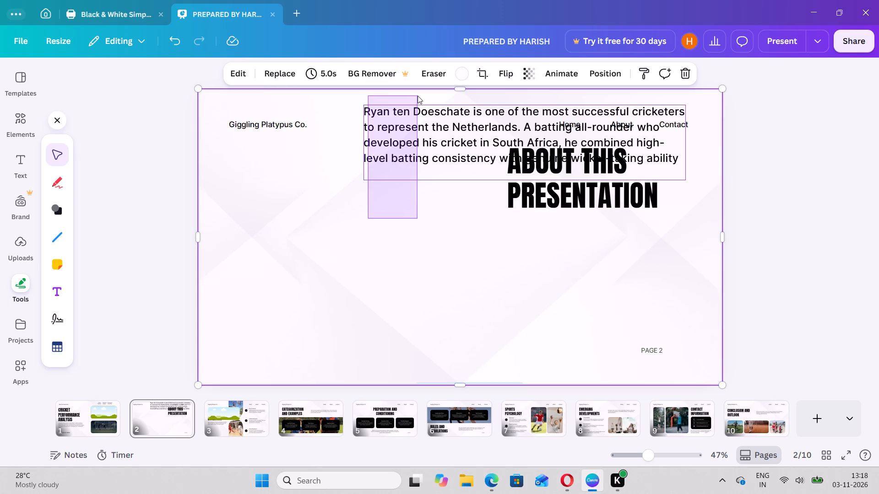
{"action": "left_click_drag", "start_coordinate": [418, 96], "coordinate": [313, 262]}
{"action": "left_click", "coordinate": [313, 262]}
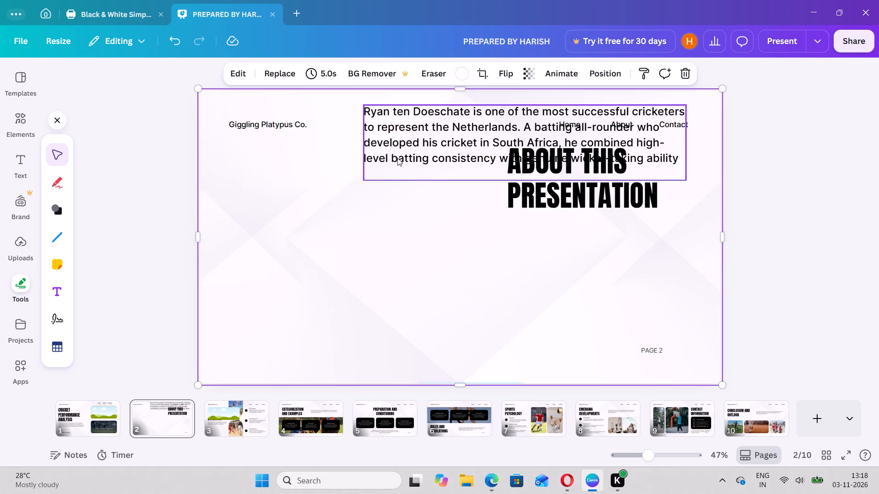
{"action": "left_click_drag", "start_coordinate": [397, 158], "coordinate": [315, 271]}
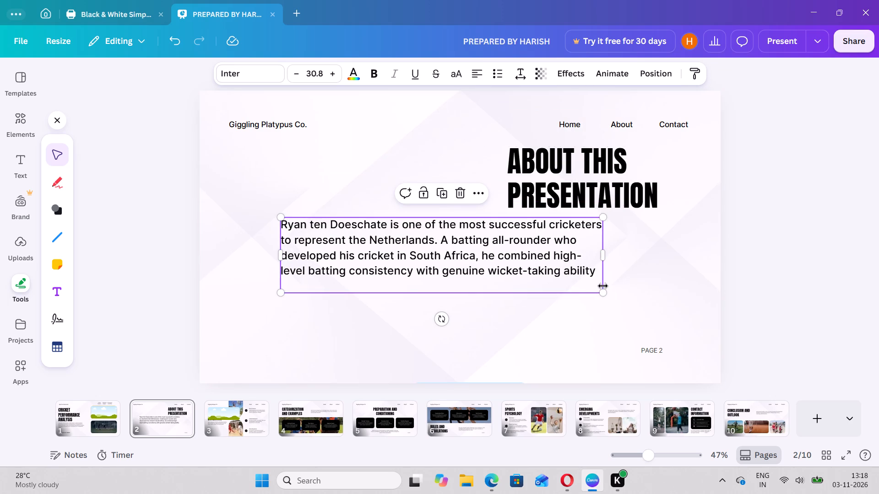
Move the paragraph down to just above the PAGE 2 label and scale it to font size 32.8.
{"action": "left_click_drag", "start_coordinate": [604, 290], "coordinate": [657, 311]}
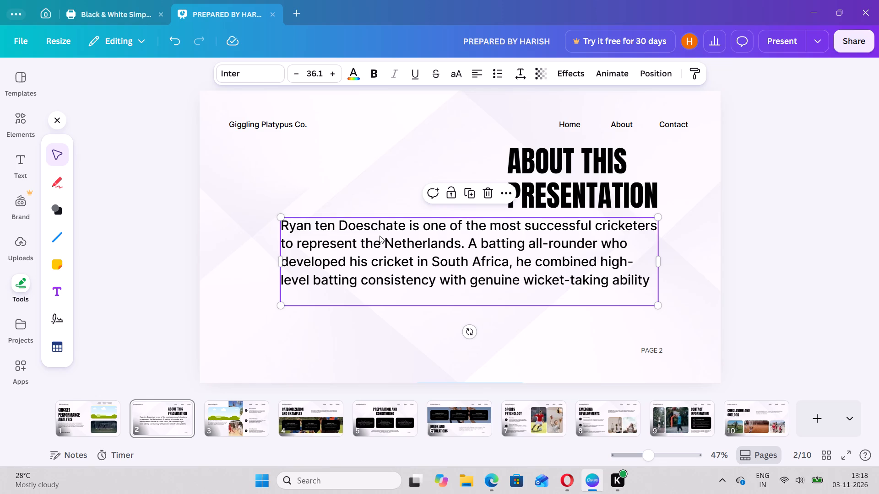
{"action": "left_click_drag", "start_coordinate": [380, 236], "coordinate": [398, 274]}
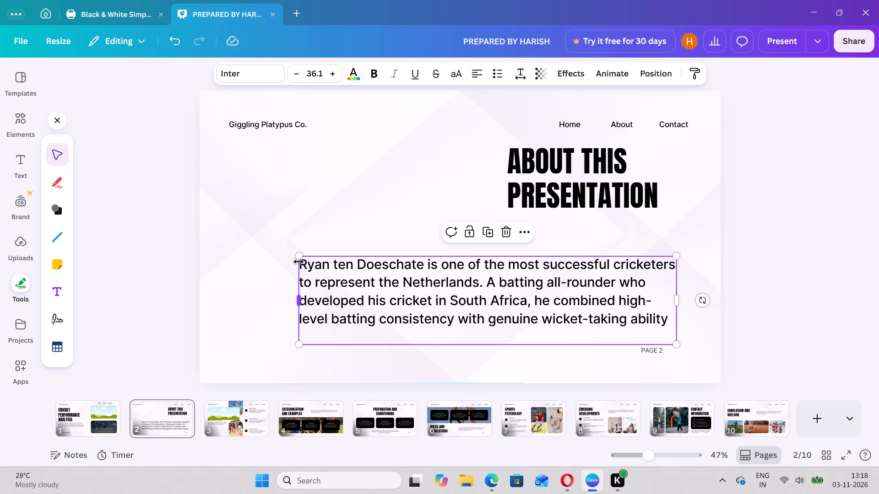
{"action": "left_click", "coordinate": [295, 250]}
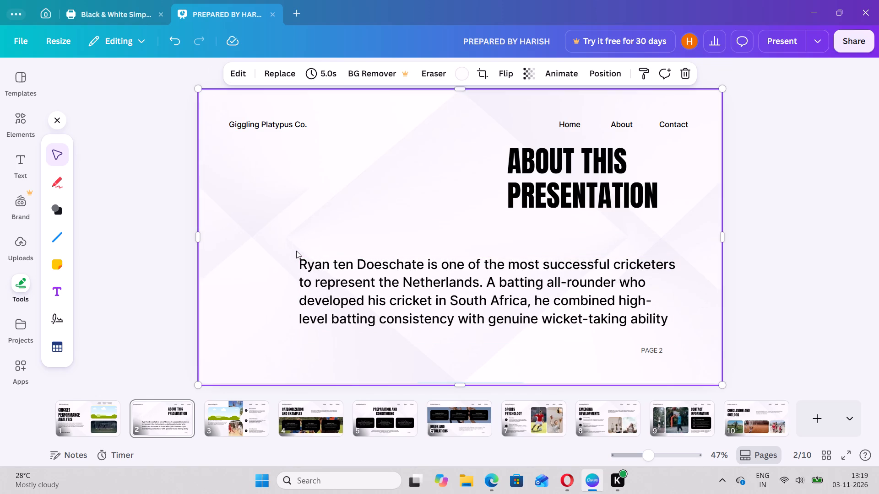
{"action": "left_click", "coordinate": [310, 260]}
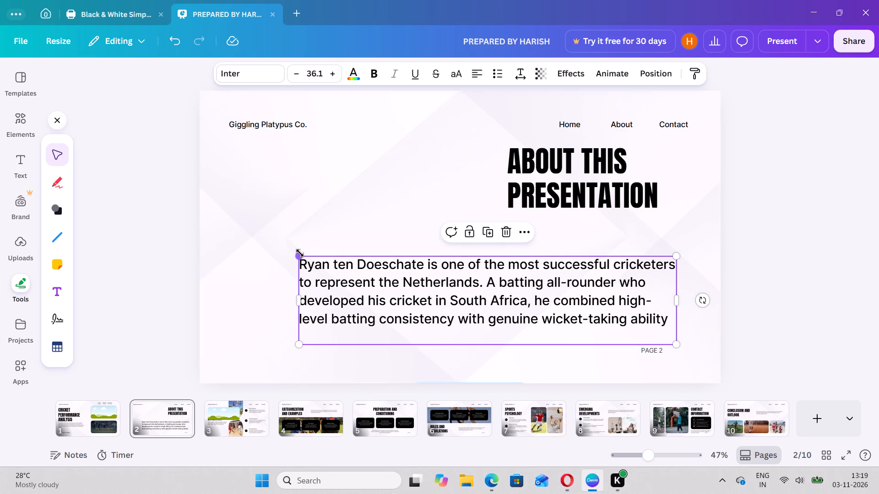
{"action": "left_click_drag", "start_coordinate": [300, 253], "coordinate": [330, 279]}
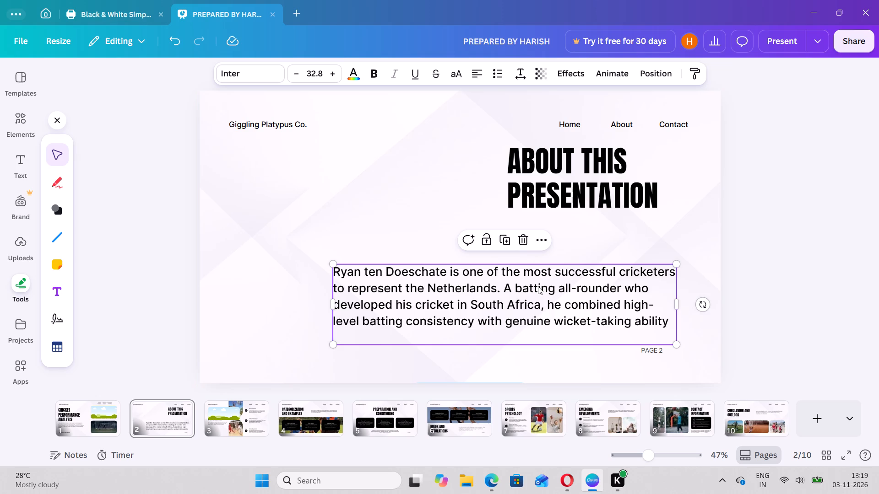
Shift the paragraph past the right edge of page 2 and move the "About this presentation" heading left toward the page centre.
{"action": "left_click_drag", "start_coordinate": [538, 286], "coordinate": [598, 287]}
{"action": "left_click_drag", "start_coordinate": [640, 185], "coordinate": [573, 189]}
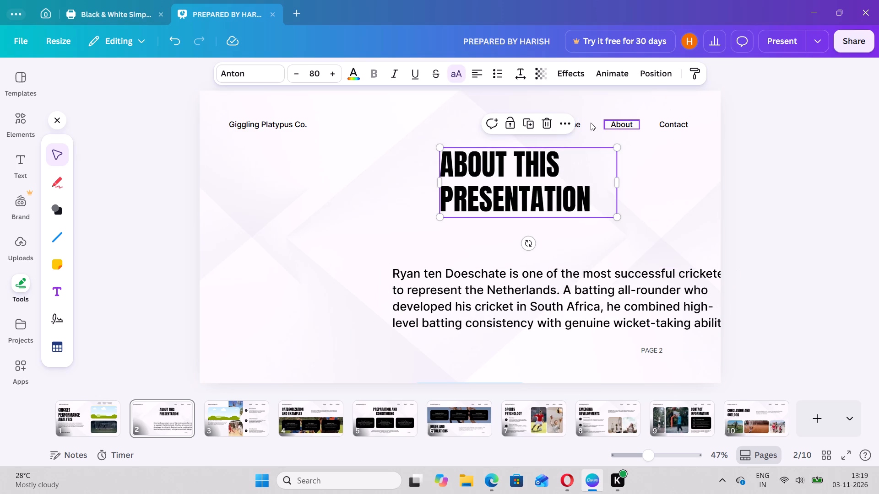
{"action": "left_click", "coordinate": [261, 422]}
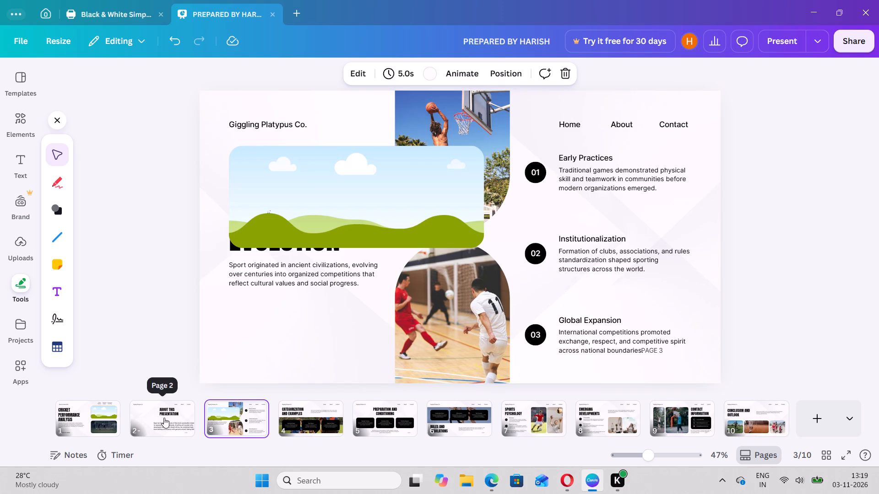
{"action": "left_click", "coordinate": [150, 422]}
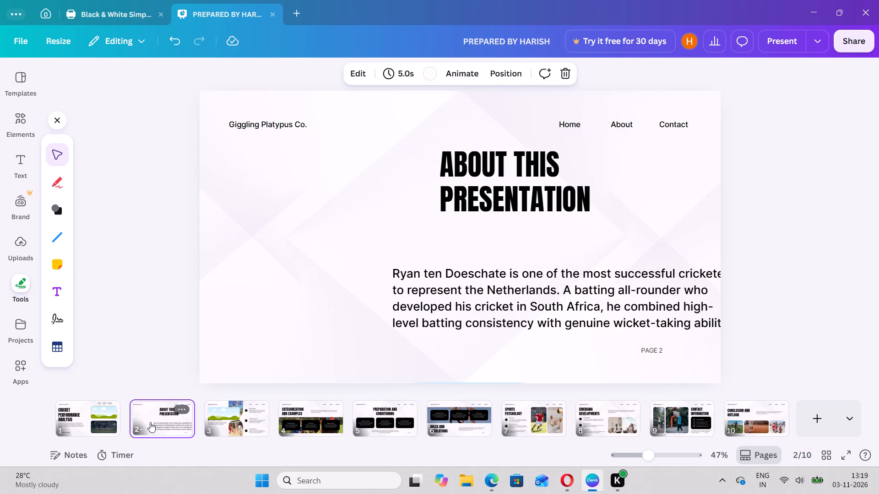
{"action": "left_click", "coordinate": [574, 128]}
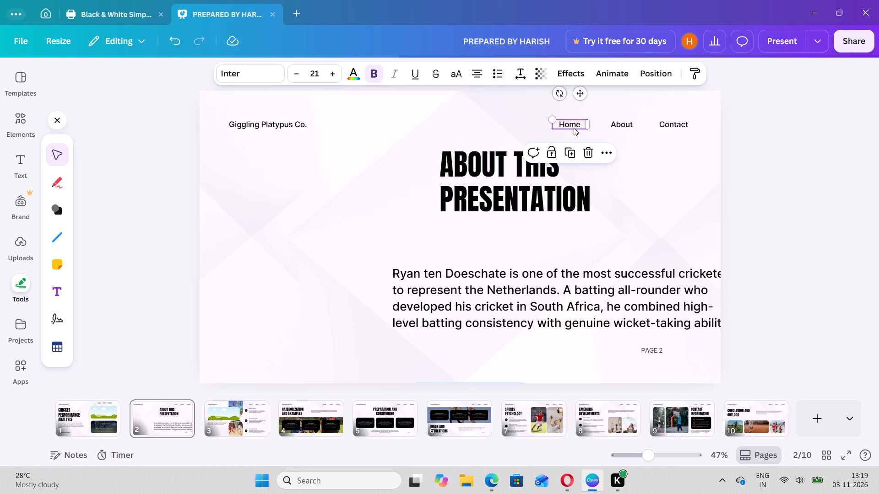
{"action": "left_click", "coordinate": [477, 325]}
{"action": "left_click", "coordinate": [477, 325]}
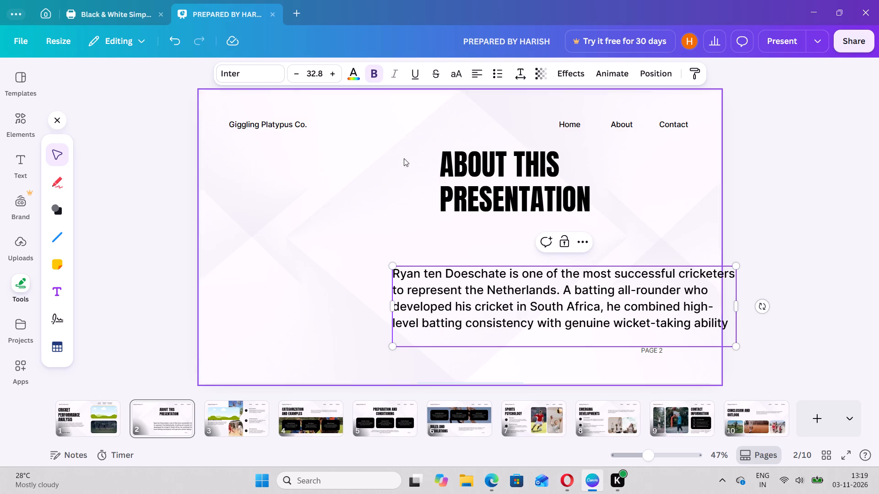
Move the heading up over the top edge of page 2 and shift the paragraph up and left, fully inside the page.
{"action": "left_click_drag", "start_coordinate": [534, 171], "coordinate": [451, 68]}
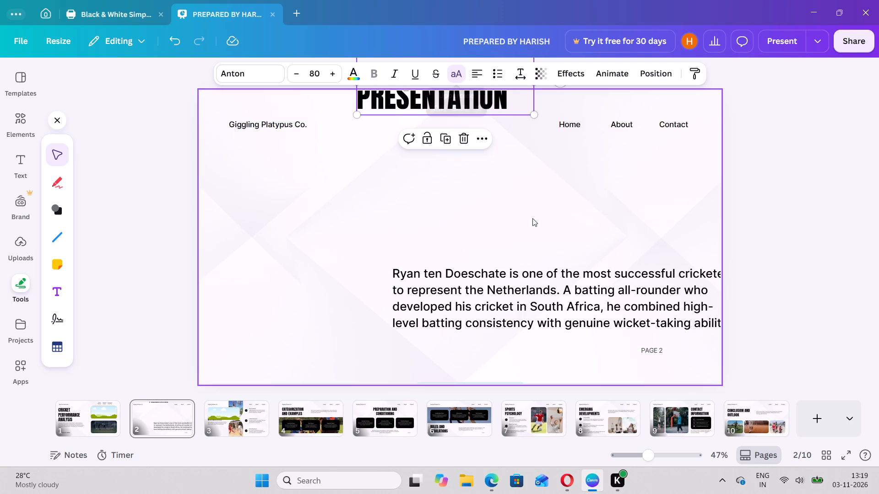
{"action": "left_click_drag", "start_coordinate": [548, 298], "coordinate": [507, 266]}
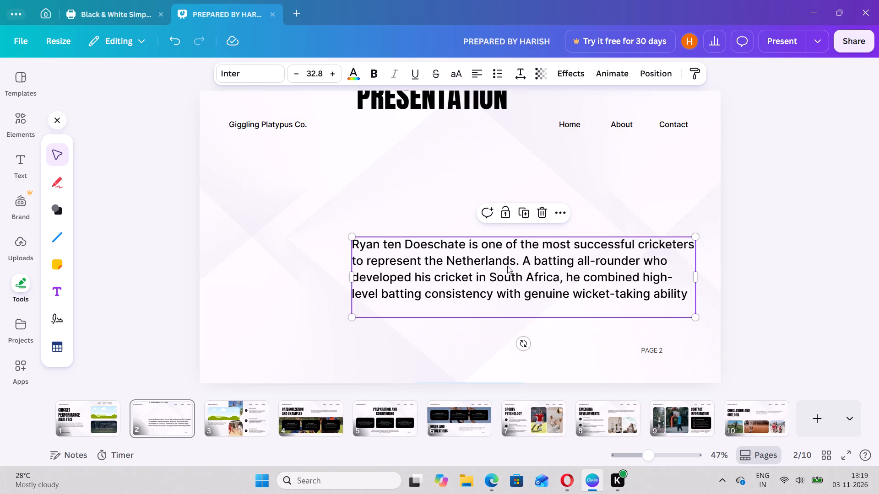
Reduce the Executive Summary paragraph's font size to 25.8.
{"action": "left_click", "coordinate": [265, 64]}
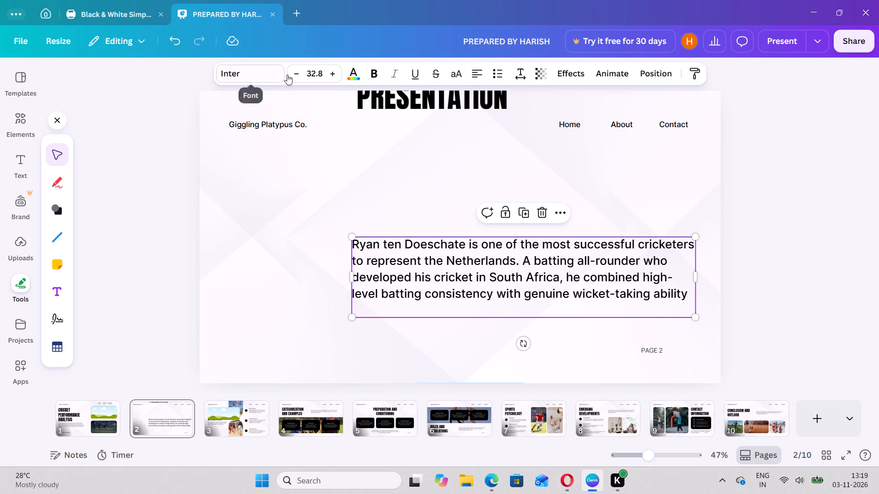
{"action": "triple_click", "coordinate": [292, 74]}
{"action": "triple_click", "coordinate": [292, 74]}
{"action": "triple_click", "coordinate": [292, 74]}
{"action": "triple_click", "coordinate": [292, 74]}
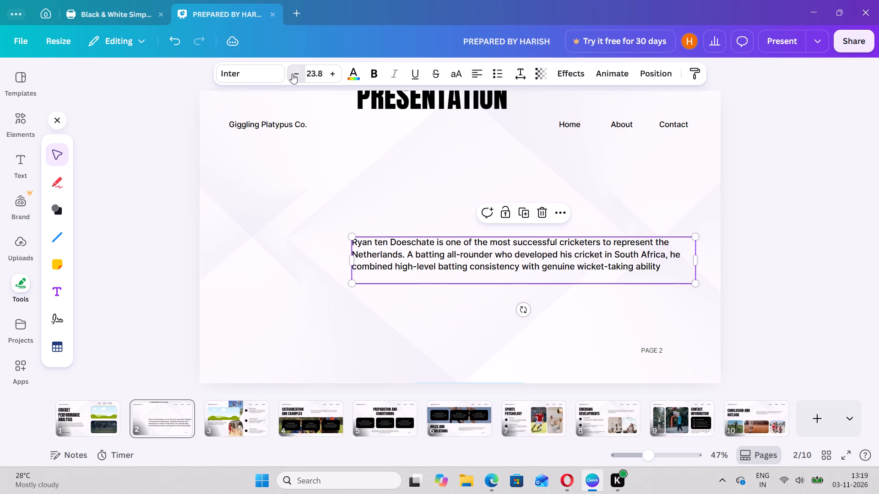
{"action": "triple_click", "coordinate": [292, 74]}
{"action": "triple_click", "coordinate": [292, 74]}
{"action": "triple_click", "coordinate": [292, 74]}
{"action": "left_click_drag", "start_coordinate": [292, 74], "coordinate": [333, 75]}
{"action": "triple_click", "coordinate": [333, 75]}
{"action": "triple_click", "coordinate": [333, 75]}
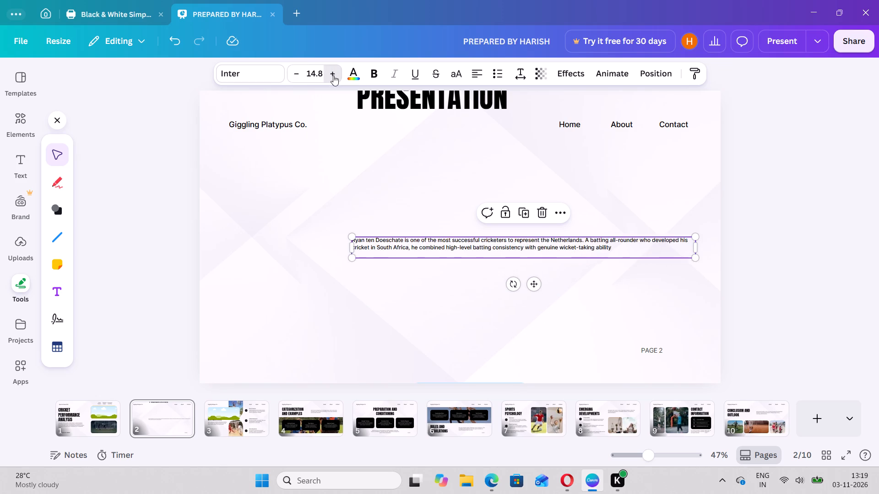
{"action": "triple_click", "coordinate": [333, 75]}
{"action": "double_click", "coordinate": [333, 75]}
{"action": "left_click", "coordinate": [333, 75]}
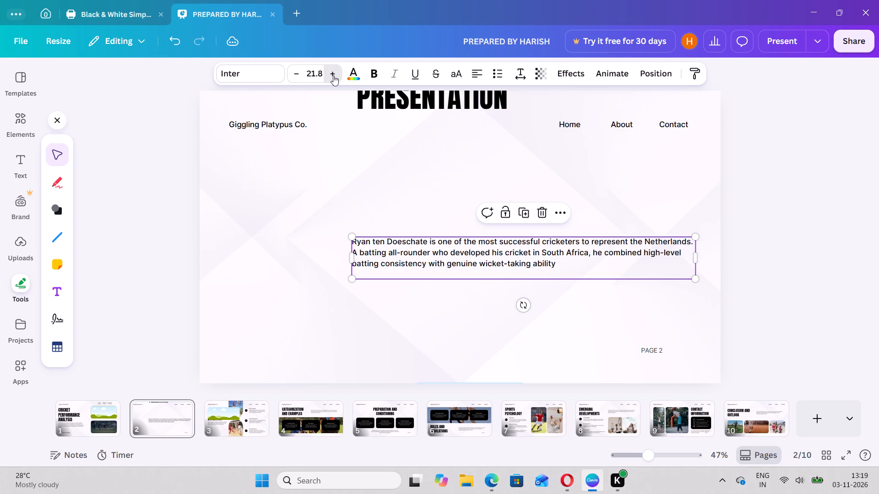
{"action": "triple_click", "coordinate": [333, 75]}
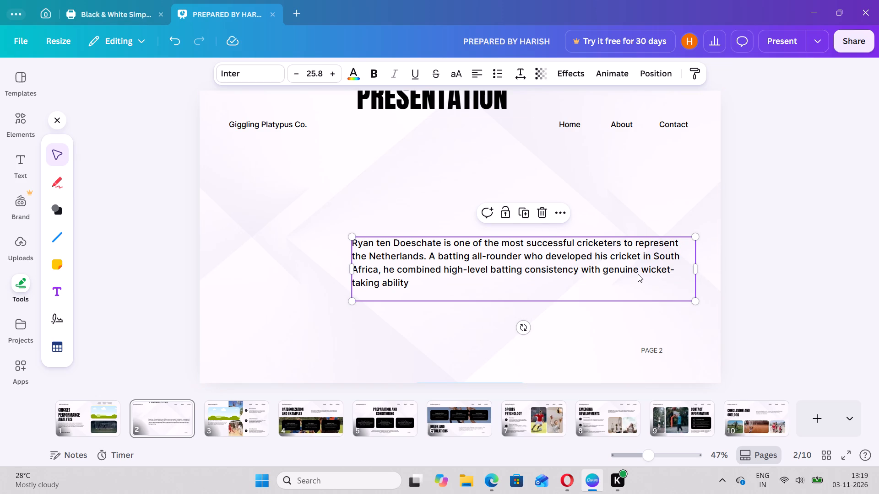
Move the paragraph down into the lower-right corner of page 2, with its box reaching the page's right edge.
{"action": "left_click_drag", "start_coordinate": [638, 274], "coordinate": [656, 326]}
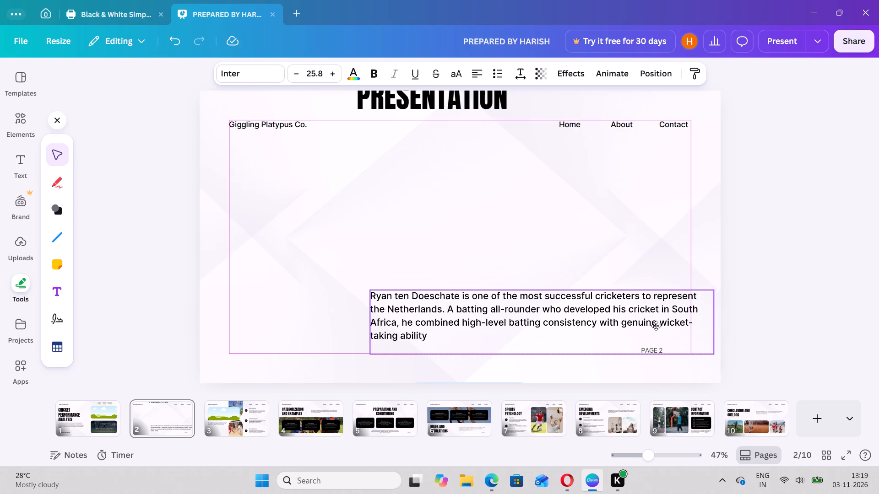
{"action": "left_click_drag", "start_coordinate": [656, 326], "coordinate": [656, 328]}
{"action": "left_click_drag", "start_coordinate": [647, 325], "coordinate": [653, 329]}
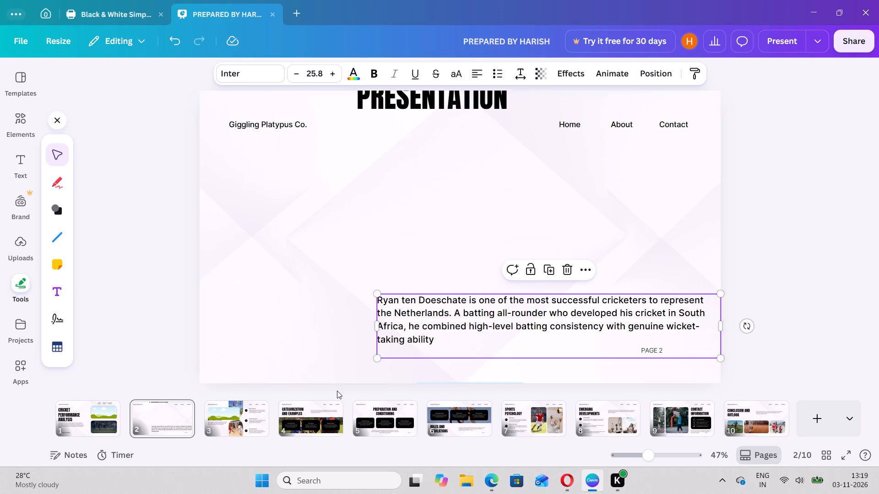
Look through pages 3 to 5 of the presentation and return to page 2.
{"action": "left_click", "coordinate": [208, 420]}
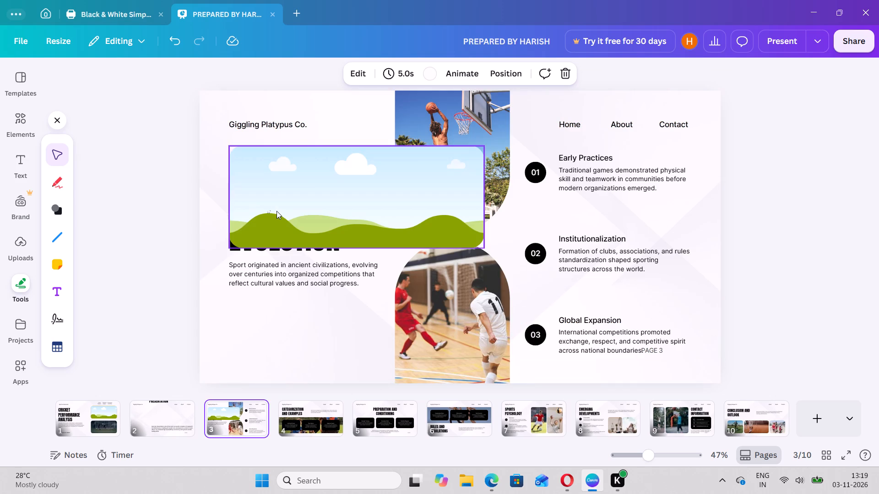
{"action": "left_click", "coordinate": [321, 410]}
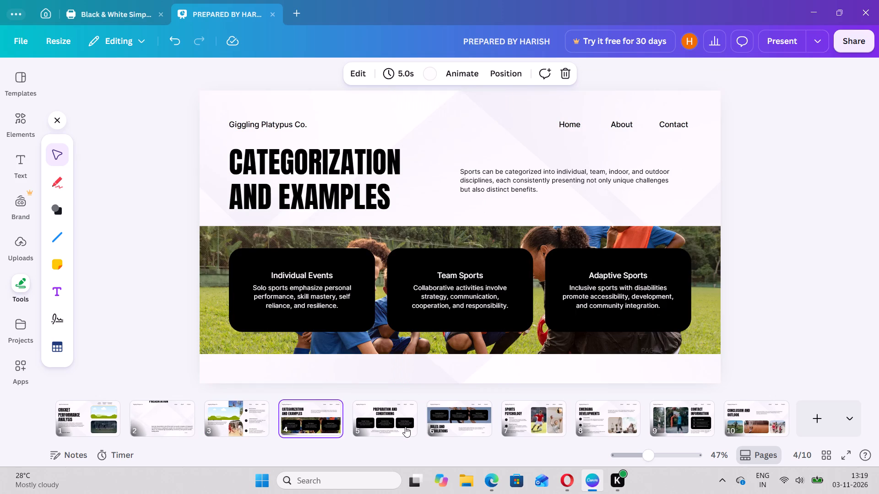
{"action": "left_click", "coordinate": [402, 427]}
{"action": "left_click", "coordinate": [149, 421]}
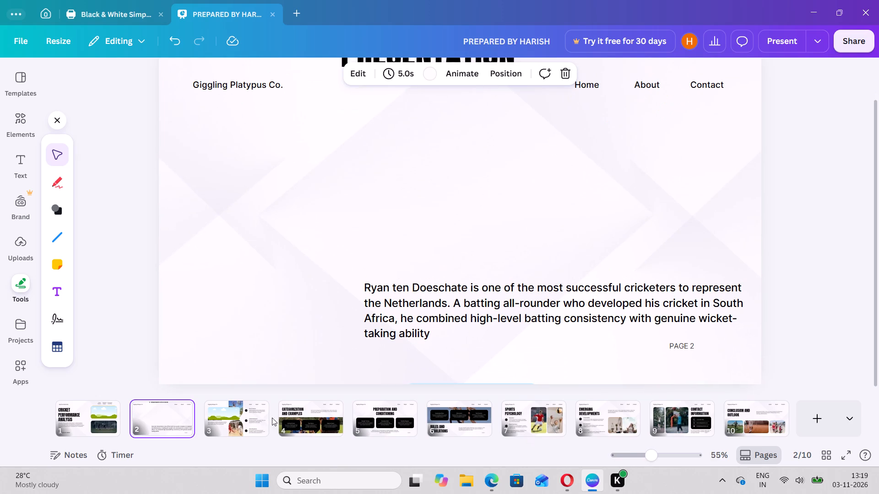
{"action": "scroll", "coordinate": [57, 280], "scroll_direction": "left", "scroll_amount": 2}
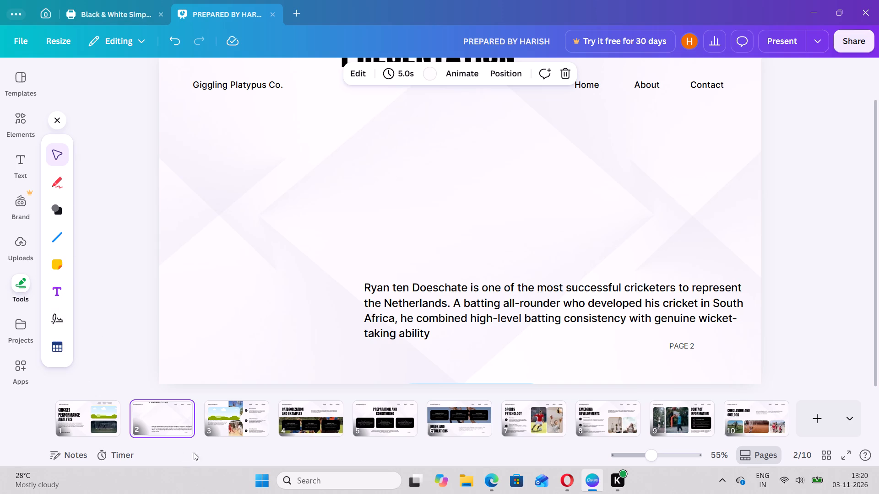
Move the landscape picture frame from page 3 to page 2, placing it in the page's upper-left area.
{"action": "left_click", "coordinate": [225, 413]}
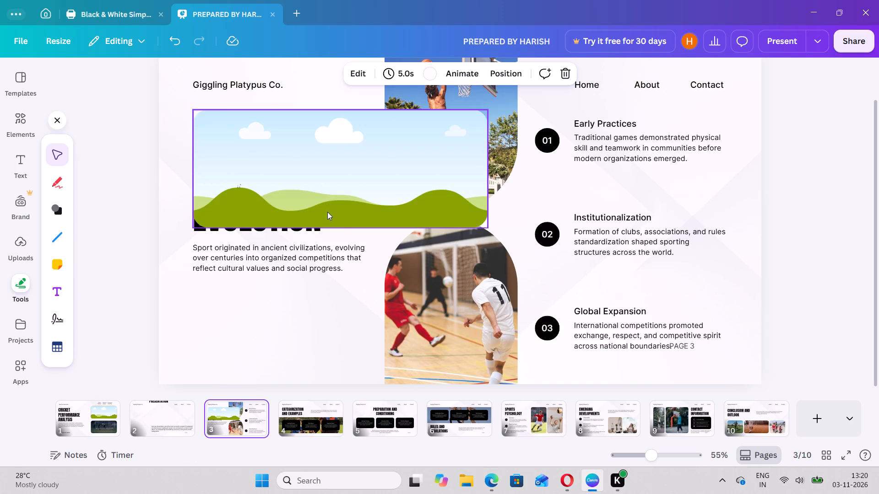
{"action": "left_click", "coordinate": [327, 212]}
{"action": "left_click_drag", "start_coordinate": [327, 212], "coordinate": [189, 319]}
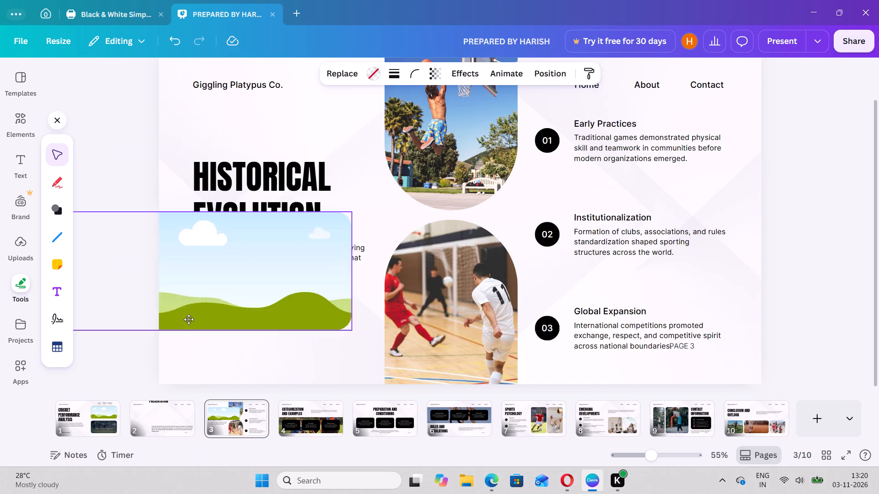
{"action": "left_click_drag", "start_coordinate": [189, 319], "coordinate": [159, 441]}
{"action": "left_click_drag", "start_coordinate": [159, 441], "coordinate": [188, 400]}
{"action": "left_click_drag", "start_coordinate": [246, 369], "coordinate": [203, 381]}
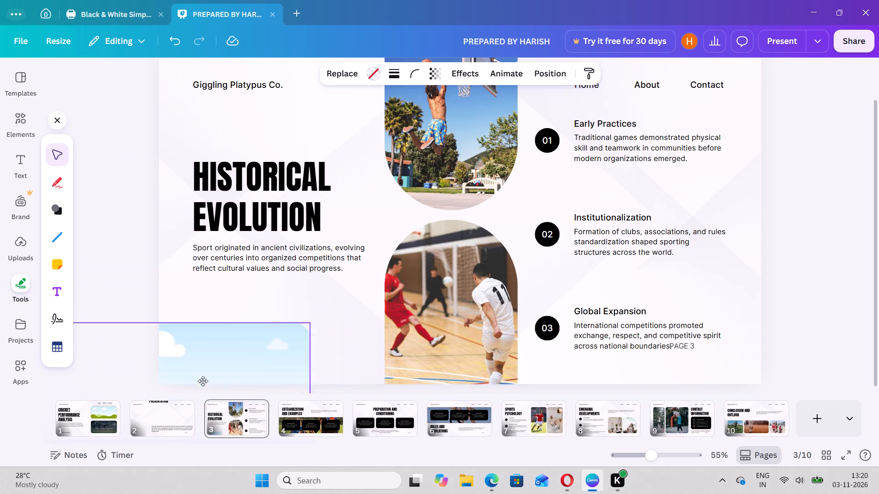
{"action": "left_click_drag", "start_coordinate": [203, 381], "coordinate": [148, 439]}
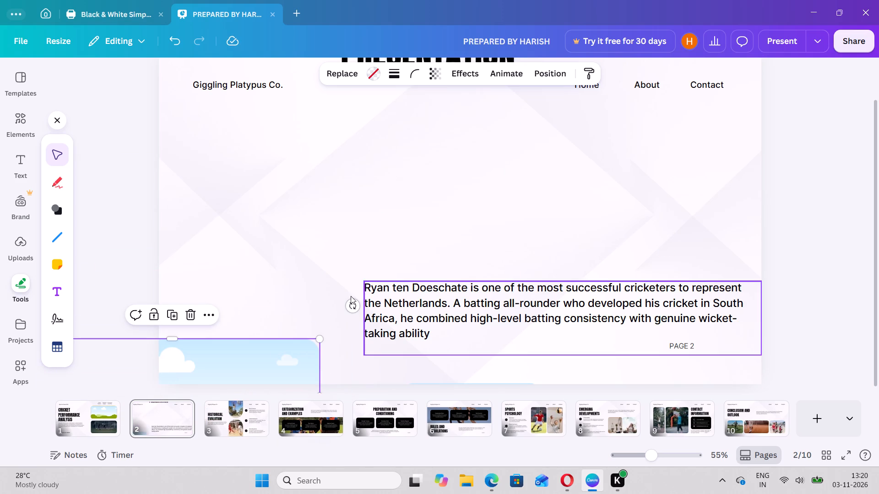
{"action": "left_click_drag", "start_coordinate": [299, 352], "coordinate": [448, 129]}
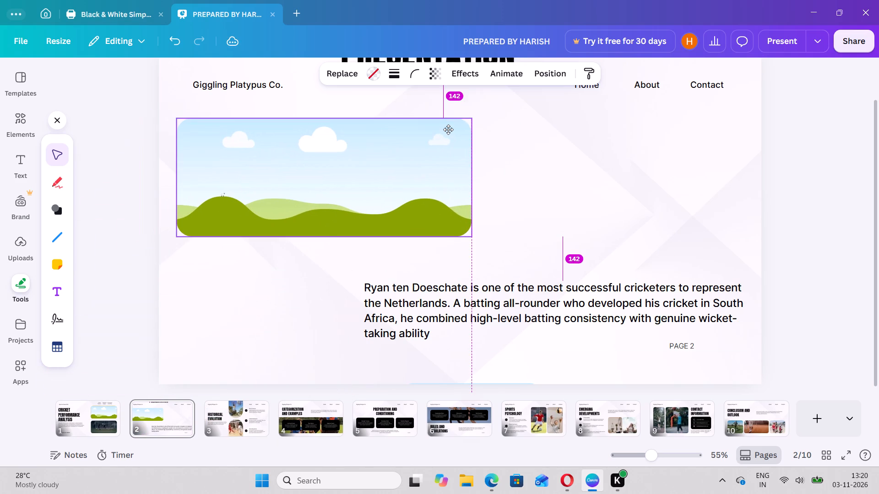
{"action": "left_click_drag", "start_coordinate": [448, 129], "coordinate": [449, 129]}
Resize the landscape frame on page 2 to a smaller, roughly square shape and move it up just below the company name.
{"action": "left_click_drag", "start_coordinate": [472, 118], "coordinate": [373, 172]}
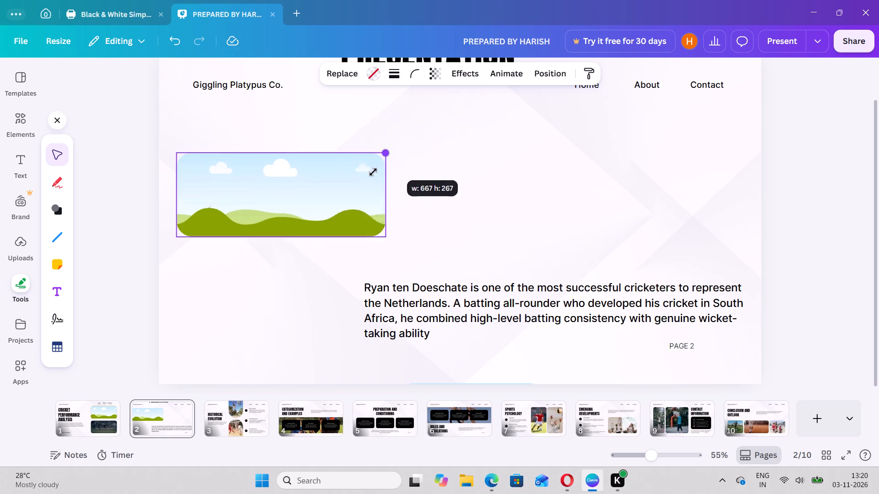
{"action": "left_click_drag", "start_coordinate": [373, 172], "coordinate": [348, 194]}
{"action": "left_click_drag", "start_coordinate": [261, 238], "coordinate": [260, 281]}
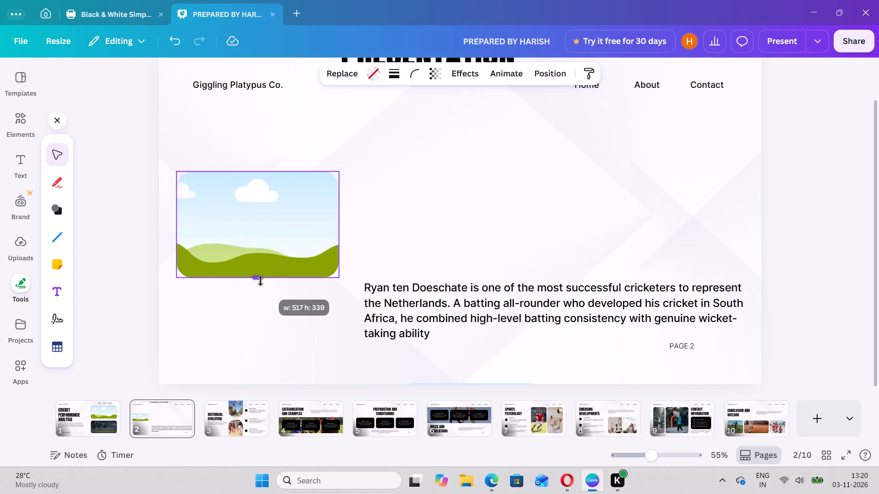
{"action": "left_click_drag", "start_coordinate": [260, 281], "coordinate": [260, 311]}
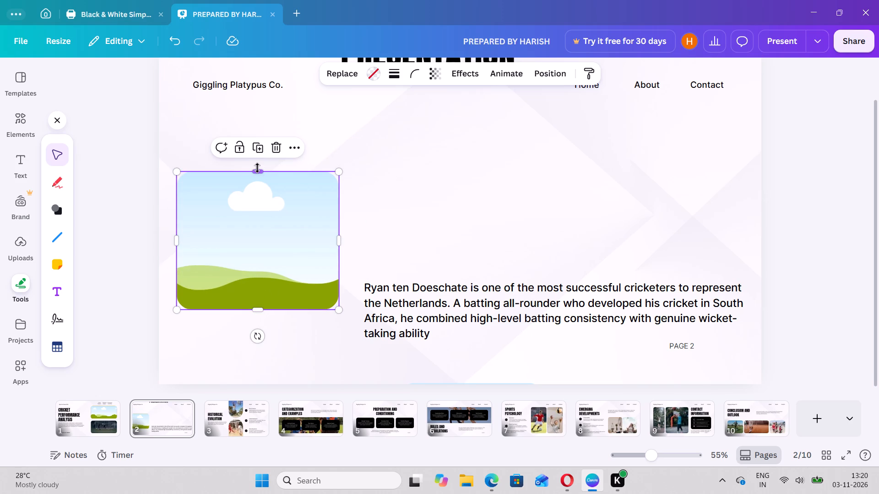
{"action": "left_click_drag", "start_coordinate": [257, 168], "coordinate": [259, 154]}
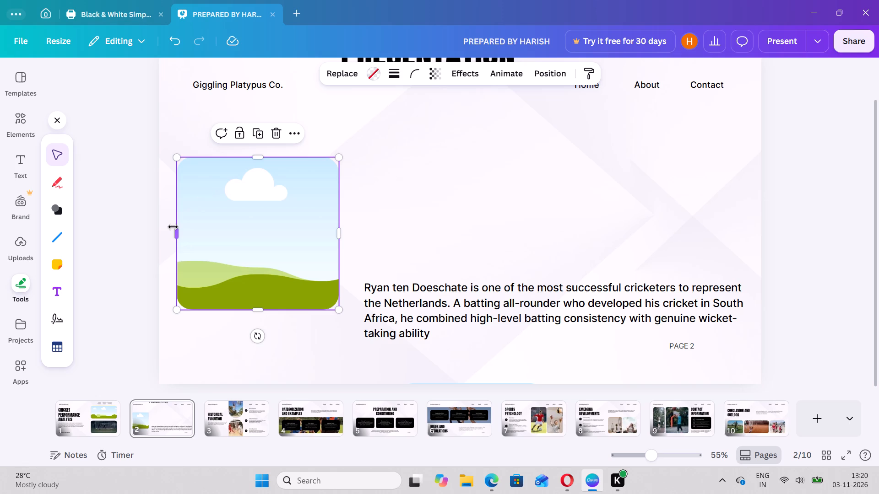
{"action": "left_click_drag", "start_coordinate": [173, 227], "coordinate": [201, 226]}
{"action": "left_click", "coordinate": [200, 226]}
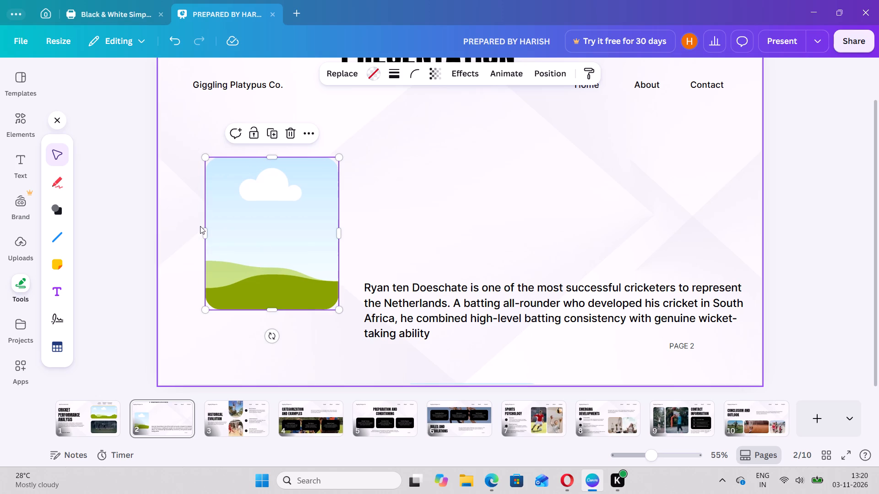
{"action": "left_click_drag", "start_coordinate": [206, 226], "coordinate": [179, 222]}
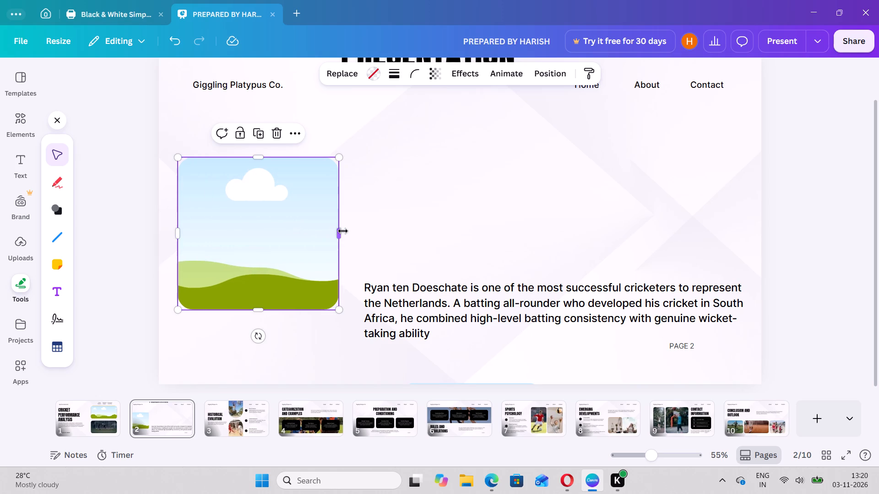
{"action": "left_click_drag", "start_coordinate": [343, 231], "coordinate": [333, 231]}
{"action": "left_click_drag", "start_coordinate": [277, 217], "coordinate": [273, 155]}
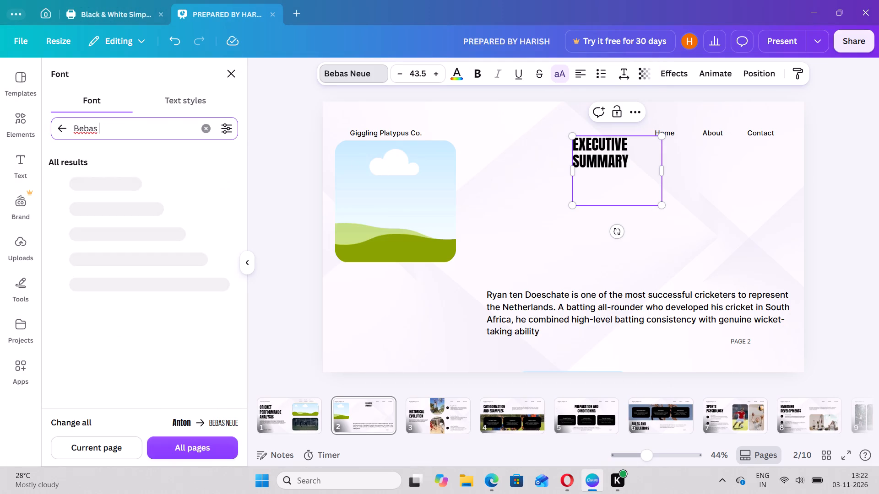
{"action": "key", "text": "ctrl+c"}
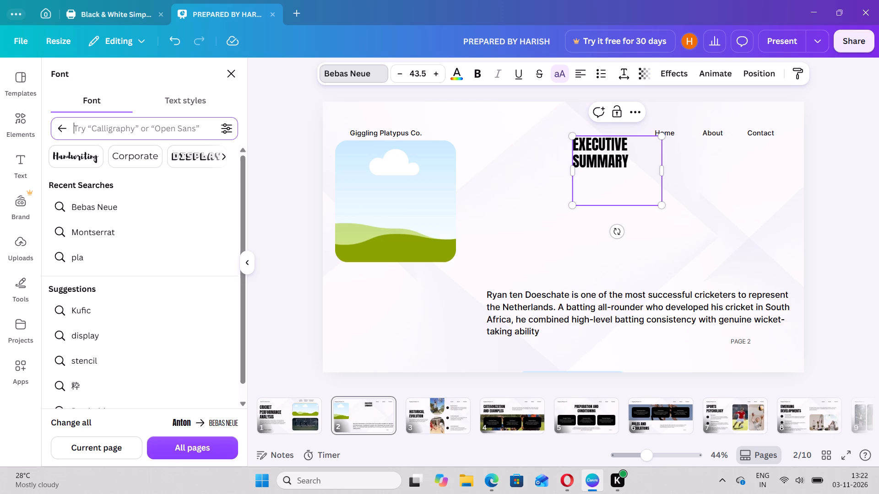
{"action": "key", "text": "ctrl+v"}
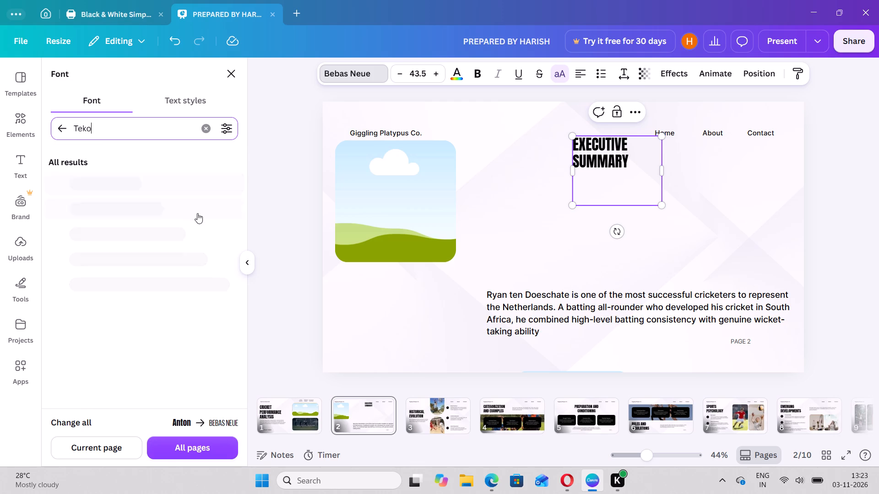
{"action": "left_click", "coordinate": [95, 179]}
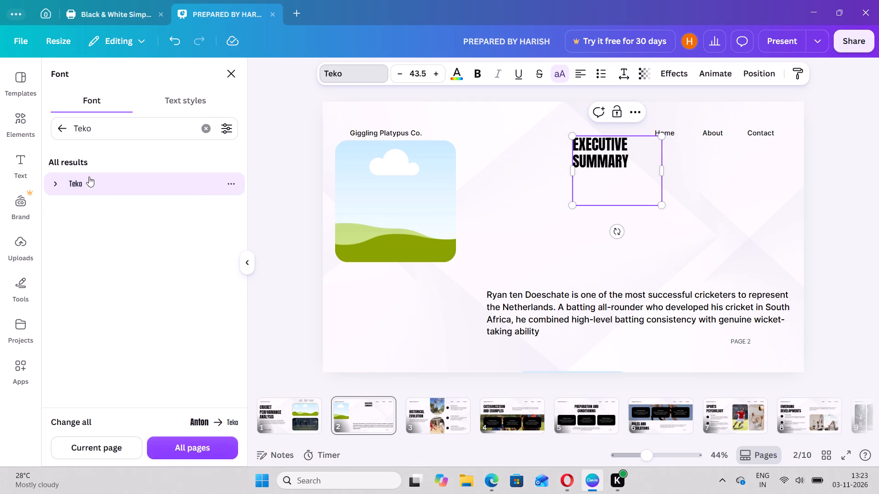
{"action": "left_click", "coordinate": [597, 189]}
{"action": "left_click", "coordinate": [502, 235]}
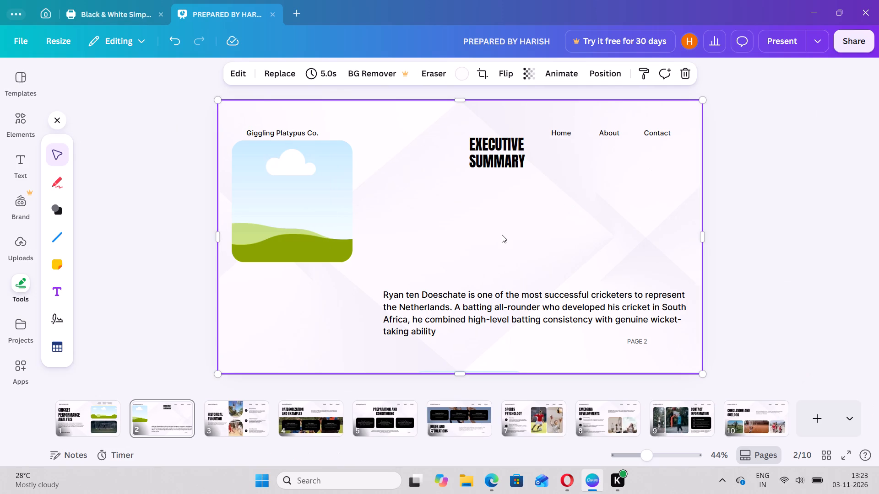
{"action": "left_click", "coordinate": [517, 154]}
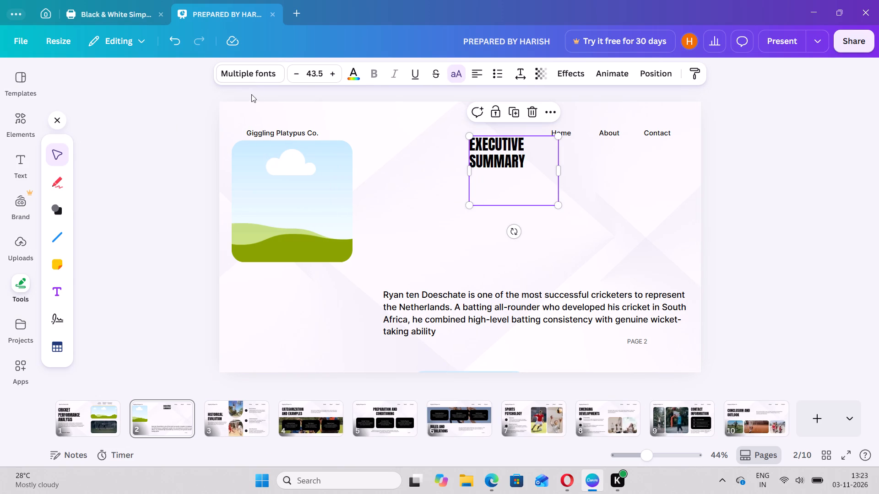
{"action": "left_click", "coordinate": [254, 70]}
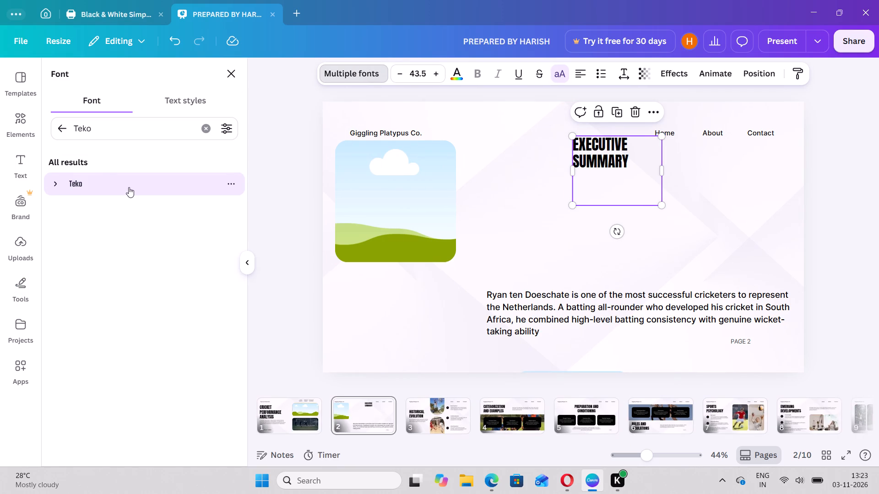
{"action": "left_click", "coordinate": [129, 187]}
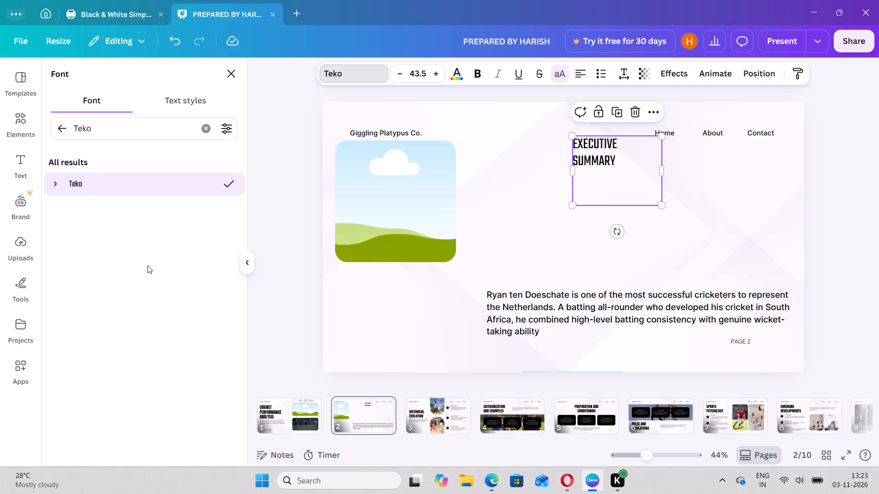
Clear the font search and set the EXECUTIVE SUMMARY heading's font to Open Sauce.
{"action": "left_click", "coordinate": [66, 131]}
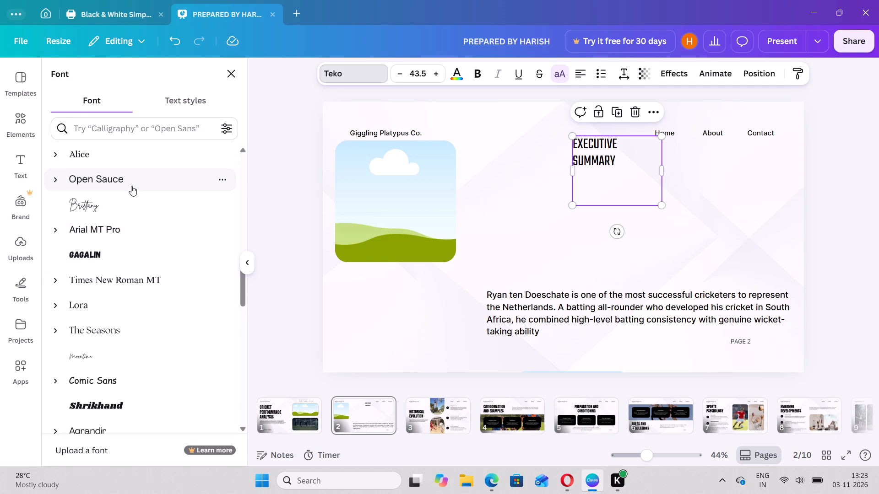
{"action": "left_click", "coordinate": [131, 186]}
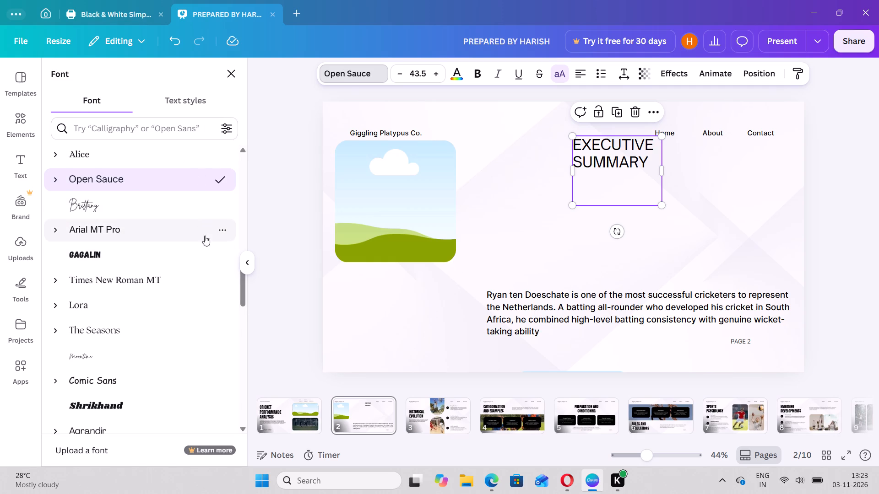
Look through the font list for an alternative font for the EXECUTIVE SUMMARY heading on page 2.
{"action": "scroll", "coordinate": [65, 328], "scroll_direction": "down", "scroll_amount": 4}
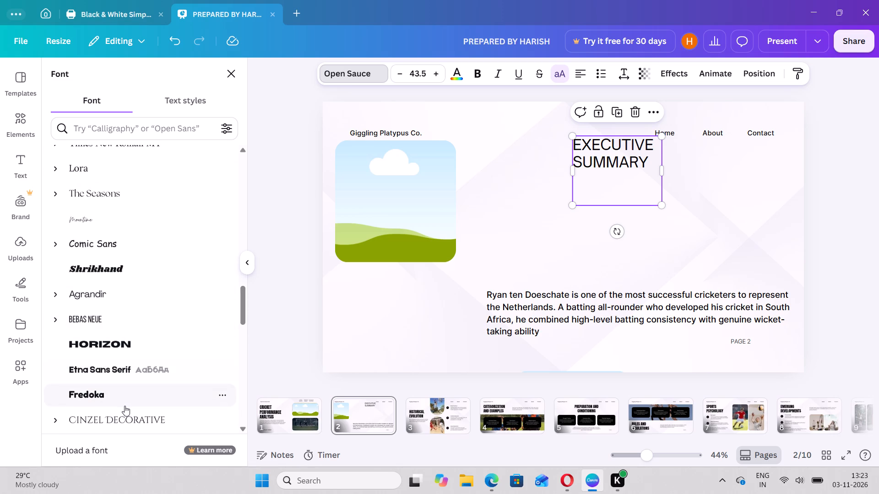
{"action": "scroll", "coordinate": [123, 405], "scroll_direction": "down", "scroll_amount": 9}
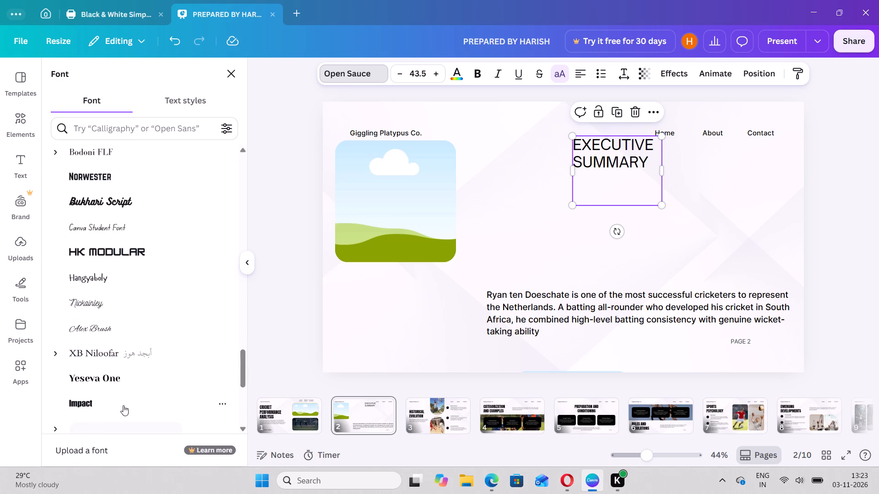
{"action": "scroll", "coordinate": [123, 405], "scroll_direction": "up", "scroll_amount": 4}
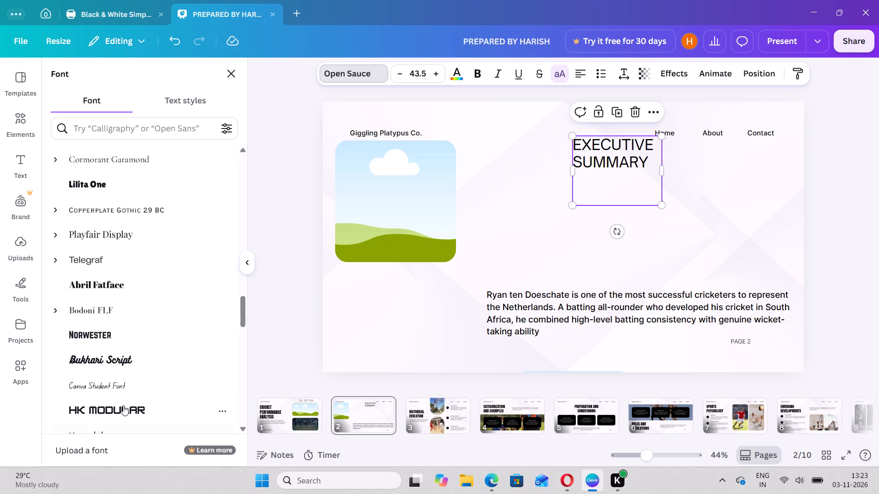
{"action": "scroll", "coordinate": [123, 405], "scroll_direction": "up", "scroll_amount": 1}
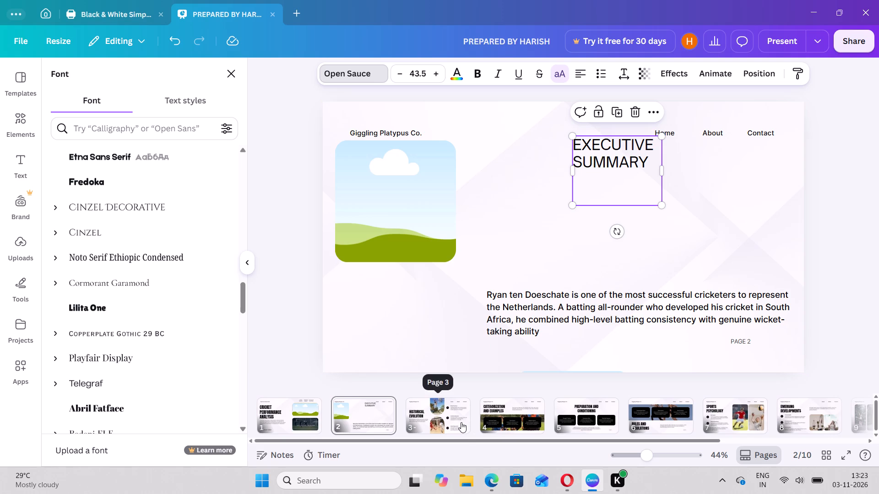
Review the heading styles and layouts on page 3 and pages 6 to 10 of the presentation.
{"action": "left_click", "coordinate": [461, 422]}
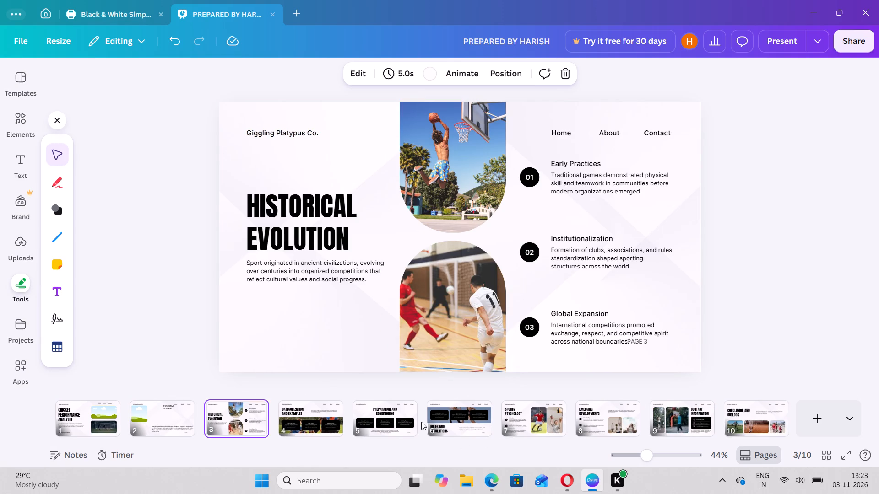
{"action": "left_click", "coordinate": [450, 427]}
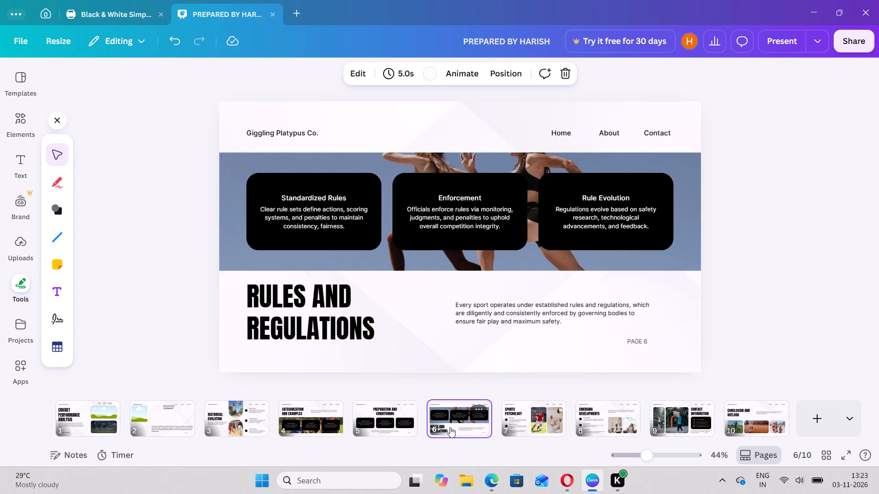
{"action": "left_click", "coordinate": [533, 433]}
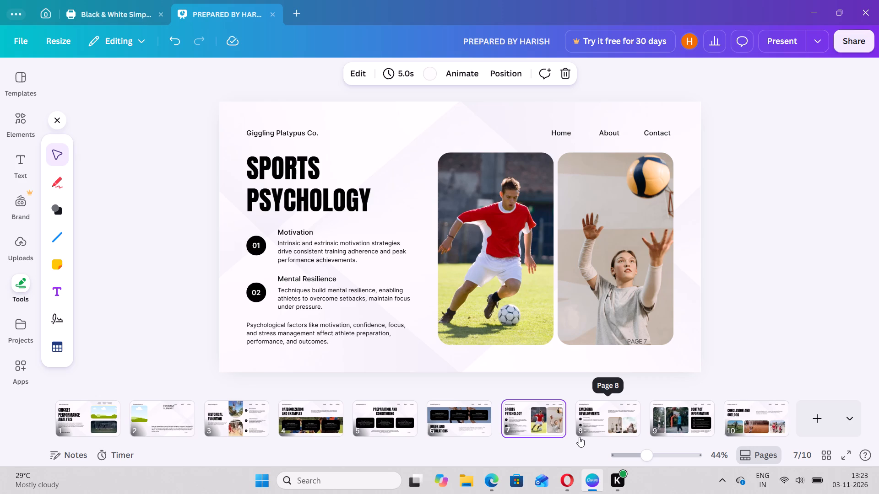
{"action": "left_click", "coordinate": [603, 418]}
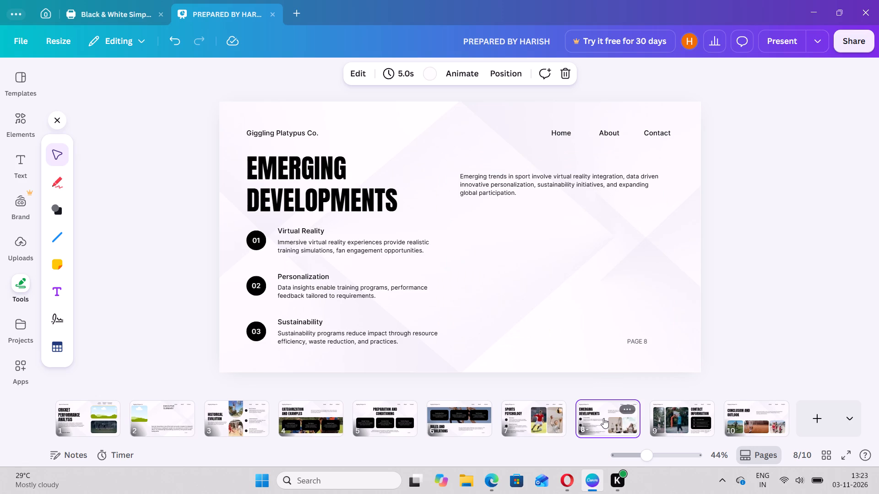
{"action": "left_click", "coordinate": [680, 418]}
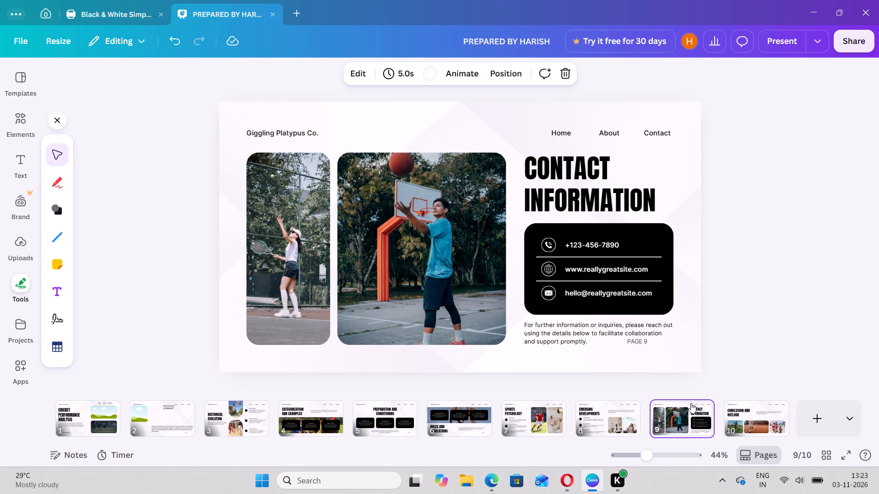
{"action": "left_click", "coordinate": [735, 417]}
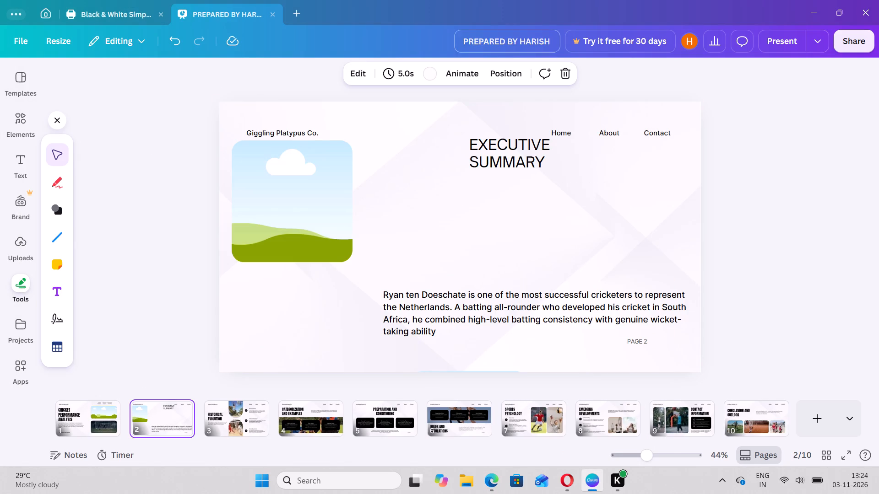
Search the fonts for "Oswald-style heading" and apply Oswald to the EXECUTIVE SUMMARY heading on page 2.
{"action": "left_click", "coordinate": [359, 74]}
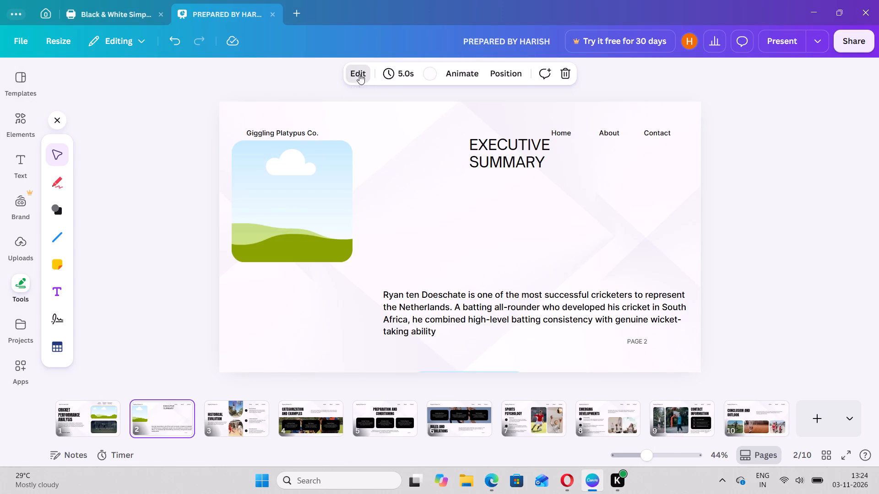
{"action": "left_click", "coordinate": [650, 149]}
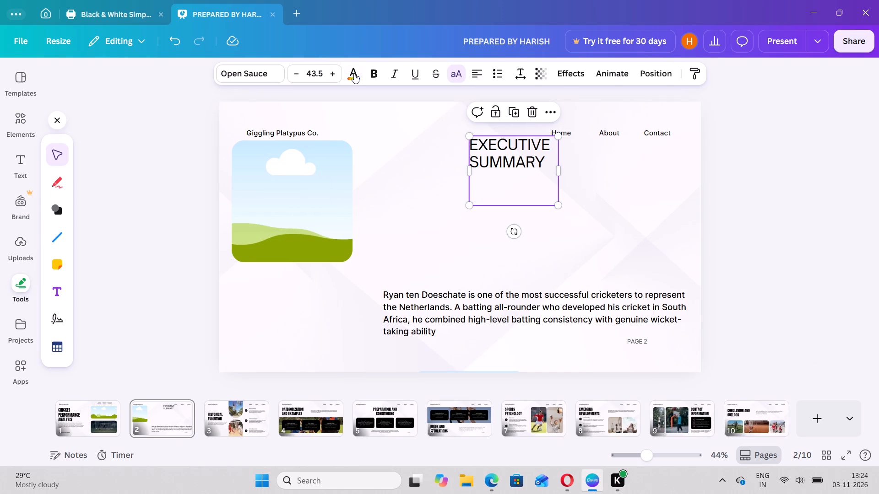
{"action": "left_click", "coordinate": [253, 67]}
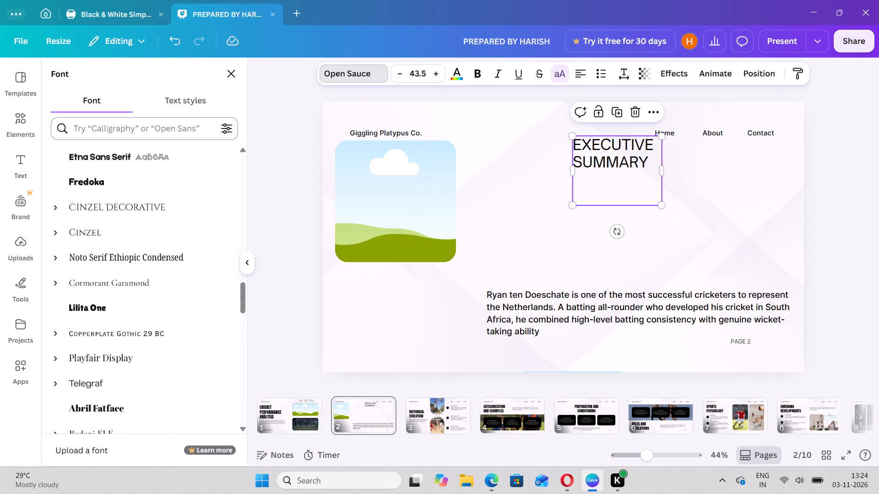
{"action": "left_click", "coordinate": [114, 135]}
{"action": "key", "text": "ctrl+c"}
{"action": "key", "text": "ctrl+v"}
{"action": "left_click", "coordinate": [114, 135]}
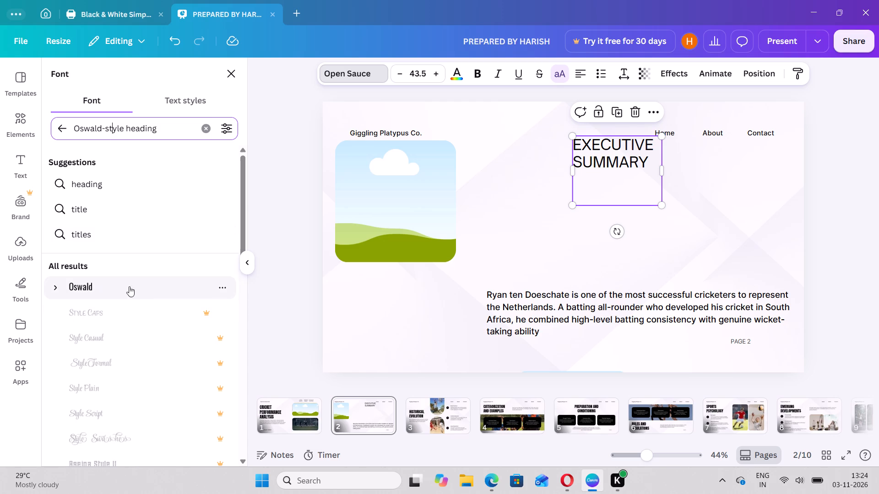
{"action": "left_click", "coordinate": [121, 284]}
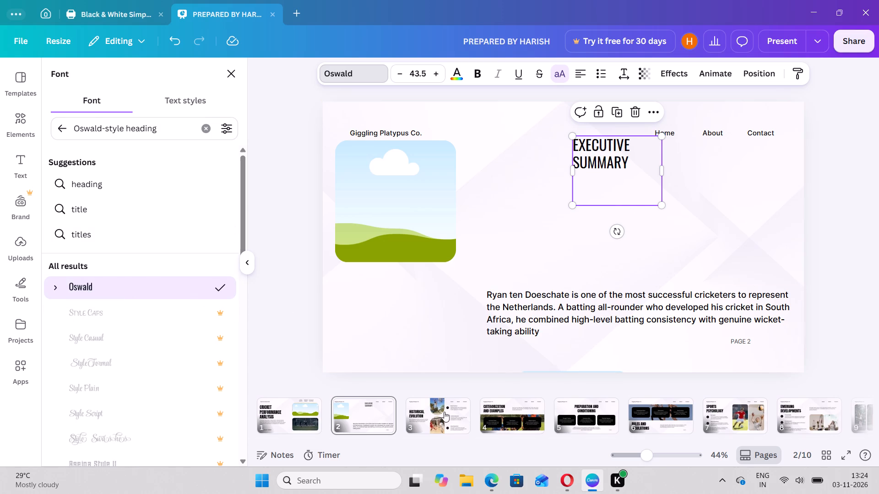
Check which font the HISTORICAL EVOLUTION heading on page 3 uses.
{"action": "left_click", "coordinate": [442, 426]}
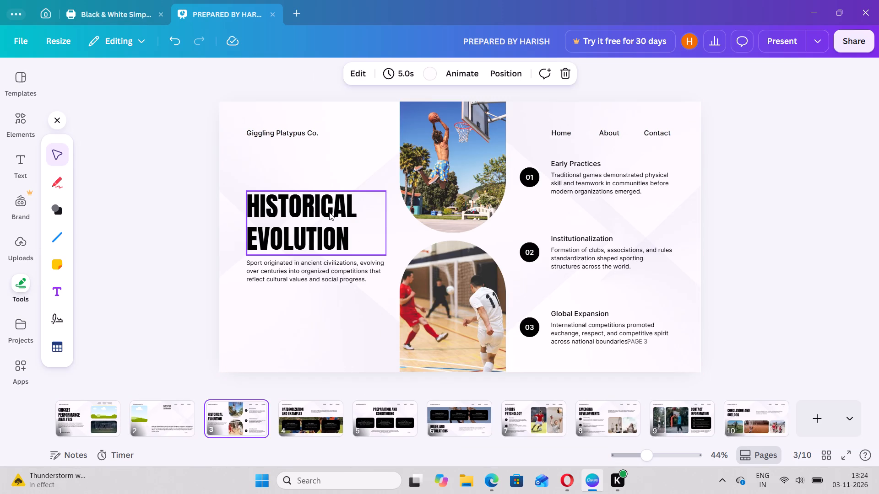
{"action": "left_click", "coordinate": [329, 212]}
{"action": "left_click", "coordinate": [232, 65]}
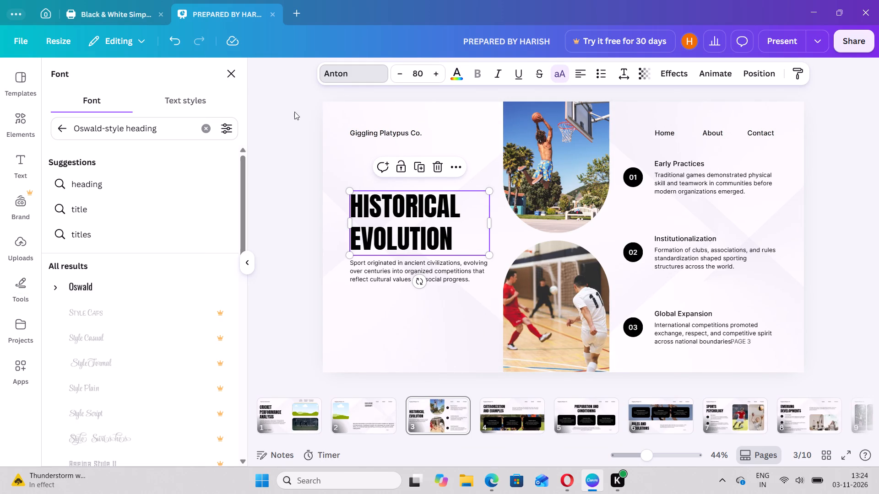
{"action": "left_click", "coordinate": [283, 83]}
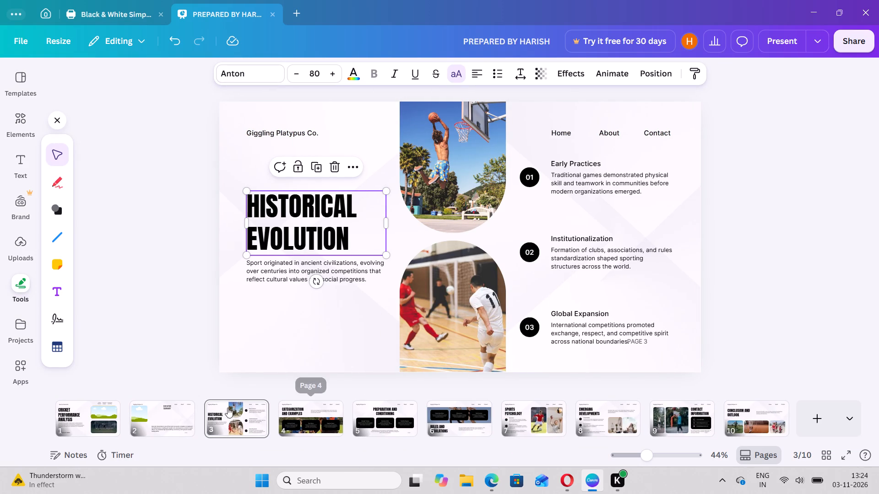
Search the fonts for "anton" and apply Anton to the EXECUTIVE SUMMARY heading on page 2.
{"action": "left_click", "coordinate": [174, 423]}
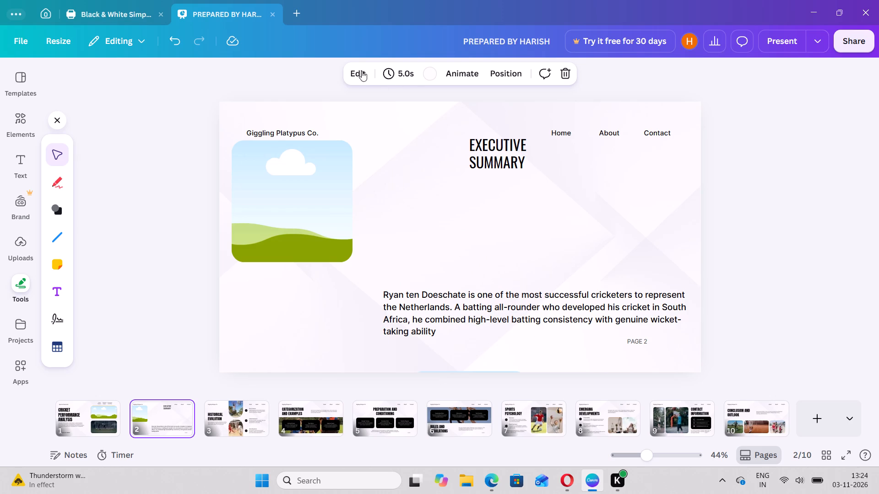
{"action": "left_click_drag", "start_coordinate": [360, 70], "coordinate": [523, 157]}
{"action": "left_click", "coordinate": [523, 157]}
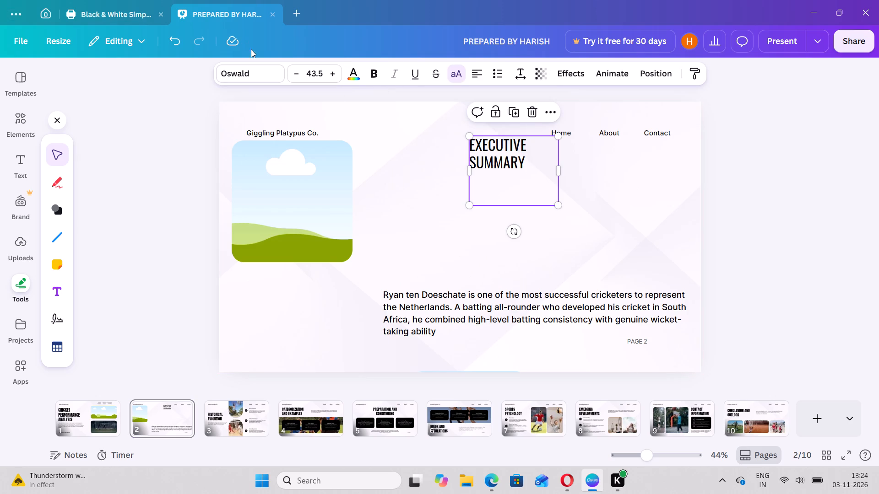
{"action": "left_click", "coordinate": [255, 68]}
{"action": "left_click", "coordinate": [155, 129]}
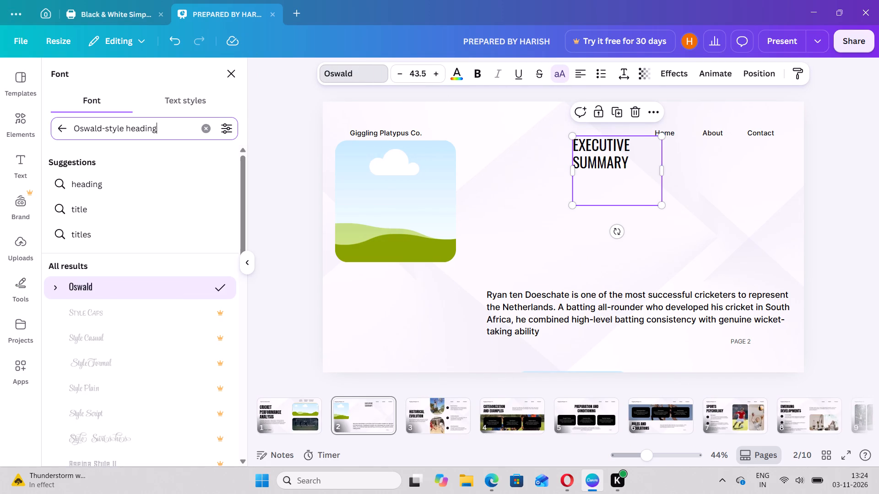
{"action": "key", "text": "BackSpace"}
{"action": "key", "text": "BackSpace"}
{"action": "key", "text": "BackSpace"}
{"action": "key", "text": "BackSpace"}
{"action": "key", "text": "BackSpace"}
{"action": "key", "text": "BackSpace"}
{"action": "key", "text": "BackSpace"}
{"action": "key", "text": "BackSpace"}
{"action": "key", "text": "BackSpace"}
{"action": "key", "text": "BackSpace"}
{"action": "key", "text": "BackSpace"}
{"action": "key", "text": "BackSpace"}
{"action": "key", "text": "BackSpace"}
{"action": "key", "text": "BackSpace"}
{"action": "key", "text": "BackSpace"}
{"action": "key", "text": "BackSpace"}
{"action": "key", "text": "BackSpace"}
{"action": "key", "text": "BackSpace"}
{"action": "key", "text": "BackSpace"}
{"action": "key", "text": "BackSpace"}
{"action": "key", "text": "BackSpace"}
{"action": "key", "text": "BackSpace"}
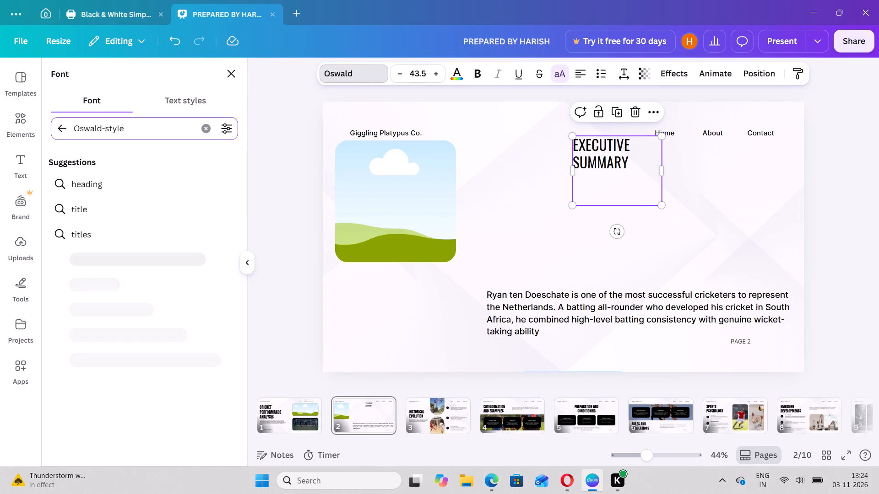
{"action": "type", "text": "anton"}
{"action": "key", "text": "Return"}
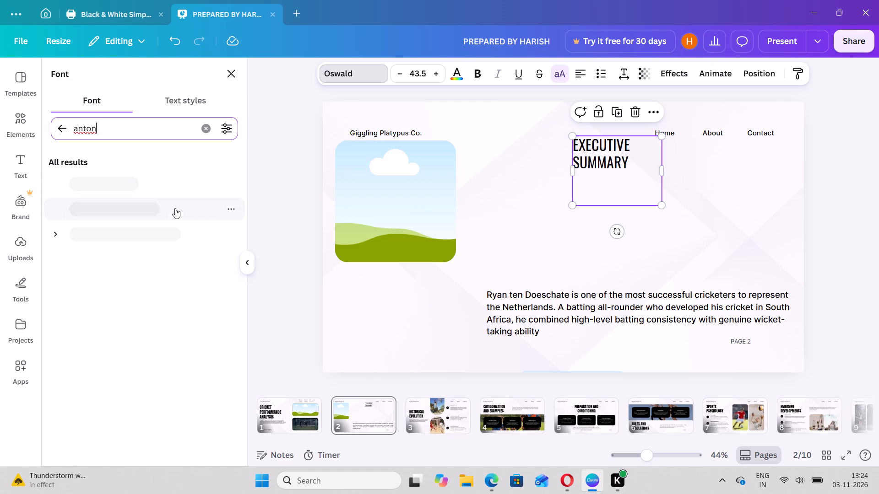
{"action": "left_click", "coordinate": [131, 185]}
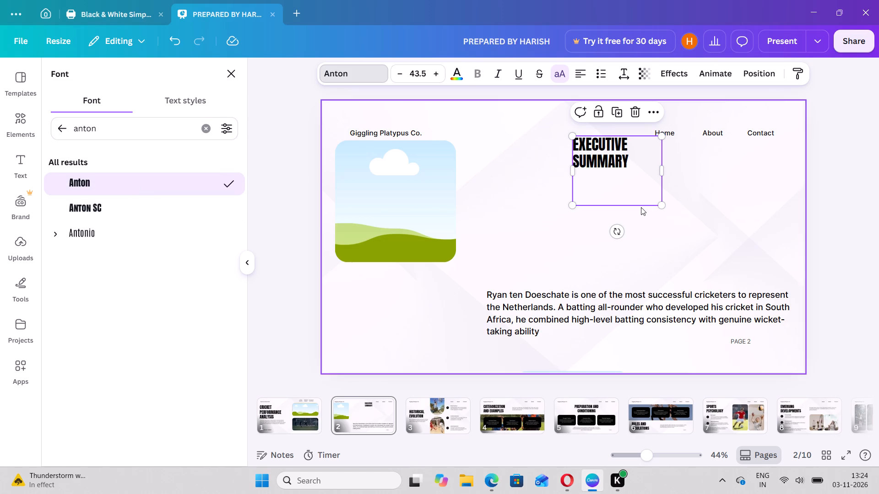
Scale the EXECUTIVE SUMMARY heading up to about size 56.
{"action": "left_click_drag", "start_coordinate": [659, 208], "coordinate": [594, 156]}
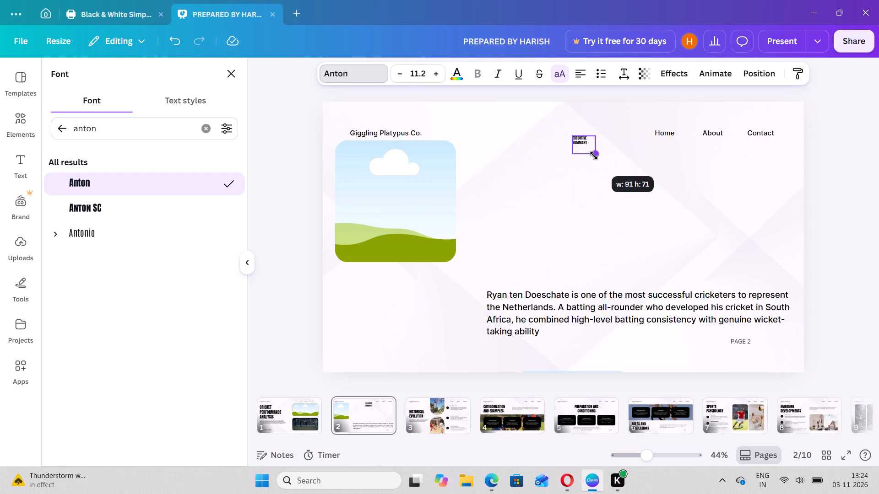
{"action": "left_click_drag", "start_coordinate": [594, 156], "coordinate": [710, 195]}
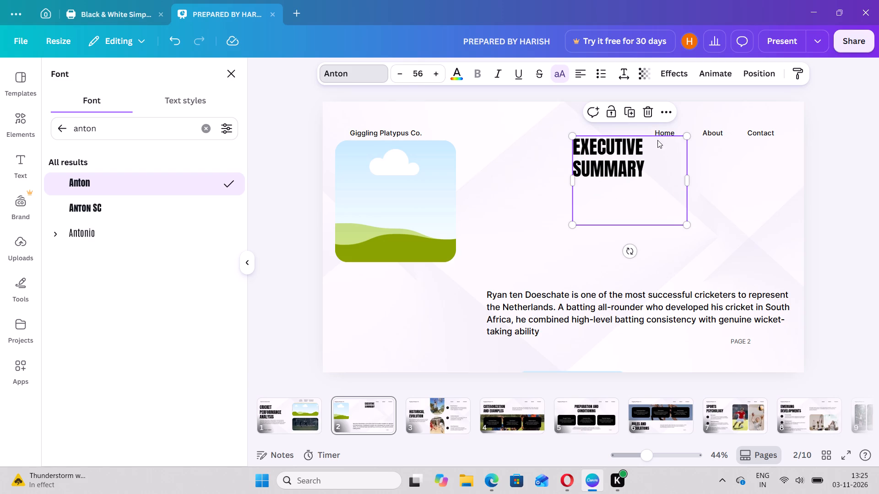
Put EXECUTIVE SUMMARY on one line by replacing the break between the words with a space and widening the text box.
{"action": "left_click", "coordinate": [657, 140]}
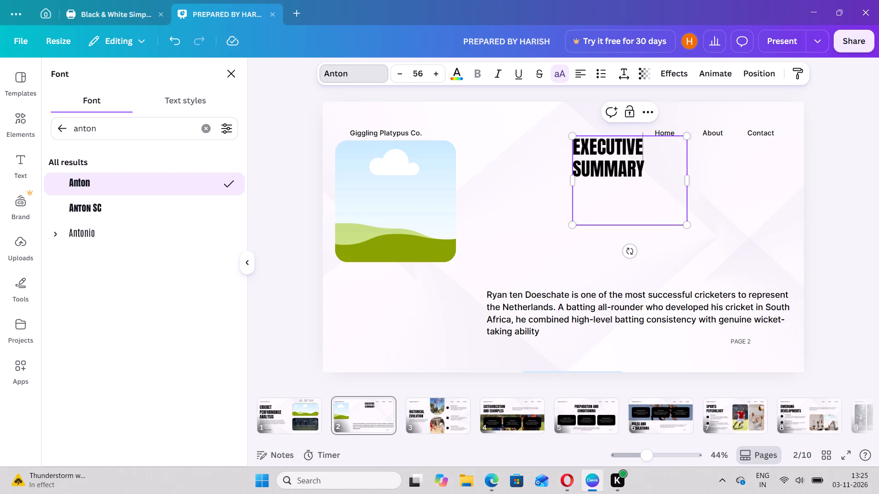
{"action": "left_click", "coordinate": [577, 173]}
{"action": "key", "text": "Left"}
{"action": "key", "text": "BackSpace"}
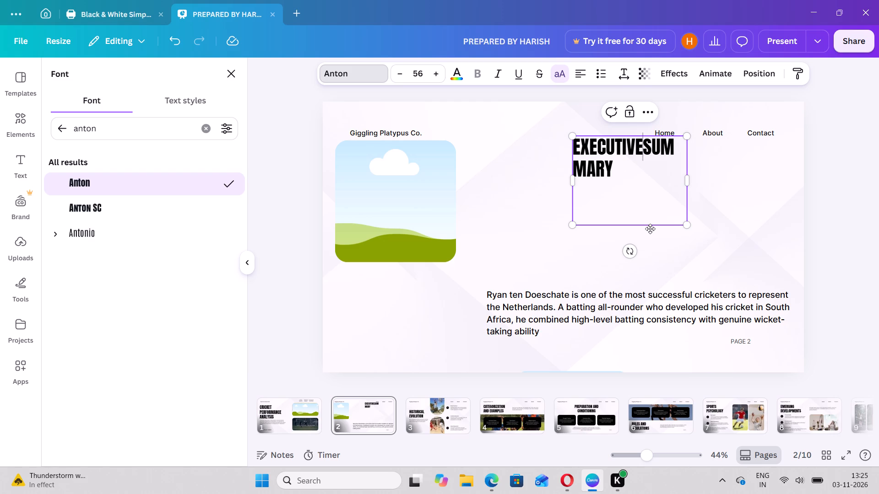
{"action": "key", "text": "space"}
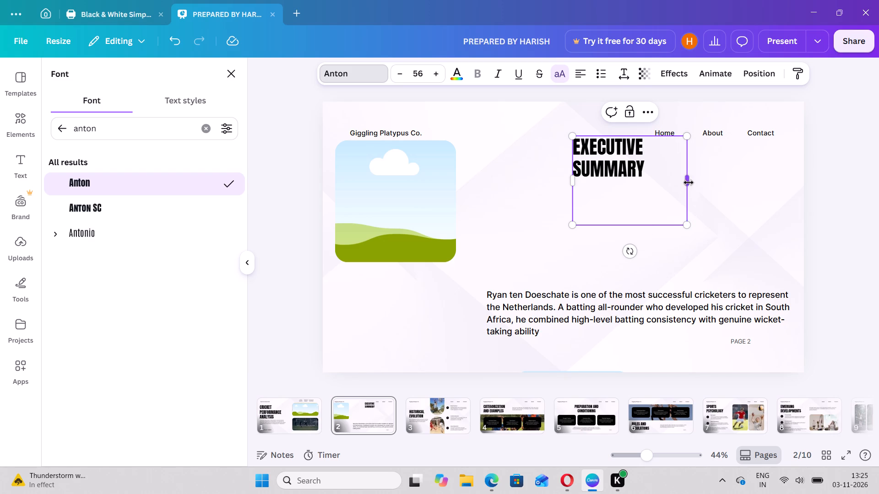
{"action": "left_click_drag", "start_coordinate": [689, 183], "coordinate": [801, 175]}
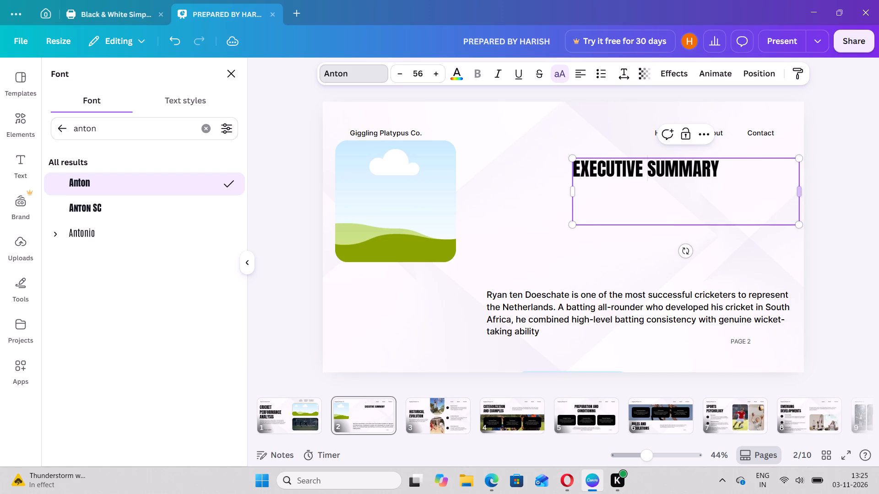
Scale the one-line EXECUTIVE SUMMARY heading down to about size 31.5 and shift it closer to the picture.
{"action": "left_click_drag", "start_coordinate": [574, 230], "coordinate": [591, 184]}
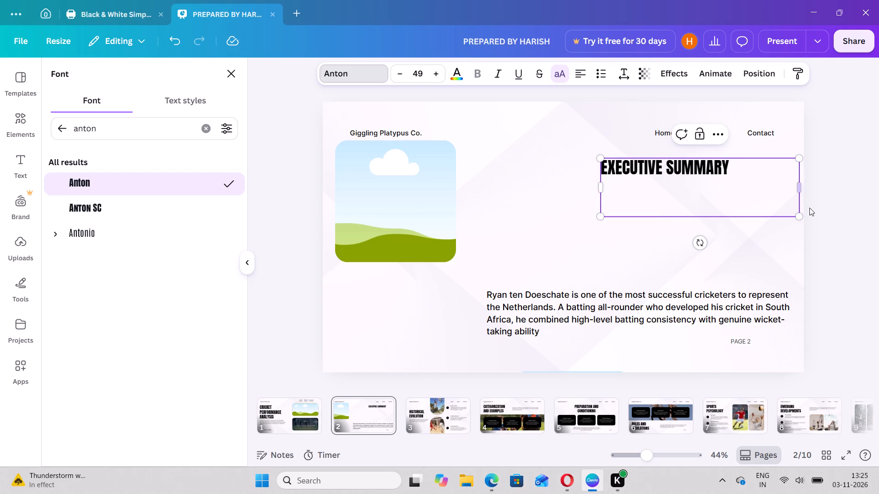
{"action": "left_click_drag", "start_coordinate": [801, 216], "coordinate": [723, 179]}
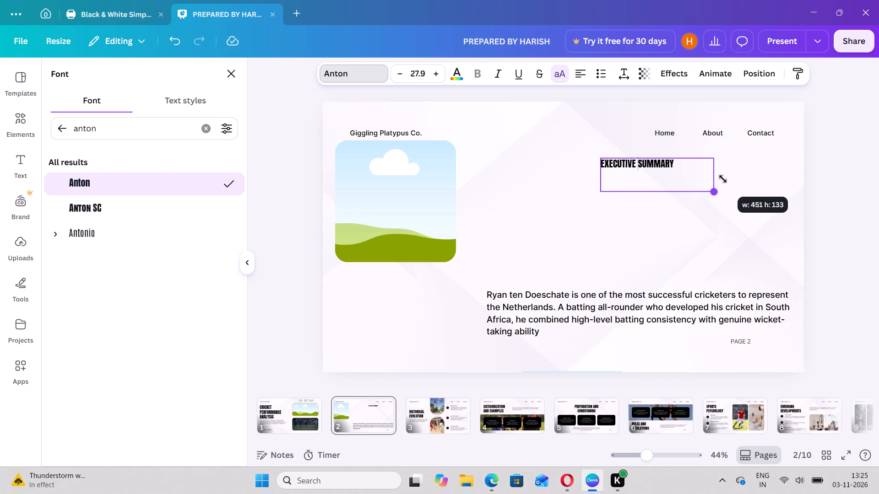
{"action": "left_click_drag", "start_coordinate": [723, 179], "coordinate": [732, 187]}
{"action": "left_click_drag", "start_coordinate": [609, 177], "coordinate": [568, 163]}
{"action": "left_click_drag", "start_coordinate": [611, 188], "coordinate": [693, 275]}
{"action": "left_click_drag", "start_coordinate": [693, 275], "coordinate": [672, 188]}
{"action": "left_click", "coordinate": [655, 191]}
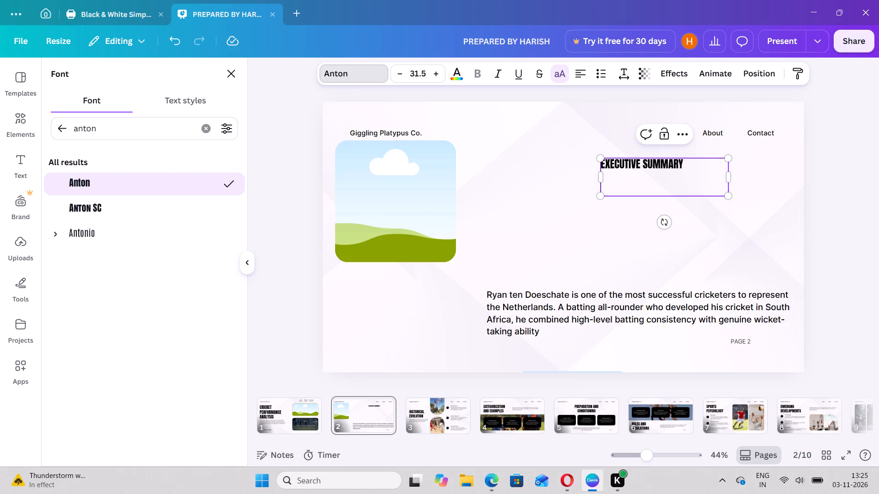
{"action": "left_click", "coordinate": [548, 265]}
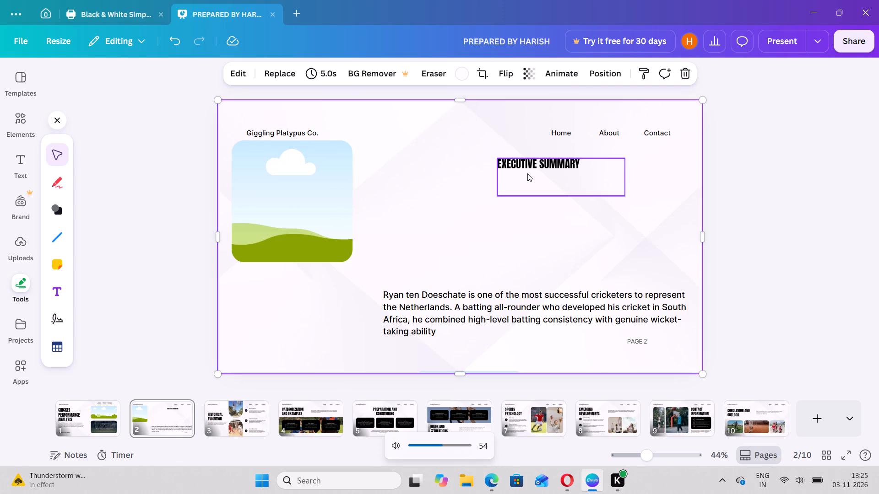
{"action": "left_click_drag", "start_coordinate": [527, 173], "coordinate": [488, 163]}
{"action": "key", "text": "alt+Tab"}
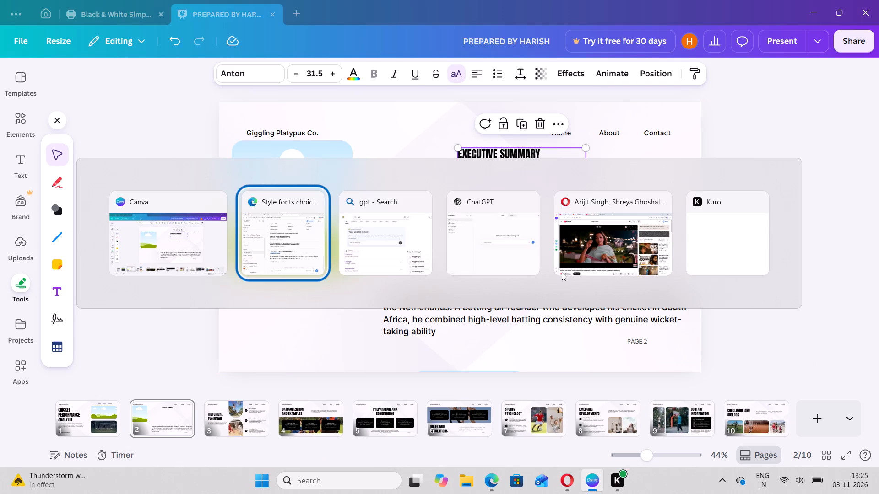
{"action": "key", "text": "alt+Tab"}
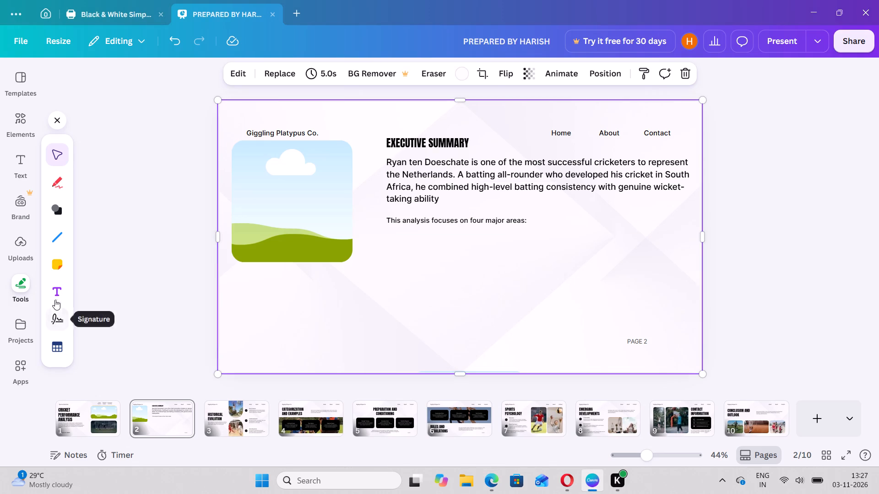
{"action": "left_click_drag", "start_coordinate": [56, 296], "coordinate": [96, 285]}
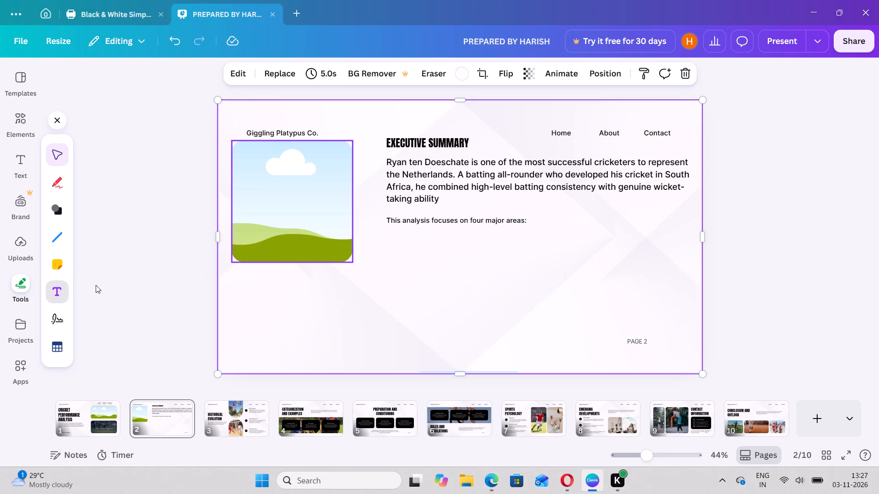
{"action": "left_click_drag", "start_coordinate": [96, 285], "coordinate": [54, 286]}
{"action": "left_click", "coordinate": [54, 286]}
{"action": "left_click", "coordinate": [381, 247]}
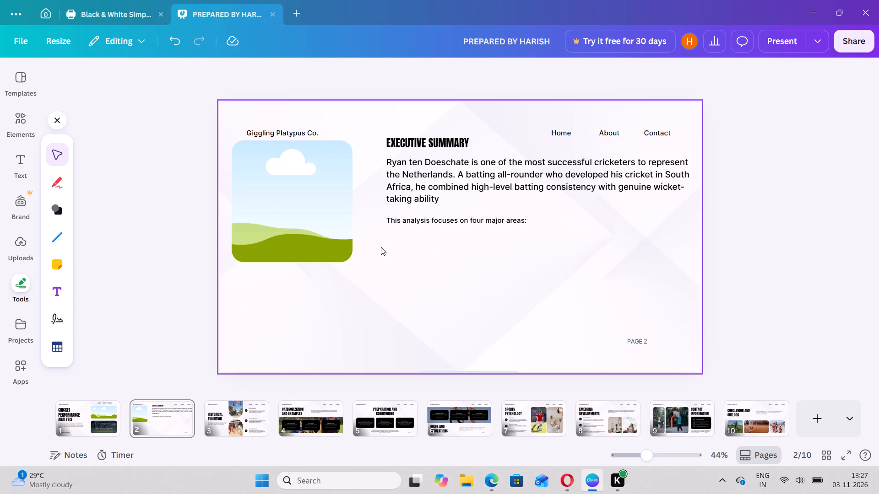
{"action": "left_click", "coordinate": [48, 294]}
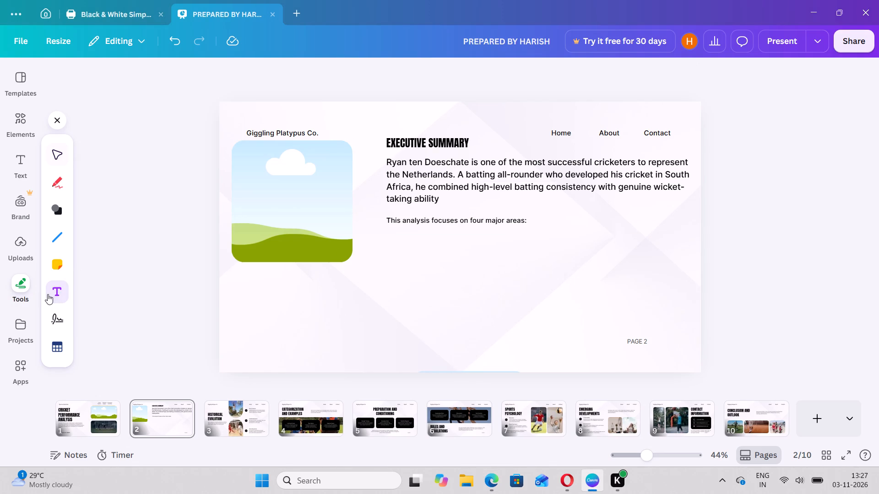
{"action": "left_click", "coordinate": [396, 249]}
{"action": "left_click", "coordinate": [424, 254]}
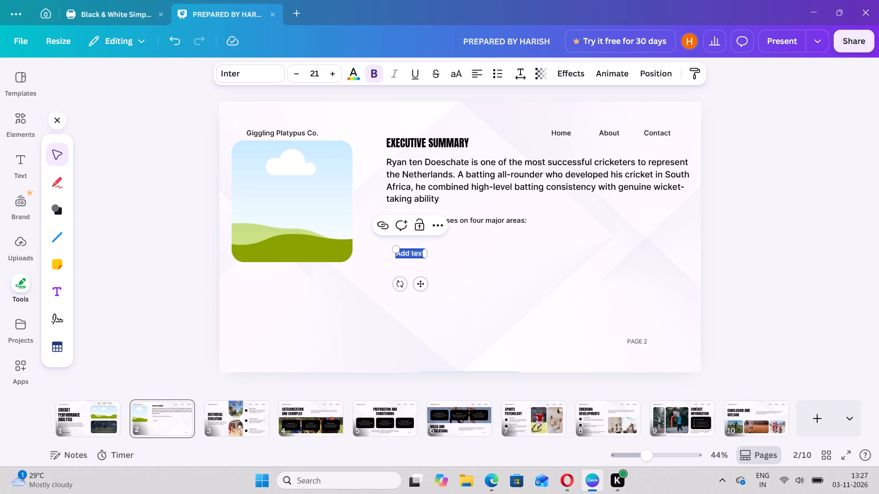
{"action": "left_click", "coordinate": [420, 250]}
{"action": "key", "text": "BackSpace"}
{"action": "key", "text": "BackSpace"}
{"action": "key", "text": "BackSpace"}
{"action": "key", "text": "BackSpace"}
{"action": "key", "text": "BackSpace"}
{"action": "key", "text": "BackSpace"}
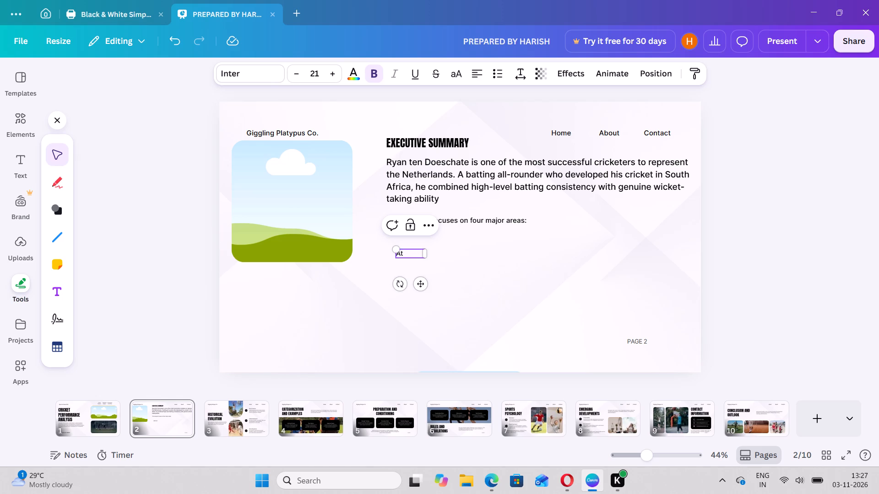
{"action": "key", "text": "Right"}
{"action": "key", "text": "BackSpace"}
{"action": "key", "text": "BackSpace"}
{"action": "key", "text": "ctrl+v"}
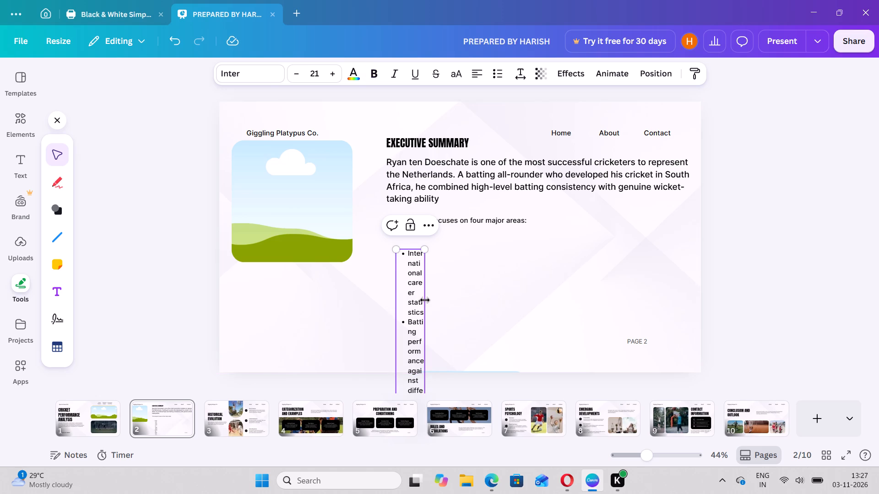
{"action": "left_click_drag", "start_coordinate": [425, 300], "coordinate": [631, 260]}
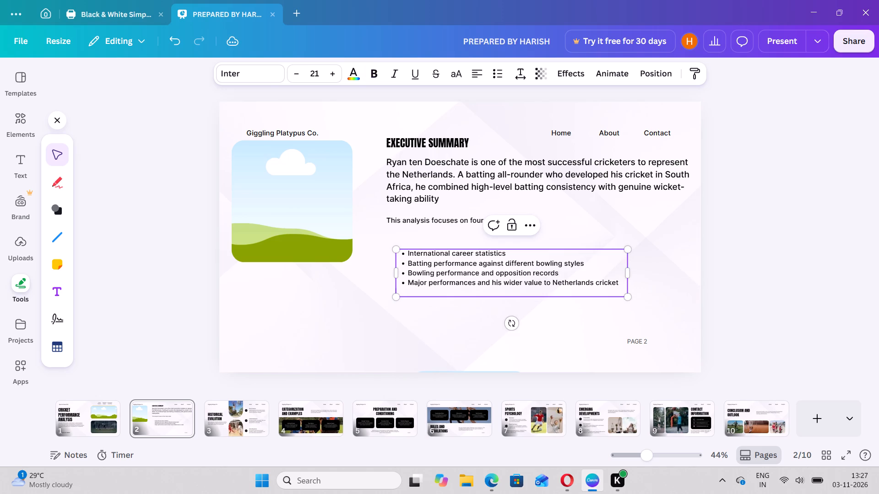
Move the bulleted list up directly beneath the four major areas line, with its box aligned to that line's left edge.
{"action": "left_click_drag", "start_coordinate": [458, 258], "coordinate": [450, 246]}
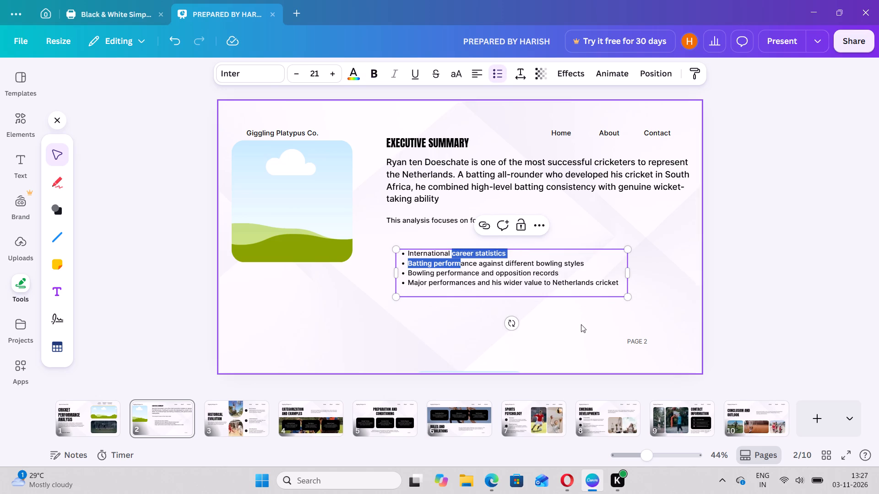
{"action": "left_click", "coordinate": [580, 326]}
{"action": "left_click_drag", "start_coordinate": [511, 277], "coordinate": [497, 256]}
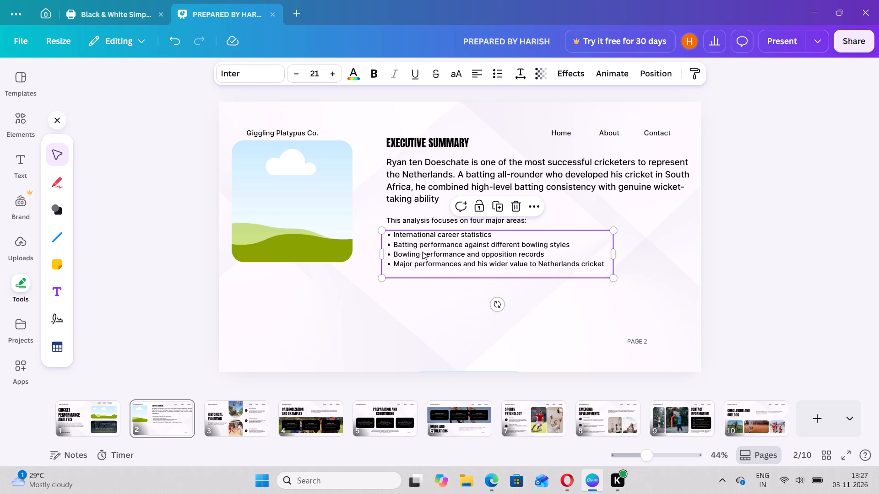
{"action": "left_click_drag", "start_coordinate": [422, 252], "coordinate": [427, 252]}
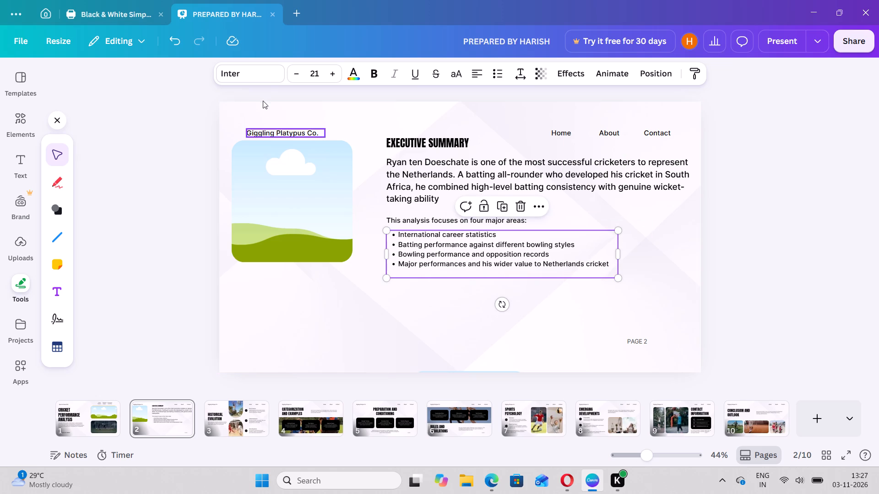
Open the font choices for the bulleted list, clear the "anton" search and browse the font suggestions.
{"action": "left_click", "coordinate": [263, 77]}
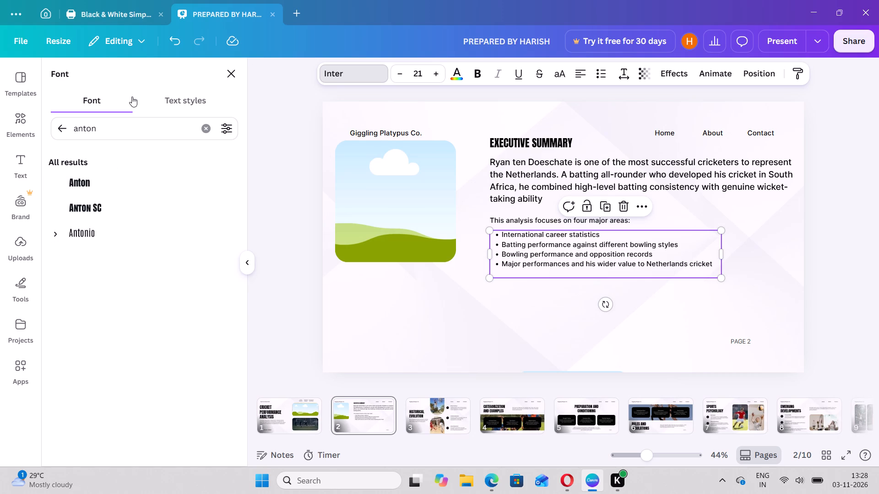
{"action": "left_click", "coordinate": [136, 123]}
{"action": "key", "text": "BackSpace"}
{"action": "key", "text": "BackSpace"}
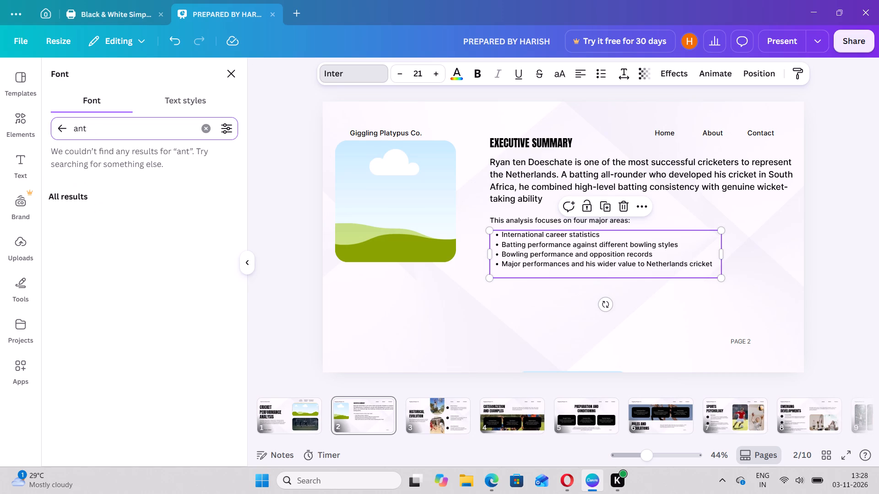
{"action": "key", "text": "BackSpace"}
{"action": "key", "text": "BackSpace"}
{"action": "key", "text": "BackSpace"}
{"action": "scroll", "coordinate": [86, 260], "scroll_direction": "down", "scroll_amount": 1}
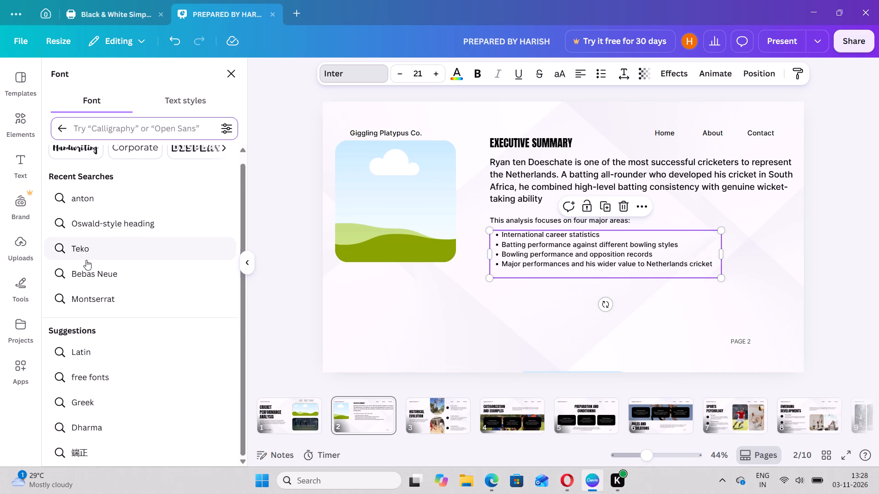
{"action": "scroll", "coordinate": [86, 260], "scroll_direction": "down", "scroll_amount": 1}
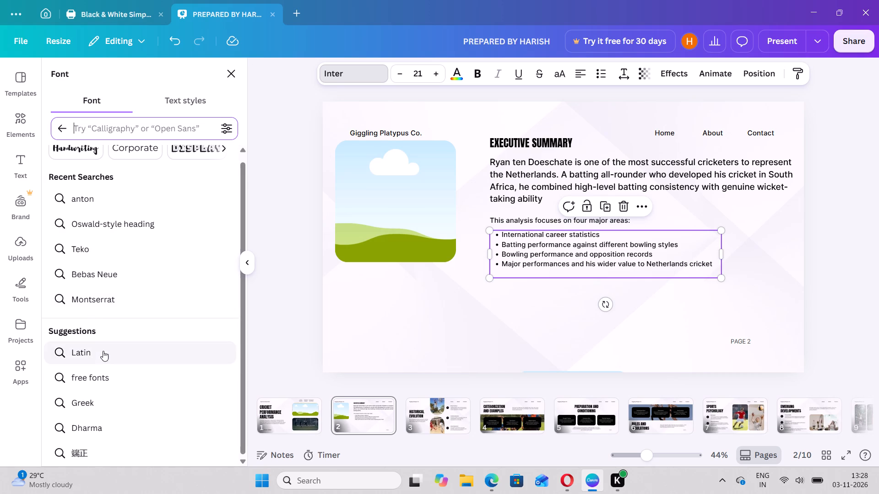
{"action": "left_click", "coordinate": [60, 125]}
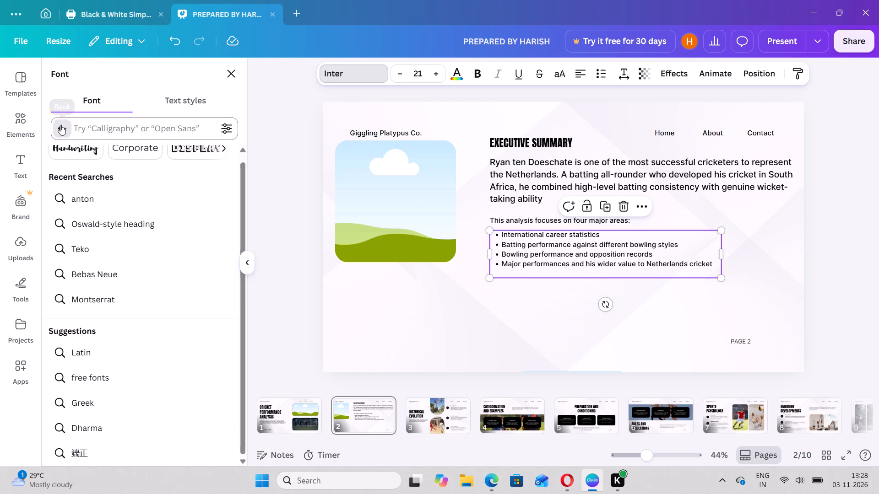
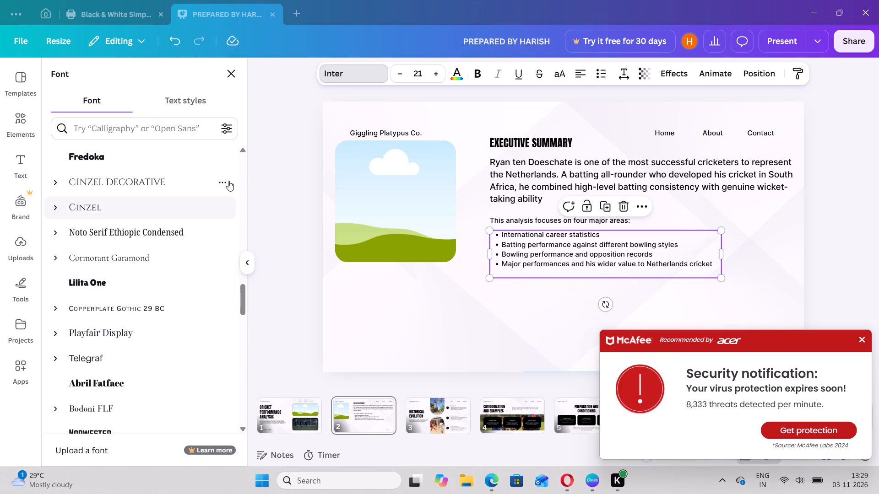
Dismiss the McAfee notification, try Bodoni FLF on the bulleted list, and set the list's font to Arapey.
{"action": "left_click", "coordinate": [860, 341]}
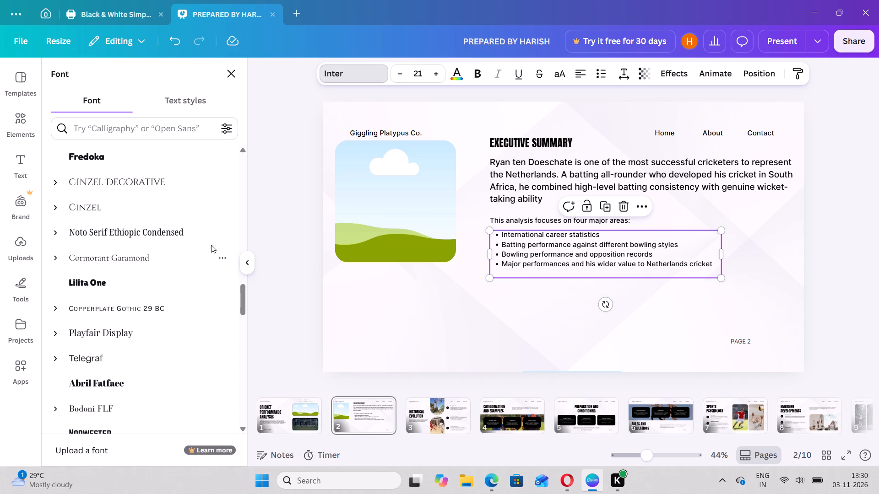
{"action": "scroll", "coordinate": [113, 415], "scroll_direction": "down", "scroll_amount": 3}
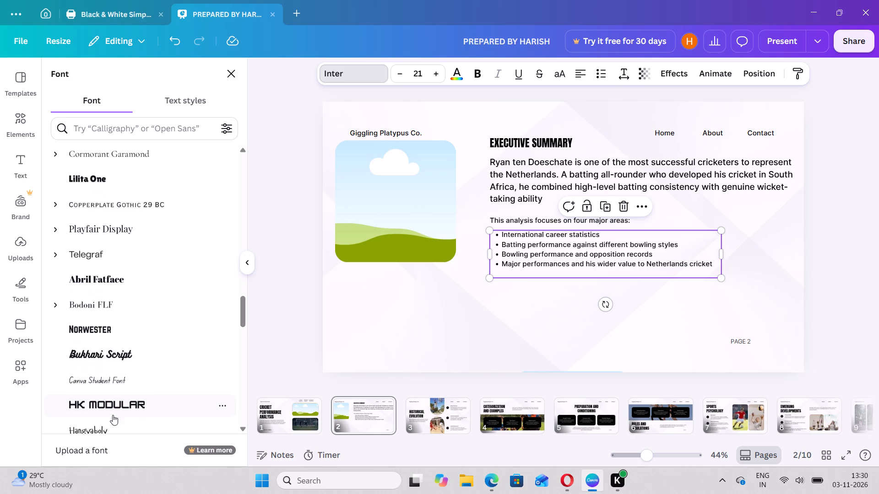
{"action": "scroll", "coordinate": [113, 415], "scroll_direction": "down", "scroll_amount": 2}
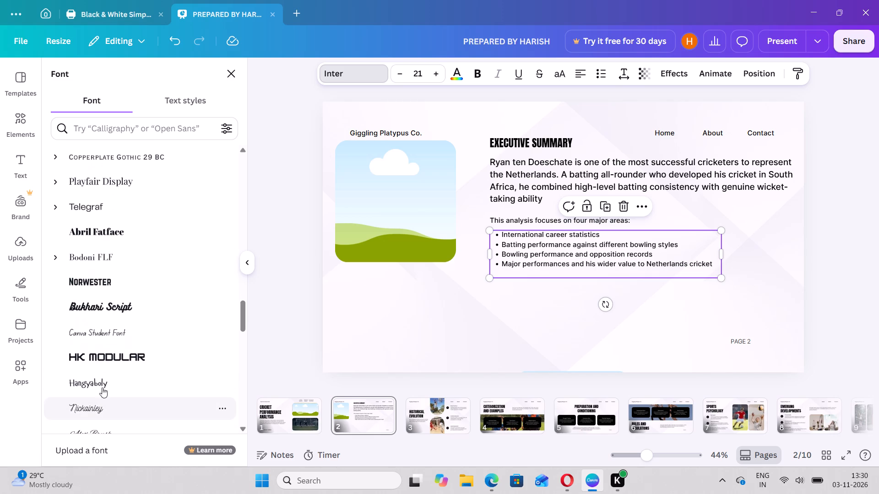
{"action": "left_click", "coordinate": [99, 258]}
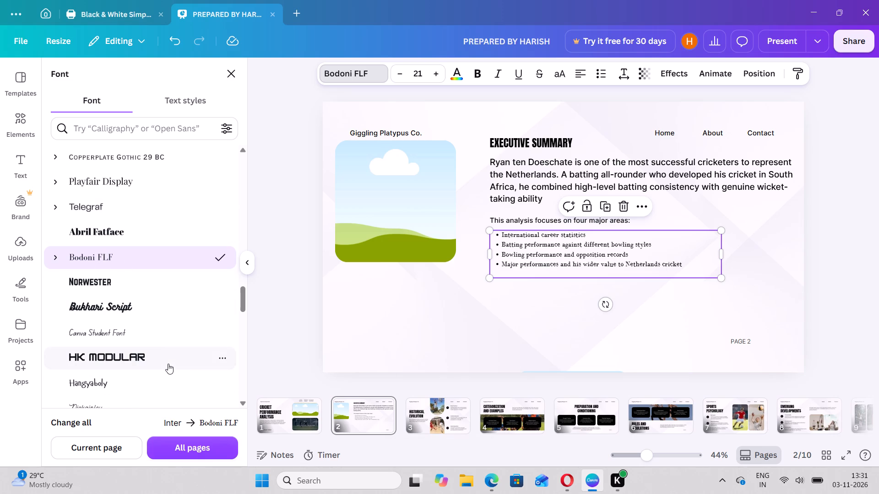
{"action": "scroll", "coordinate": [168, 364], "scroll_direction": "down", "scroll_amount": 5}
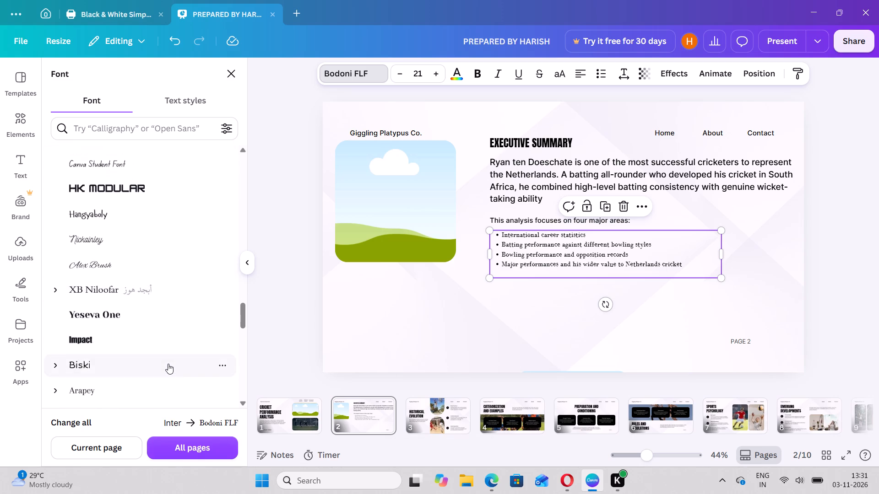
{"action": "scroll", "coordinate": [168, 364], "scroll_direction": "down", "scroll_amount": 1}
{"action": "left_click", "coordinate": [168, 364]}
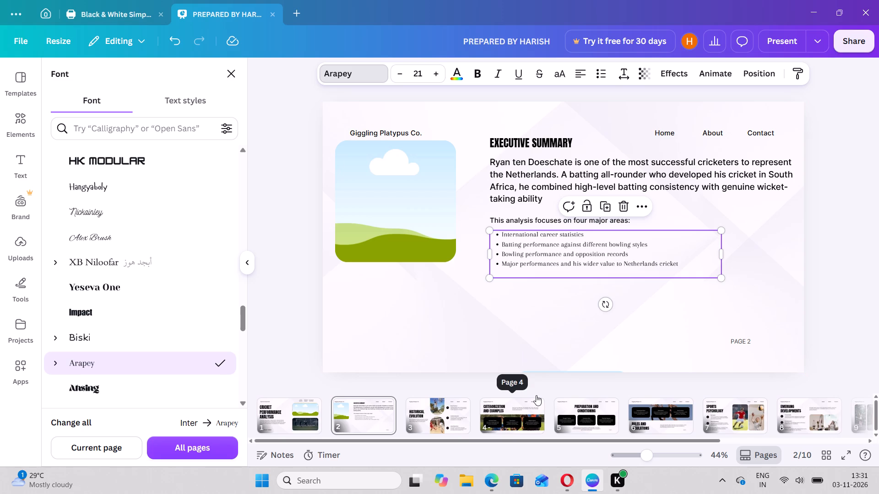
Look at page 3's Historical Evolution layout and return to page 2.
{"action": "left_click", "coordinate": [445, 411]}
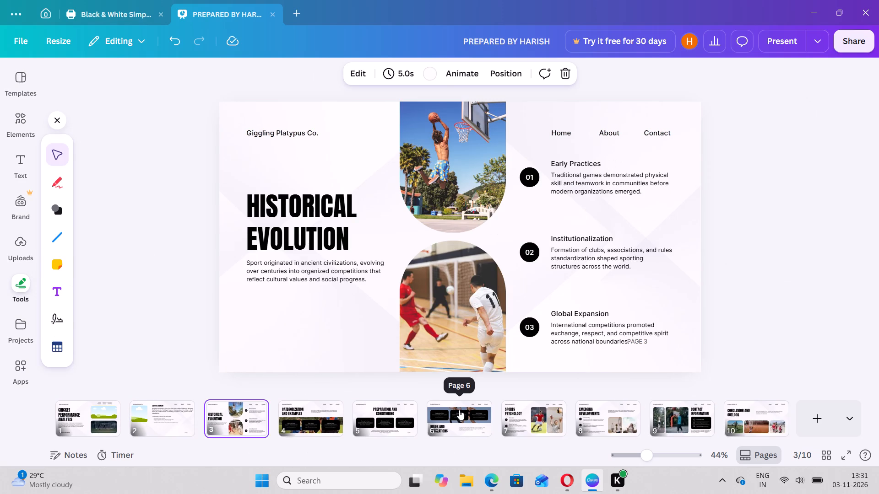
{"action": "left_click", "coordinate": [170, 408]}
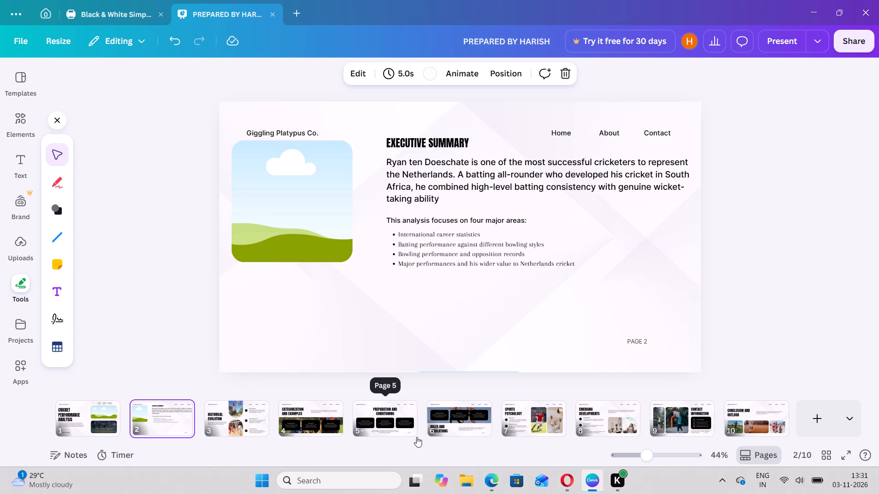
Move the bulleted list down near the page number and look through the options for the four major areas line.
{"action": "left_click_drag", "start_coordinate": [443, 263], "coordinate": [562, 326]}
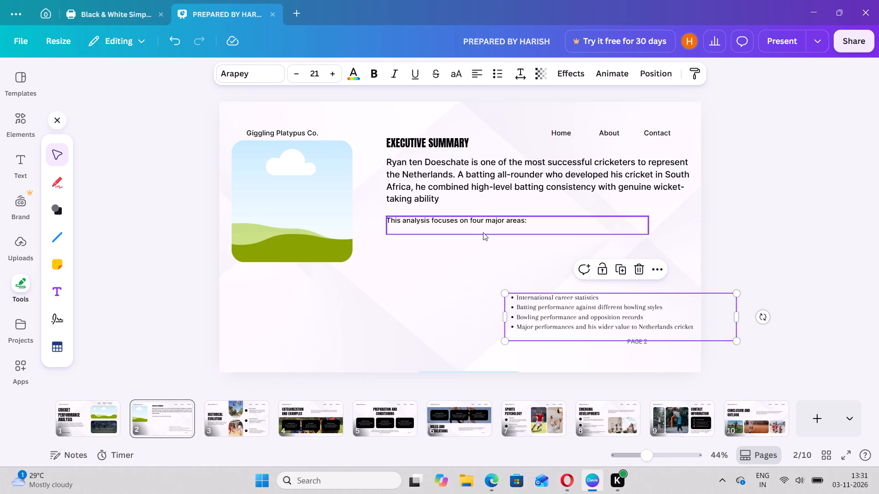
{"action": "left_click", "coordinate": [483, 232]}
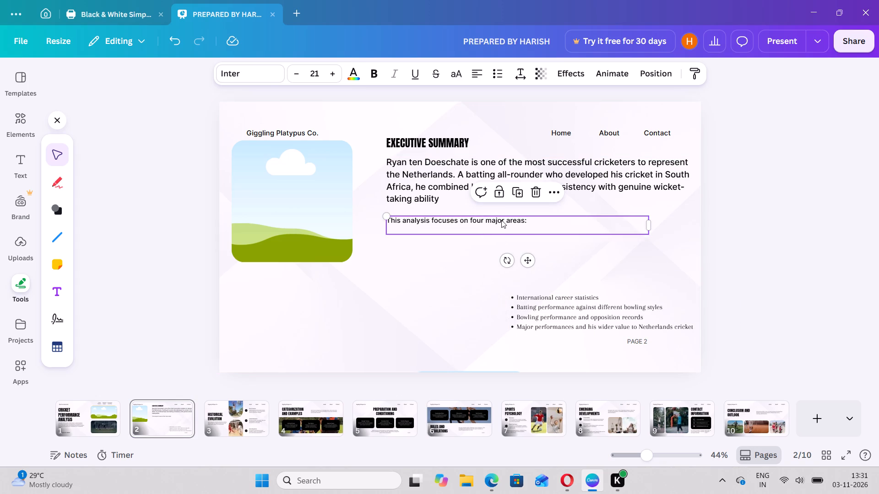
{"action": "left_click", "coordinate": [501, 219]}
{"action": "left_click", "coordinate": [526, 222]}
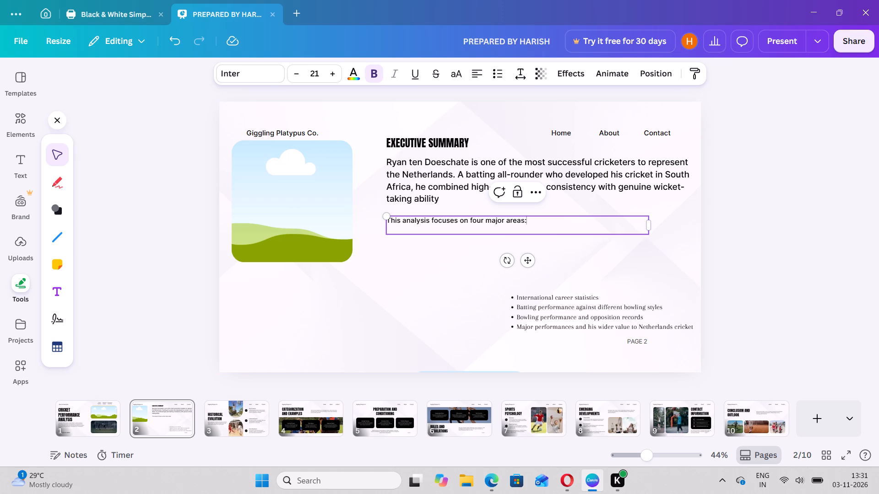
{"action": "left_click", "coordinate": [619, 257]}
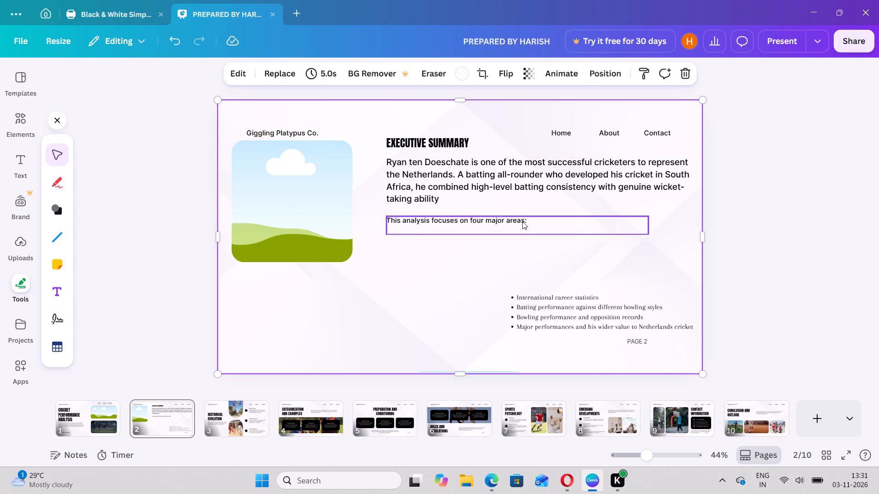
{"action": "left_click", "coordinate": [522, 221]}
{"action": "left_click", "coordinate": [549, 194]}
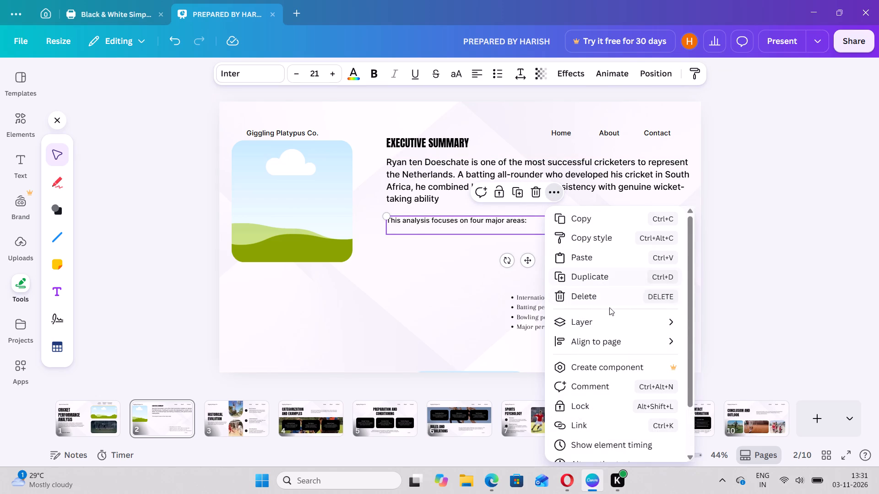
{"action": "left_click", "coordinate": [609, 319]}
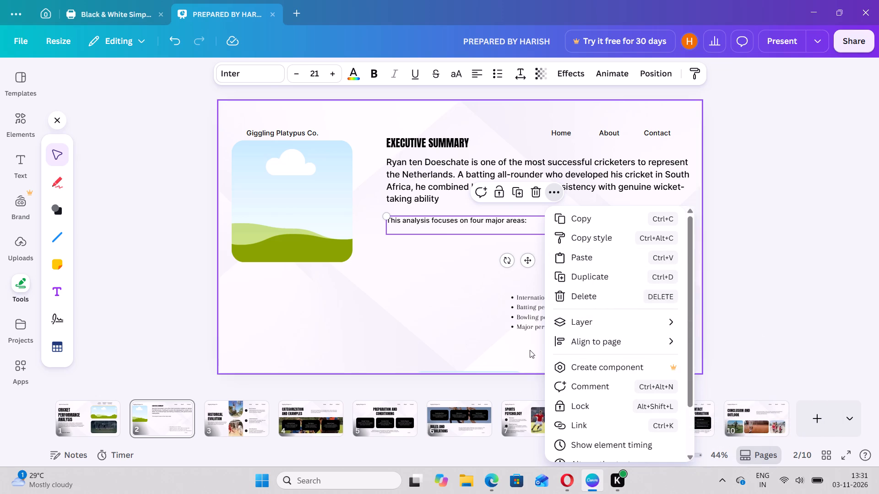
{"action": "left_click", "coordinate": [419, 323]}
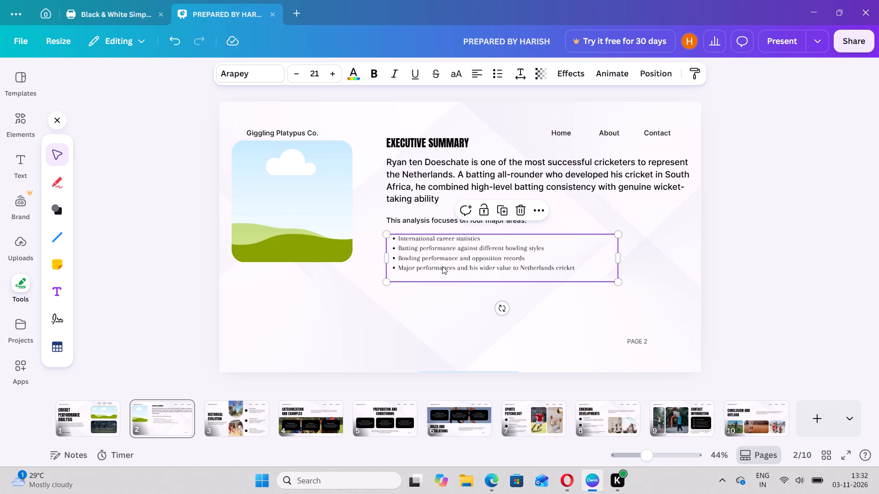
Add a circle shape below the bulleted list and fill it with black (#000000).
{"action": "left_click", "coordinate": [54, 209]}
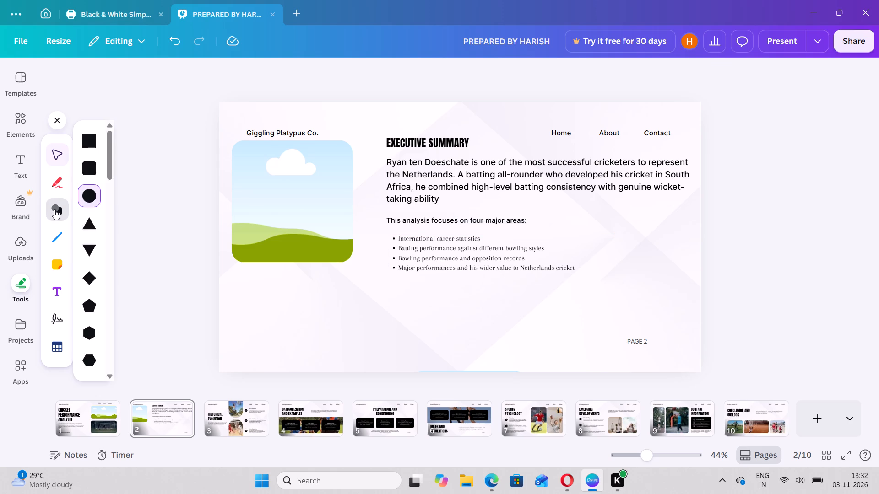
{"action": "left_click", "coordinate": [93, 190]}
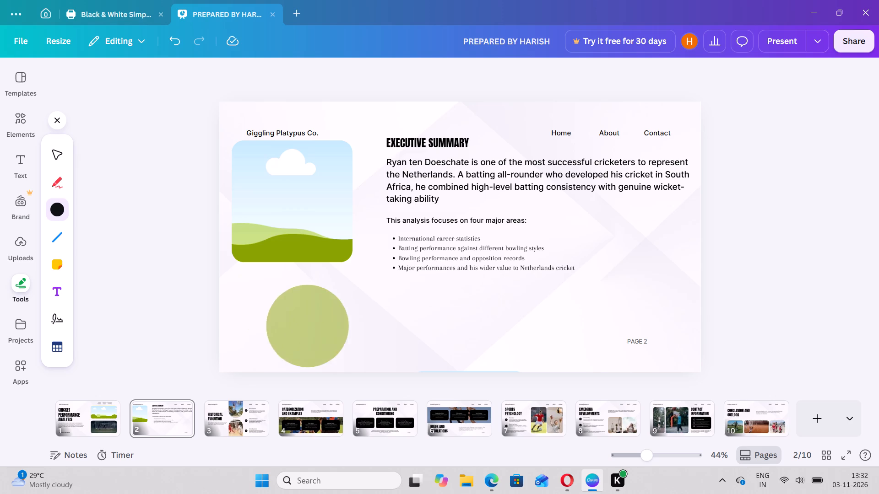
{"action": "left_click", "coordinate": [382, 281]}
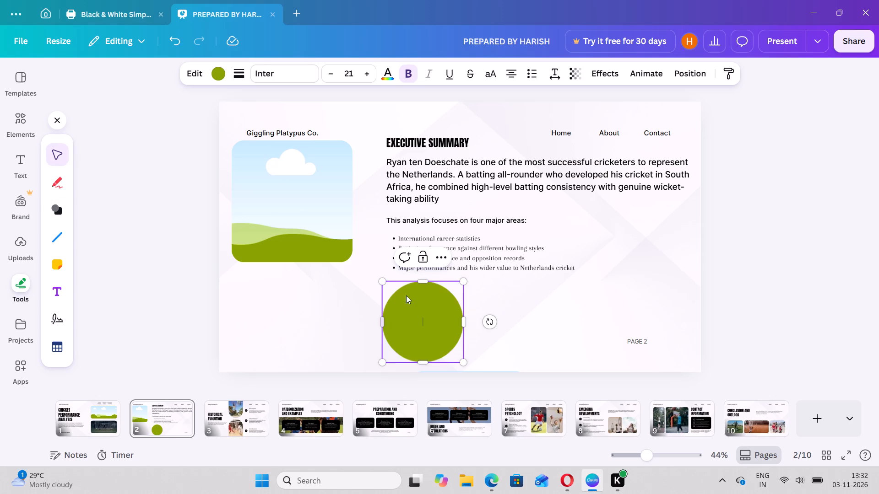
{"action": "left_click", "coordinate": [415, 307]}
{"action": "left_click", "coordinate": [437, 251]}
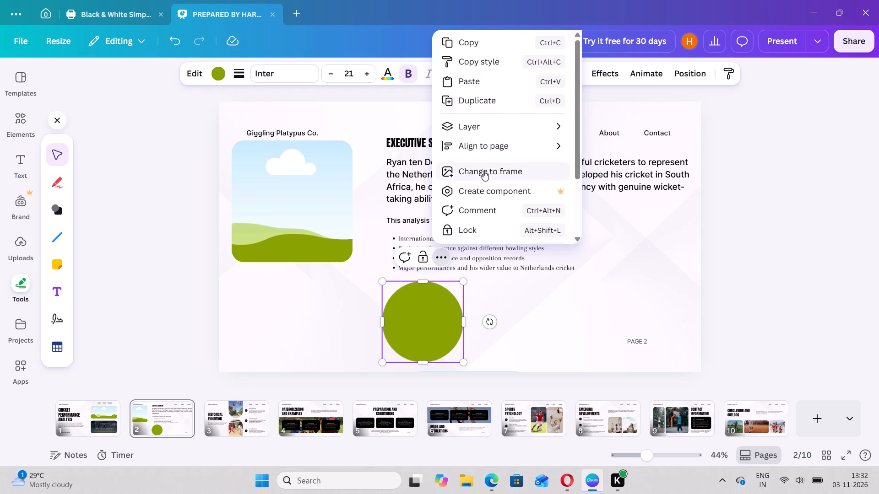
{"action": "left_click", "coordinate": [473, 128]}
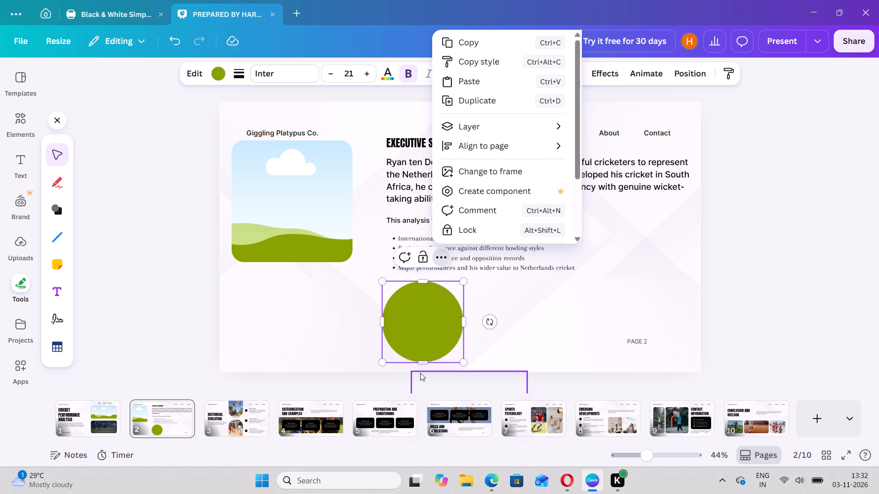
{"action": "left_click", "coordinate": [227, 71]}
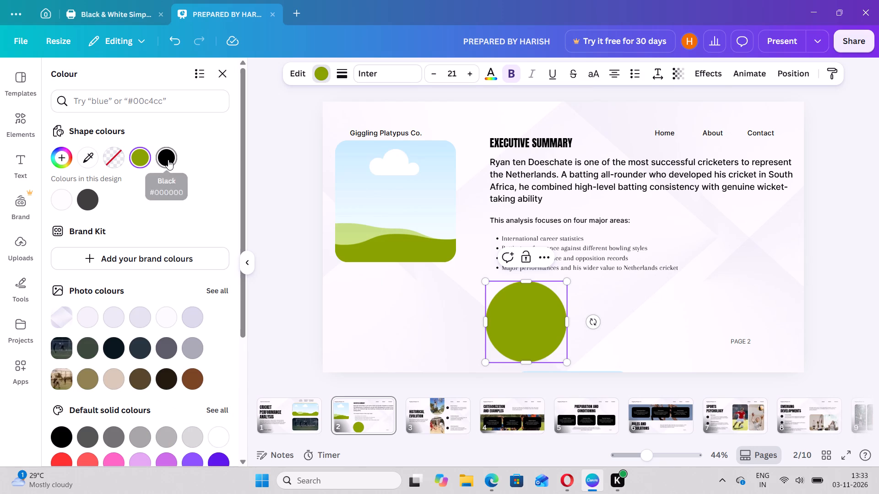
{"action": "left_click", "coordinate": [168, 160]}
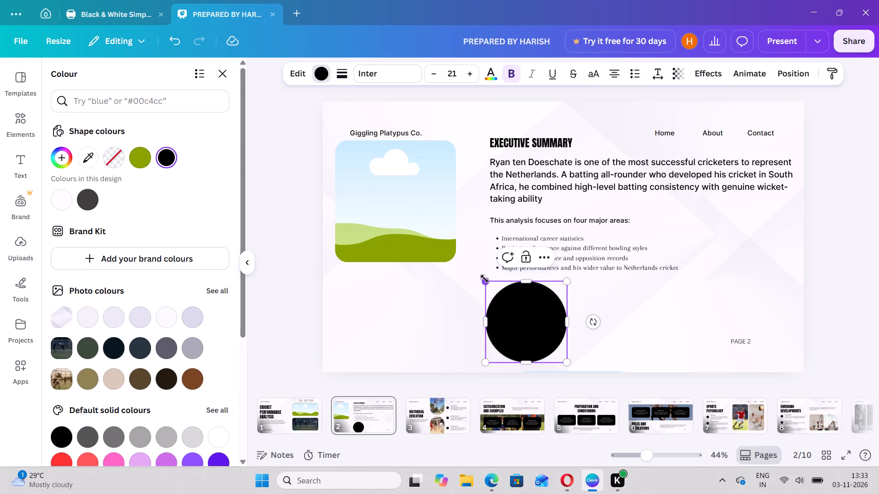
Shrink the black circle to under half its size and place it below the start of the bulleted list, leaving a gap.
{"action": "left_click_drag", "start_coordinate": [484, 279], "coordinate": [526, 299]}
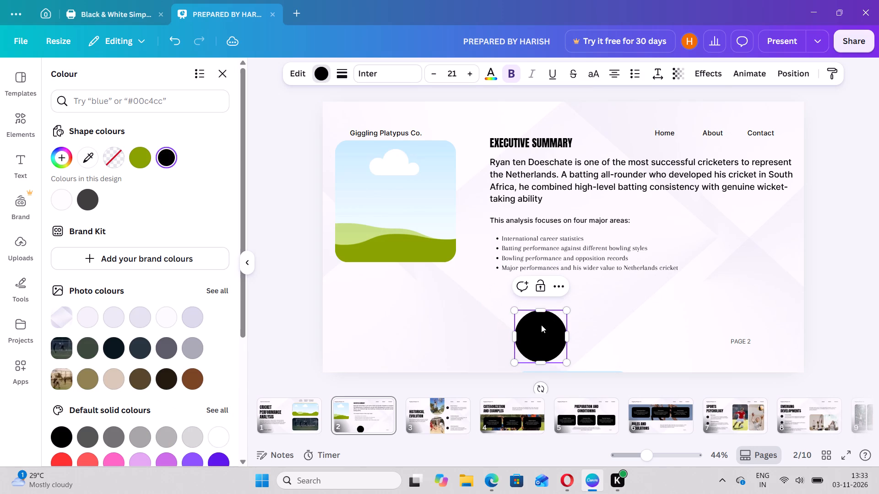
{"action": "left_click_drag", "start_coordinate": [541, 325], "coordinate": [524, 298]}
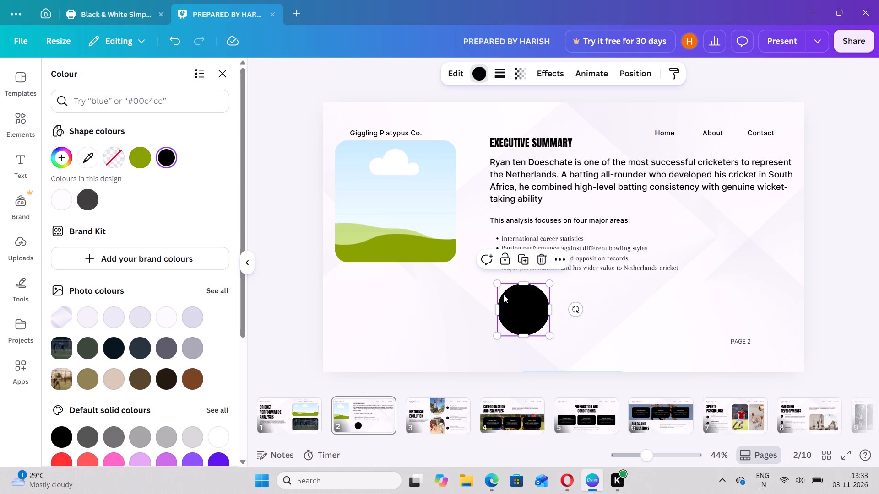
{"action": "left_click_drag", "start_coordinate": [496, 284], "coordinate": [516, 296]}
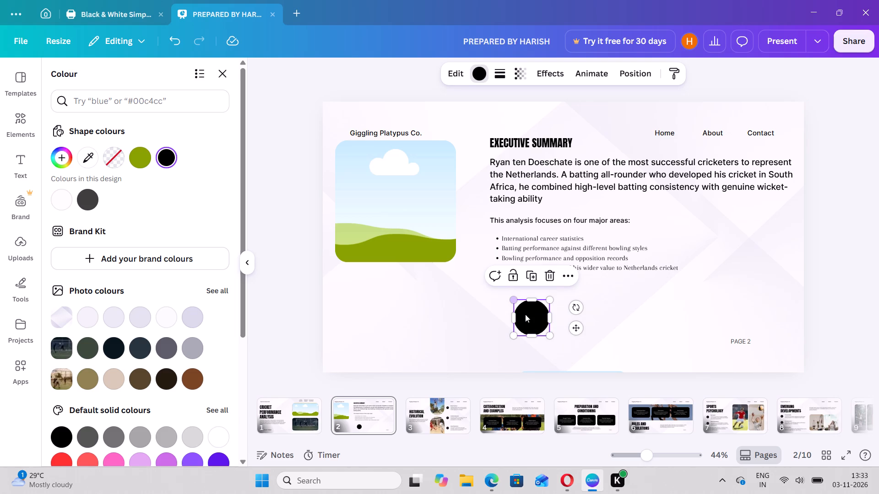
{"action": "left_click_drag", "start_coordinate": [525, 314], "coordinate": [508, 330]}
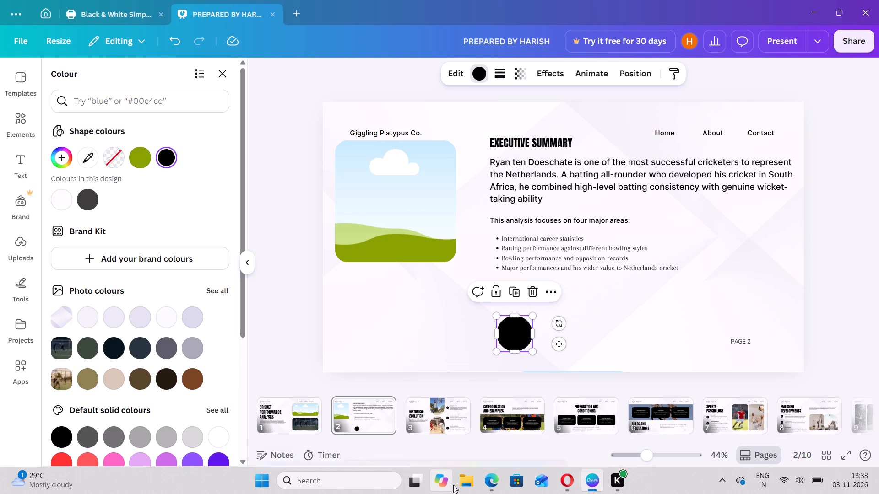
{"action": "left_click", "coordinate": [487, 473]}
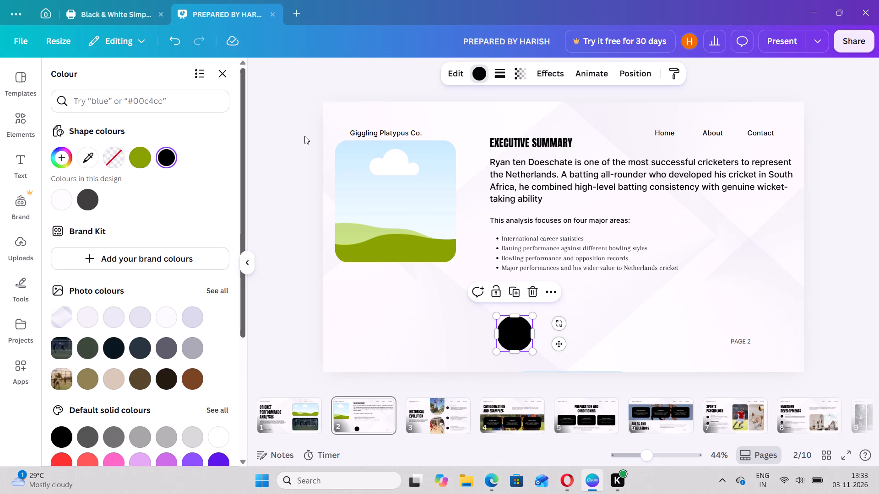
Add a text box below the landscape image placeholder and replace its sample text with the copied "1,541 runs at an average of 67.00".
{"action": "left_click", "coordinate": [293, 97]}
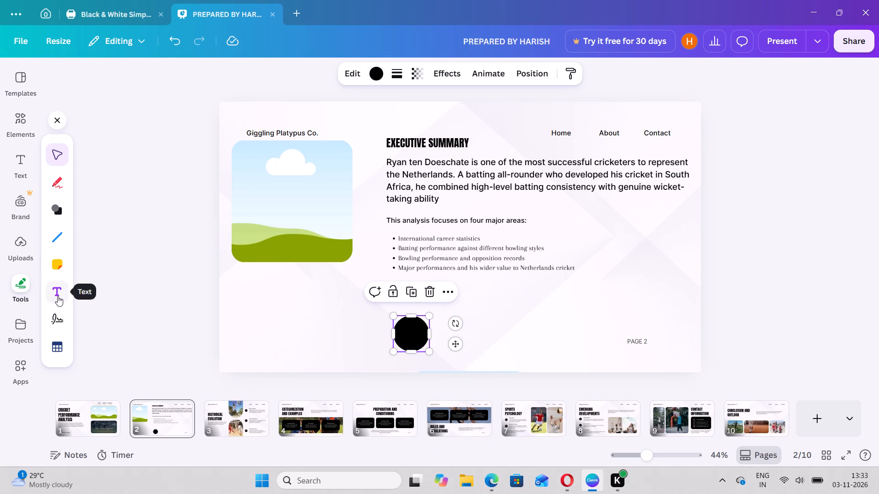
{"action": "left_click", "coordinate": [58, 296]}
{"action": "left_click", "coordinate": [289, 315]}
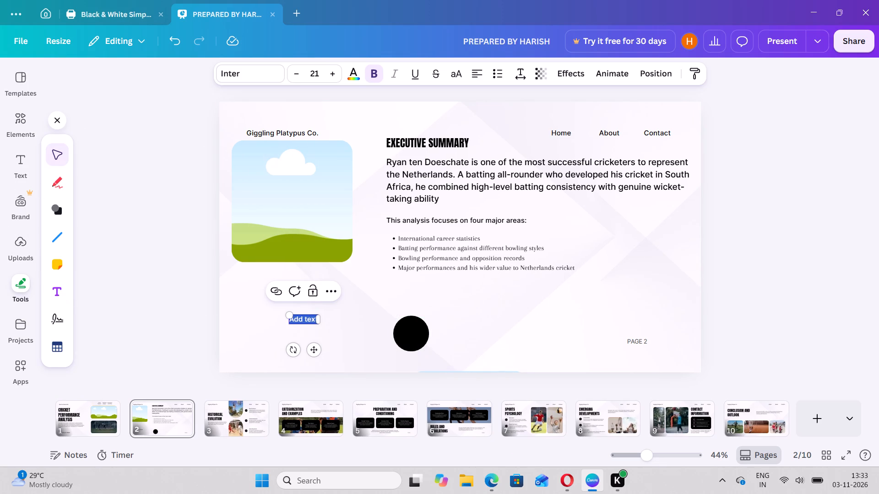
{"action": "left_click_drag", "start_coordinate": [303, 322], "coordinate": [314, 322]}
{"action": "left_click", "coordinate": [314, 322]}
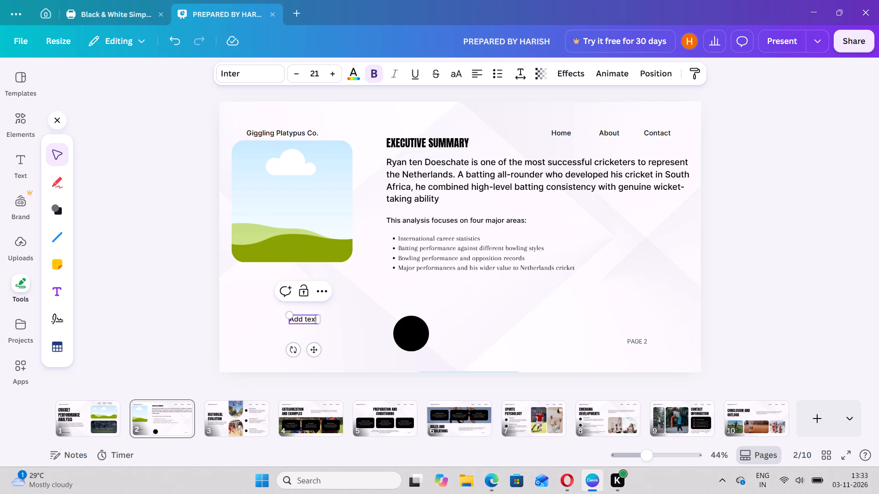
{"action": "key", "text": "BackSpace"}
{"action": "key", "text": "BackSpace"}
{"action": "key", "text": "BackSpace"}
{"action": "key", "text": "BackSpace"}
{"action": "key", "text": "BackSpace"}
{"action": "key", "text": "BackSpace"}
{"action": "key", "text": "Right"}
{"action": "key", "text": "BackSpace"}
{"action": "key", "text": "BackSpace"}
{"action": "key", "text": "ctrl+v"}
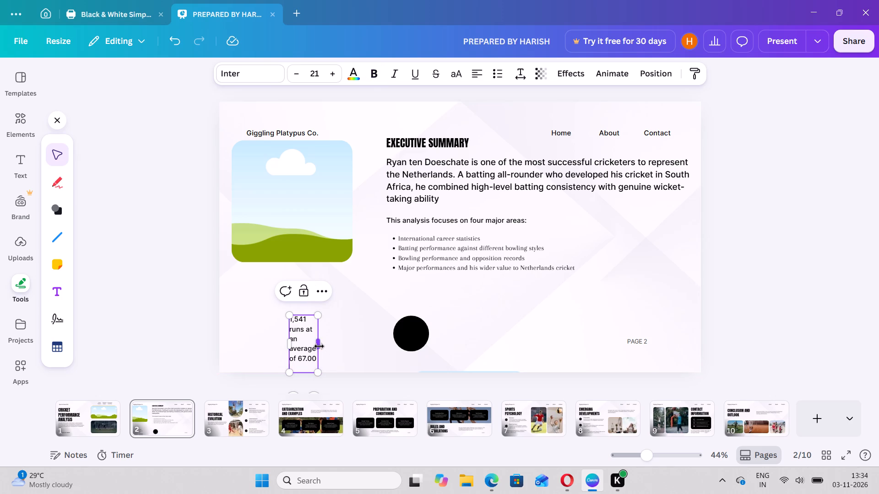
Widen the "1,541 runs" text box so it wraps onto three lines, and scale the text down to size 12.8.
{"action": "left_click_drag", "start_coordinate": [319, 346], "coordinate": [341, 345]}
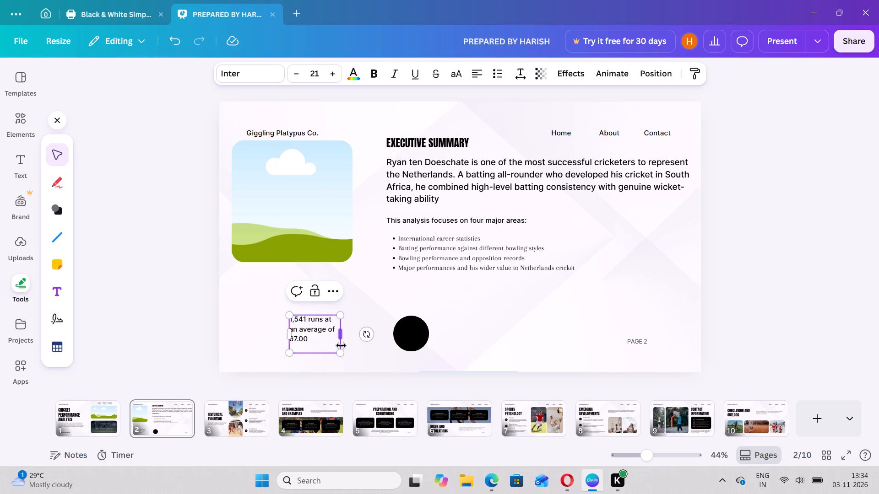
{"action": "left_click_drag", "start_coordinate": [341, 354], "coordinate": [323, 338]}
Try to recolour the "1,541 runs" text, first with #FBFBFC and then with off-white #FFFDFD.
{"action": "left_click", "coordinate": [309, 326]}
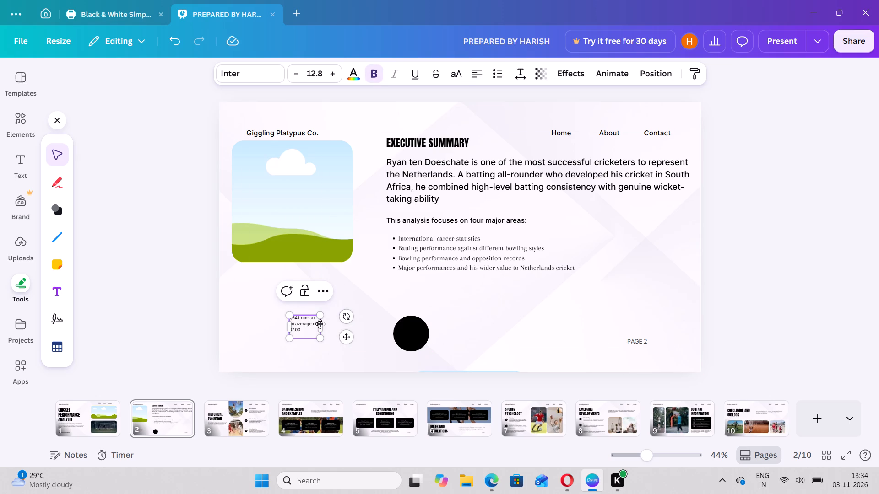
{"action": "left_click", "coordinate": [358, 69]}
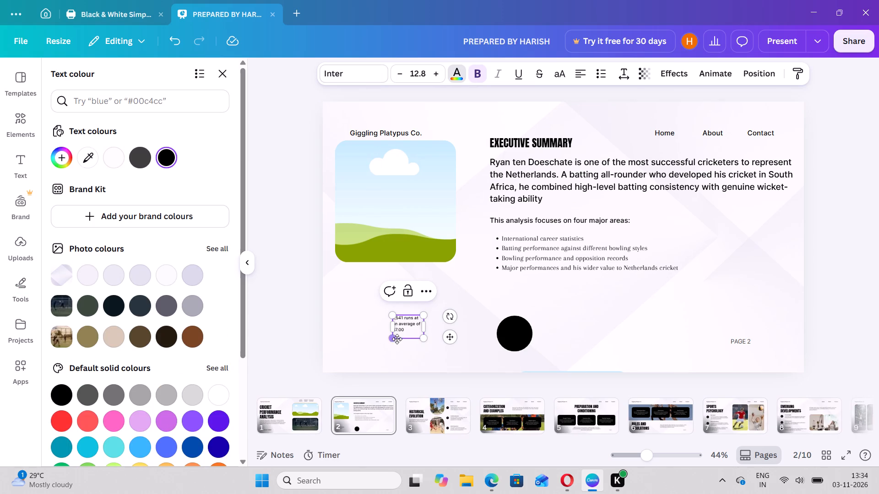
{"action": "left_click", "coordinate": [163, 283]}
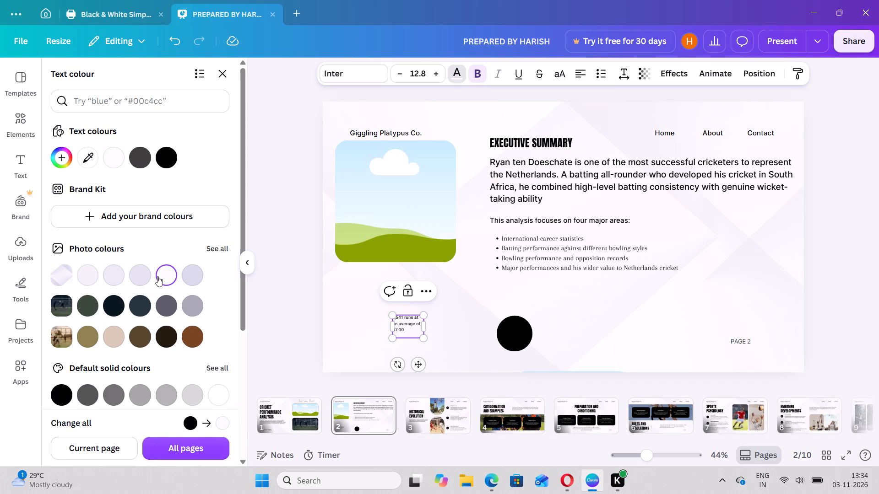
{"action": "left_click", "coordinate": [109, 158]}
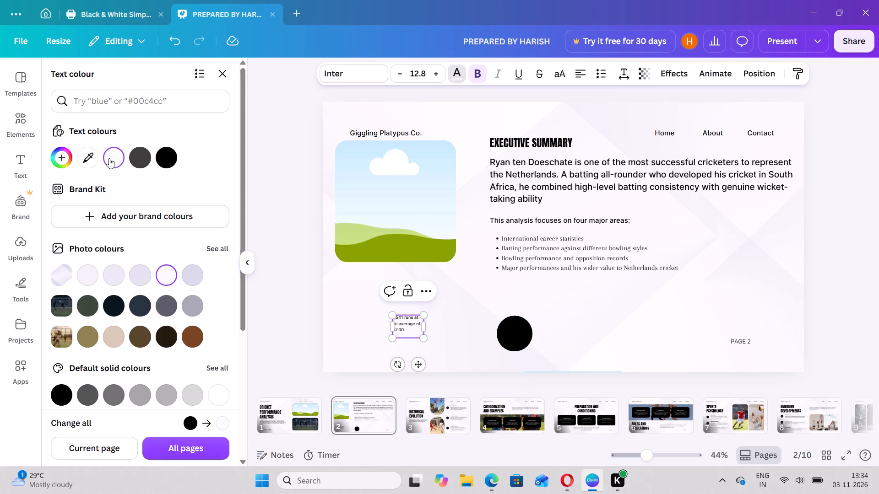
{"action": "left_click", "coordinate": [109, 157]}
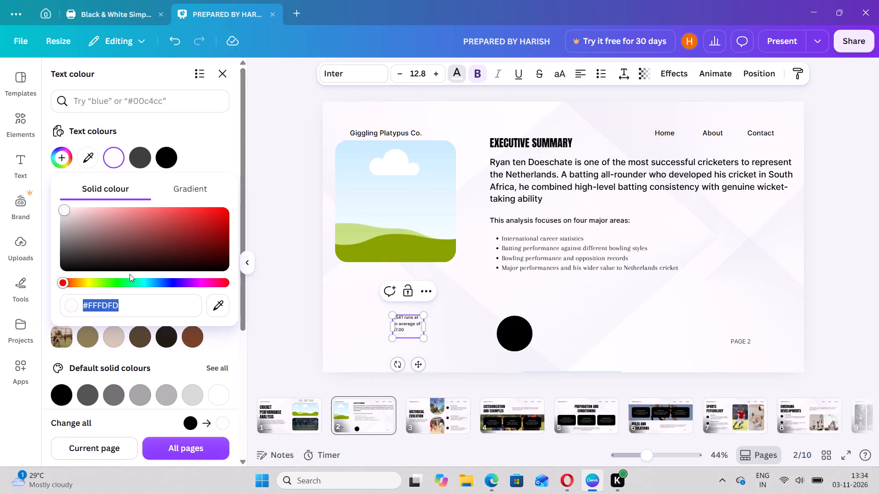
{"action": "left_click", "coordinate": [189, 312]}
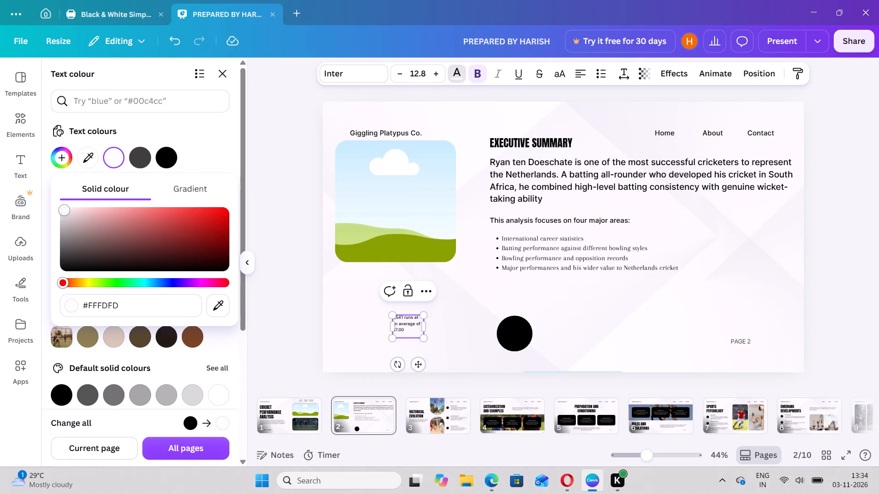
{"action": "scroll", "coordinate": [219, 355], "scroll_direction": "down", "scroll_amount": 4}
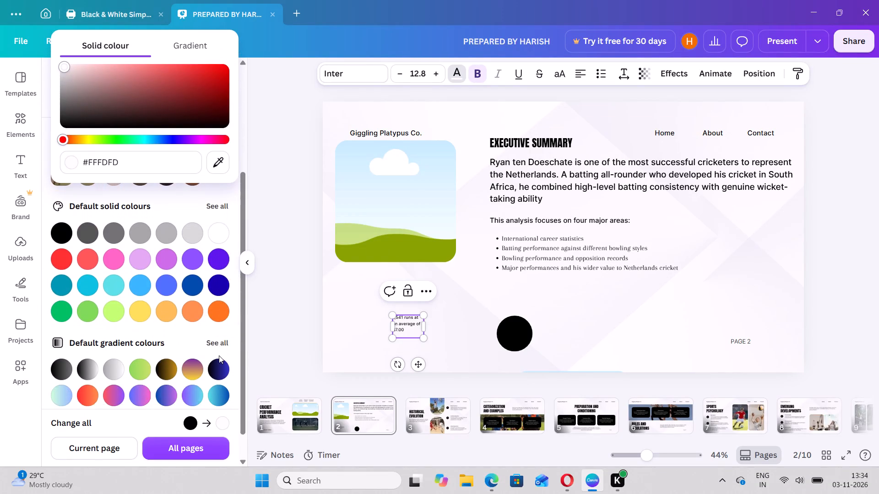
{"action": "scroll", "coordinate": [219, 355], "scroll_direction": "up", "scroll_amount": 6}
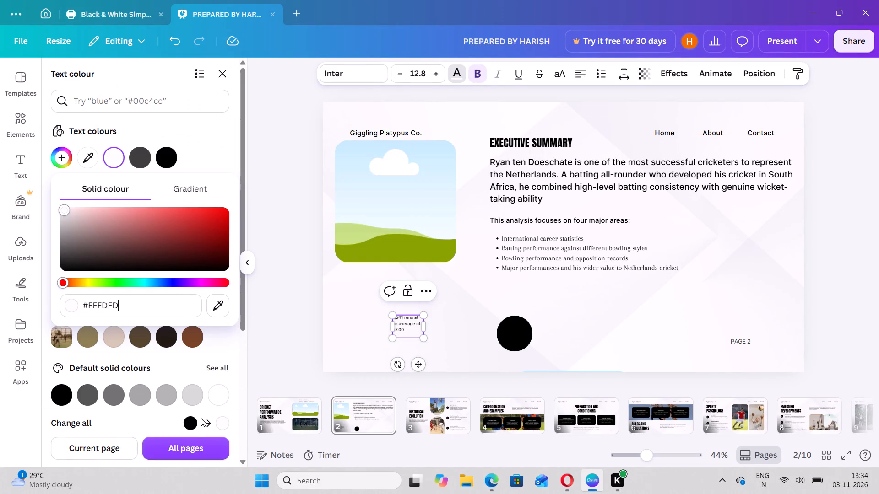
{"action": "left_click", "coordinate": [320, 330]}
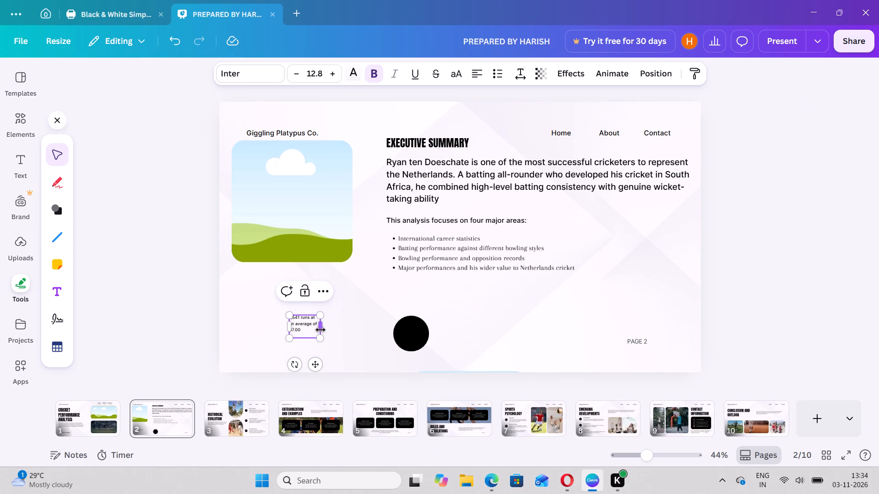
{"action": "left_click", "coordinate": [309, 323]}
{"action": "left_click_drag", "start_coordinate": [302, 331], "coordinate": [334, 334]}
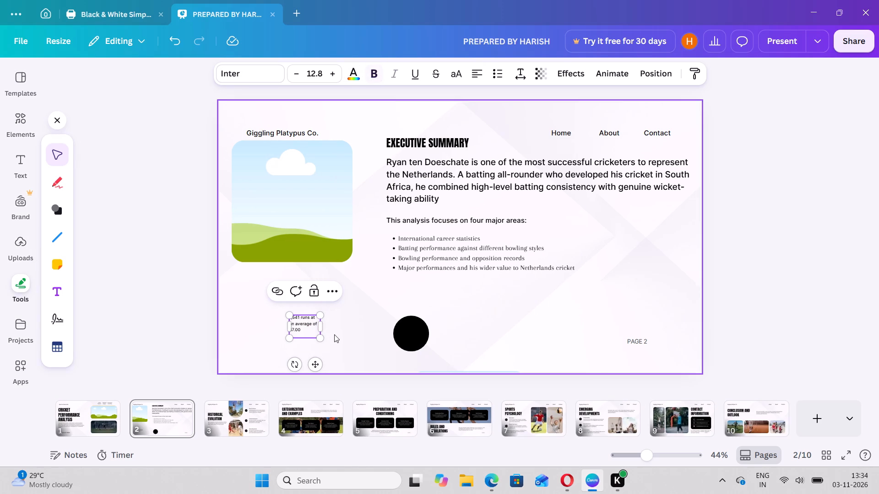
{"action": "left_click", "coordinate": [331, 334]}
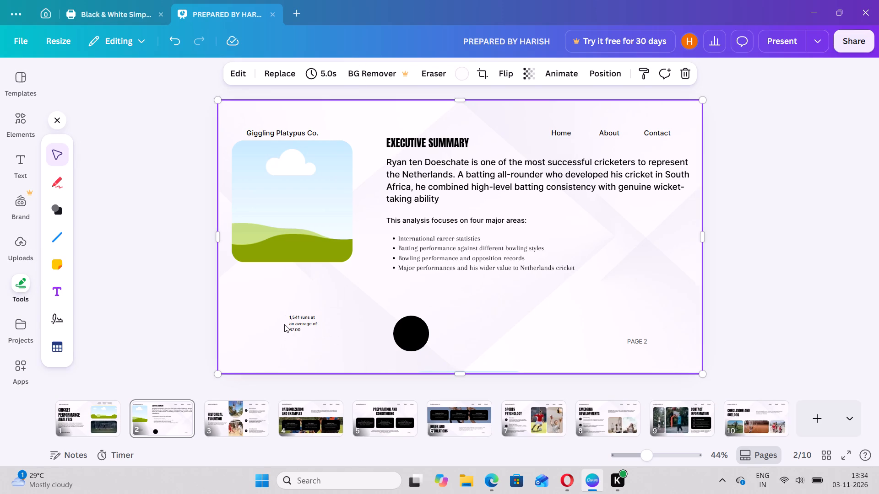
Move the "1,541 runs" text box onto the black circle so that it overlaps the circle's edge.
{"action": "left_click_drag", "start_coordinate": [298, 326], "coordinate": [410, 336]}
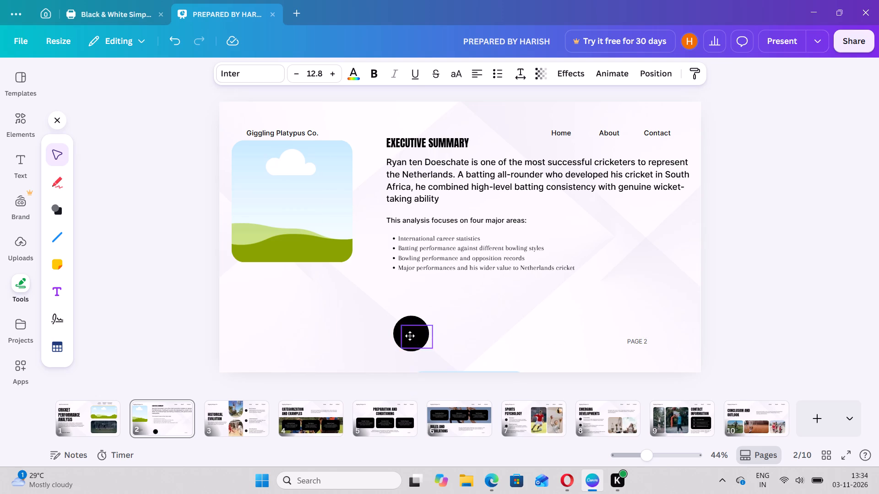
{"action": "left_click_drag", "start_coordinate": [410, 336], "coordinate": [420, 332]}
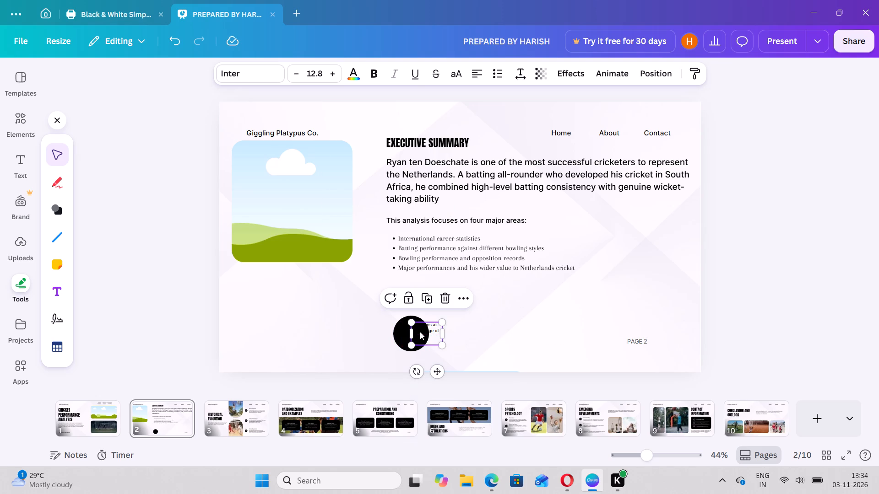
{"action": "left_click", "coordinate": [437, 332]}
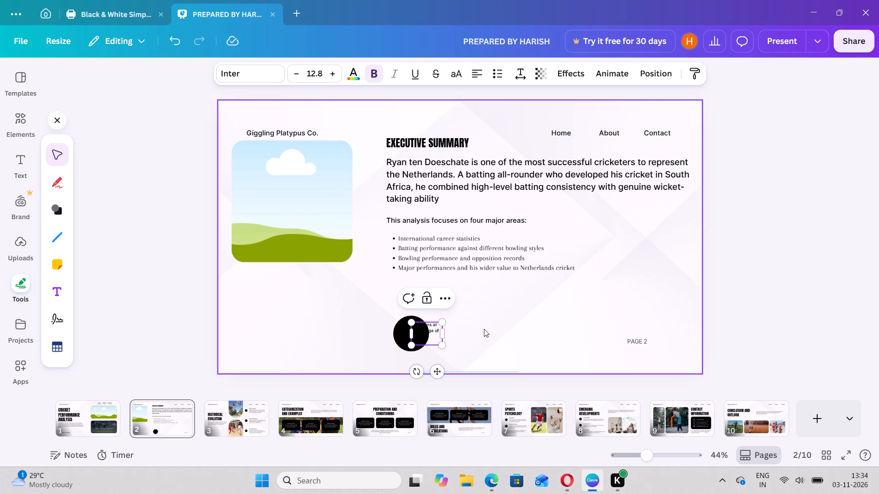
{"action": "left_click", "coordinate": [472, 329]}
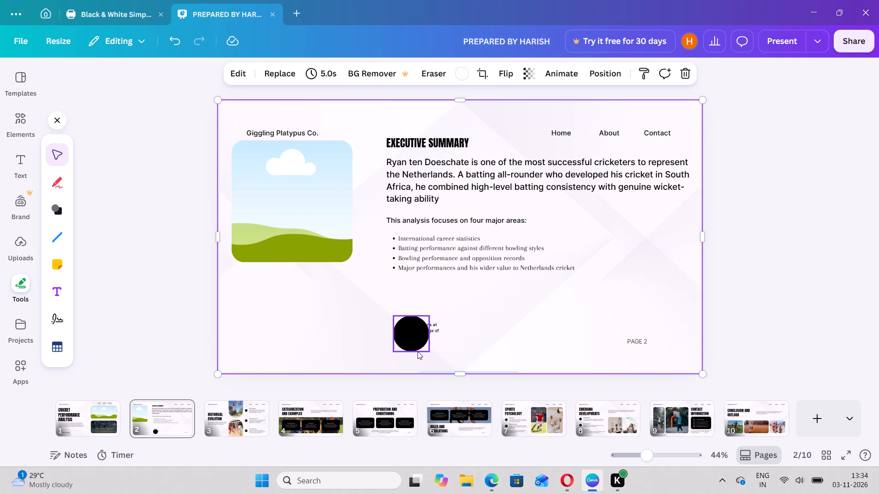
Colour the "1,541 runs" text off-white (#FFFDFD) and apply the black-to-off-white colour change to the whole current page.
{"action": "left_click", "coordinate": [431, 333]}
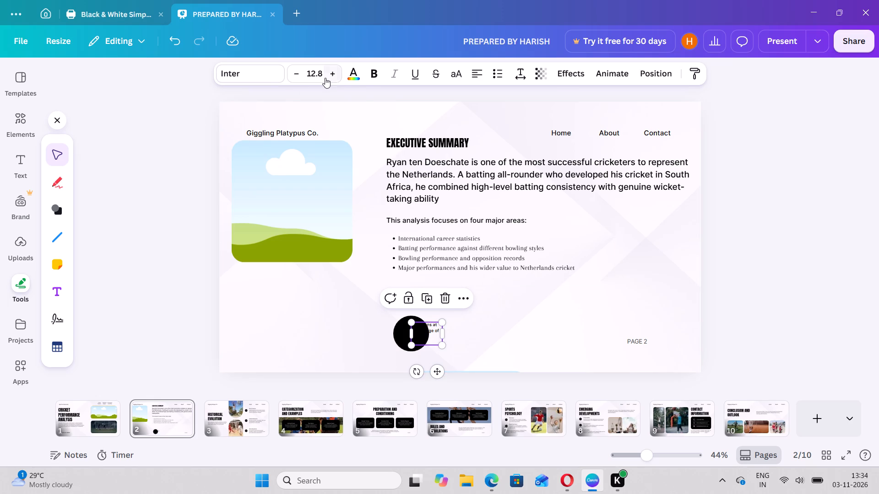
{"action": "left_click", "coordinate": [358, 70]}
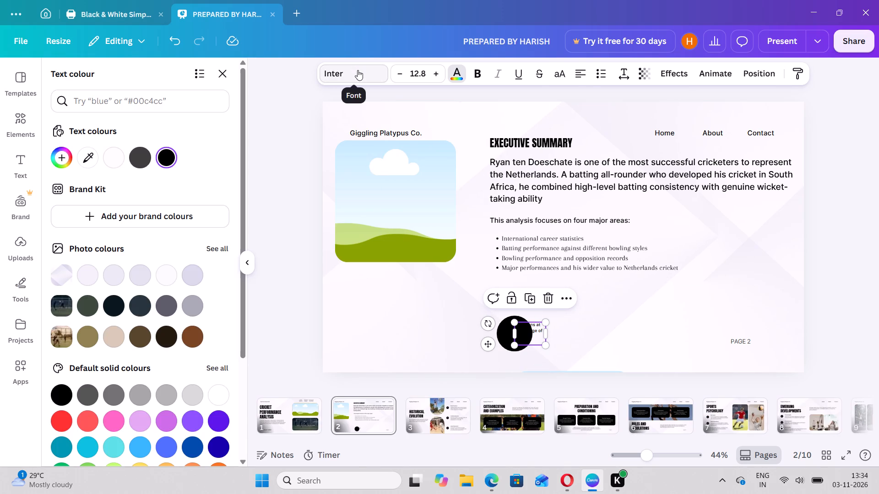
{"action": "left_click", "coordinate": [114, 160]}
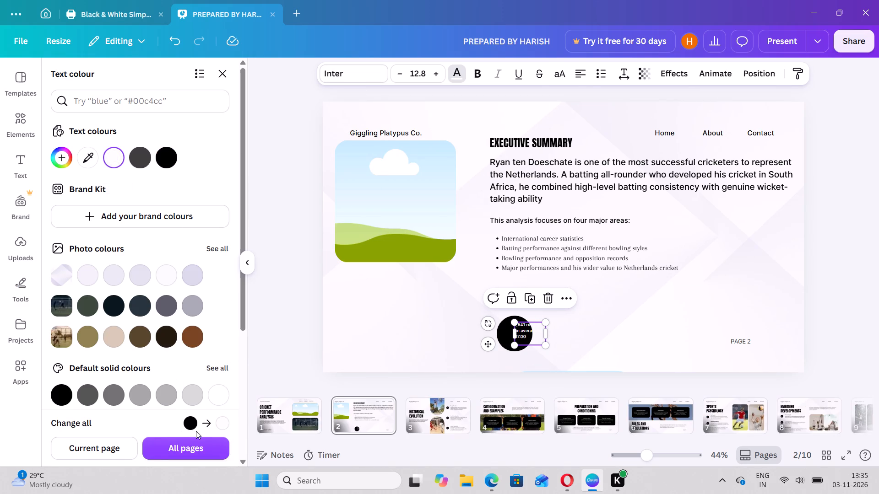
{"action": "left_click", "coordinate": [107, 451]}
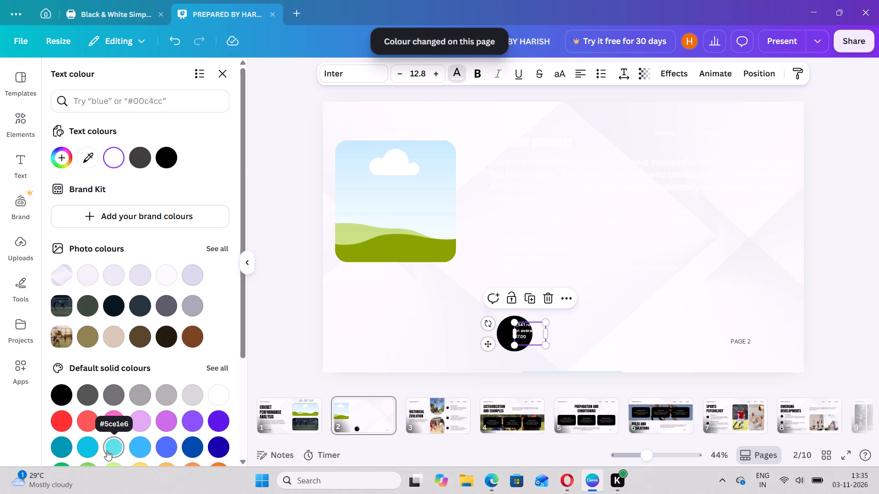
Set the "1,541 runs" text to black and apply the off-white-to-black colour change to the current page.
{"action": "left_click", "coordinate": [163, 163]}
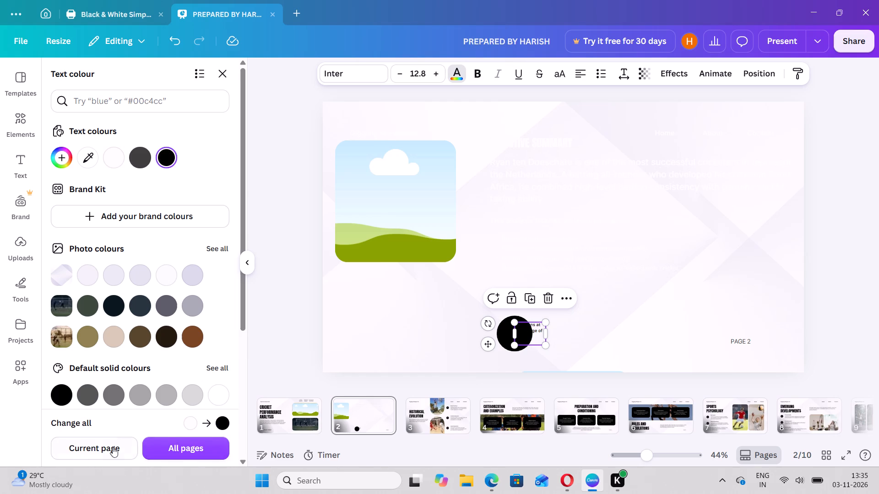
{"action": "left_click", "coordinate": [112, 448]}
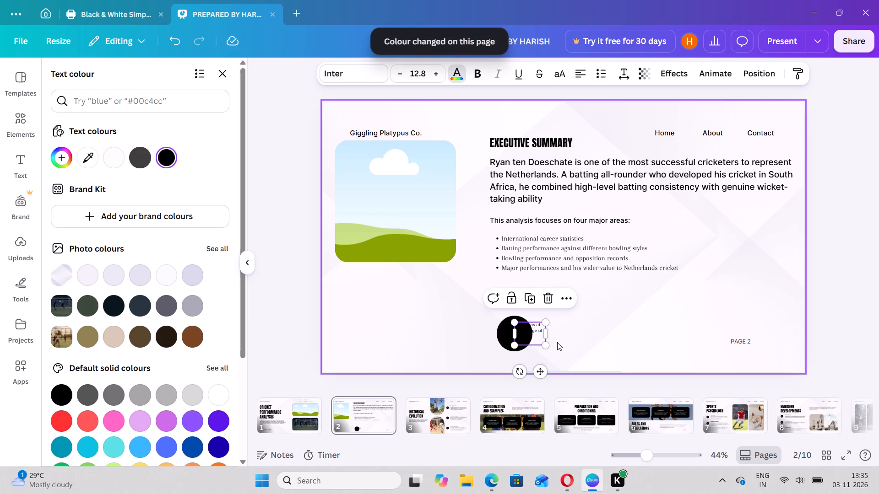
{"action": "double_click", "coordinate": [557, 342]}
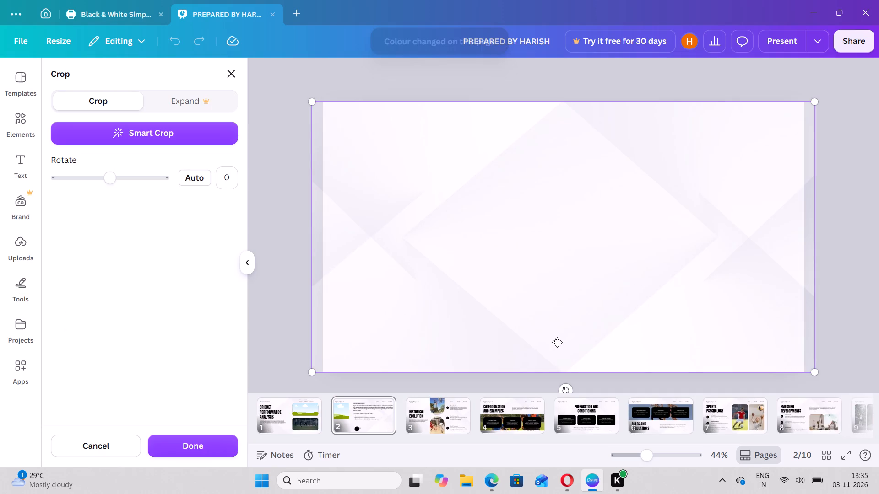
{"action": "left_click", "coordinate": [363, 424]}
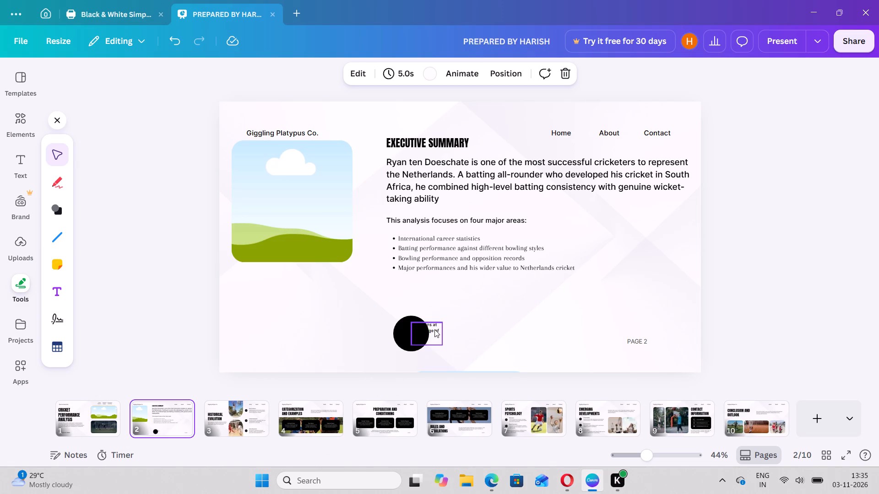
Move the "1,541 runs" text off the black circle and delete the circle.
{"action": "left_click_drag", "start_coordinate": [434, 329], "coordinate": [460, 328]}
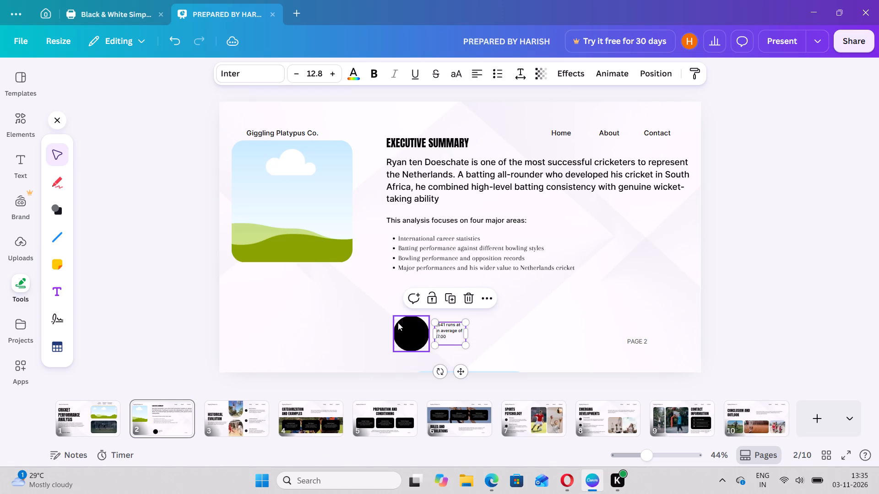
{"action": "left_click", "coordinate": [400, 323]}
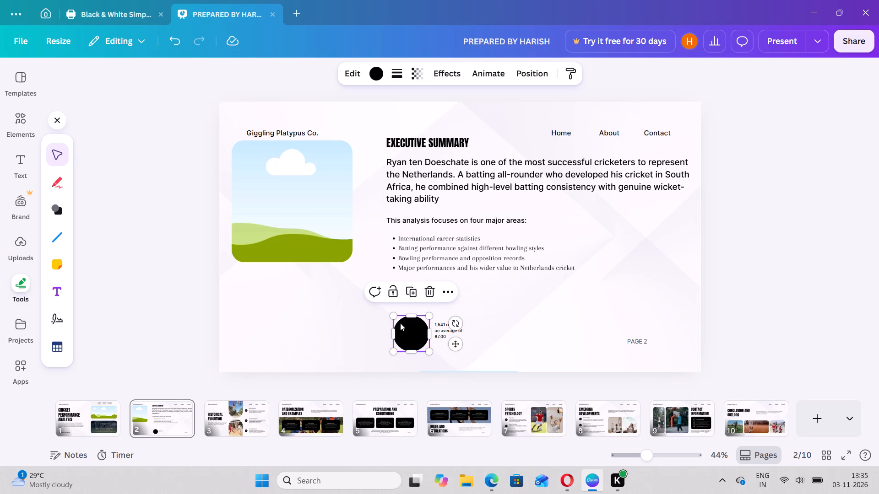
{"action": "left_click", "coordinate": [429, 295]}
Place the "1,541 runs" text just below the bulleted list, aligned with the left edge of the four major areas line.
{"action": "left_click_drag", "start_coordinate": [445, 323], "coordinate": [399, 299]}
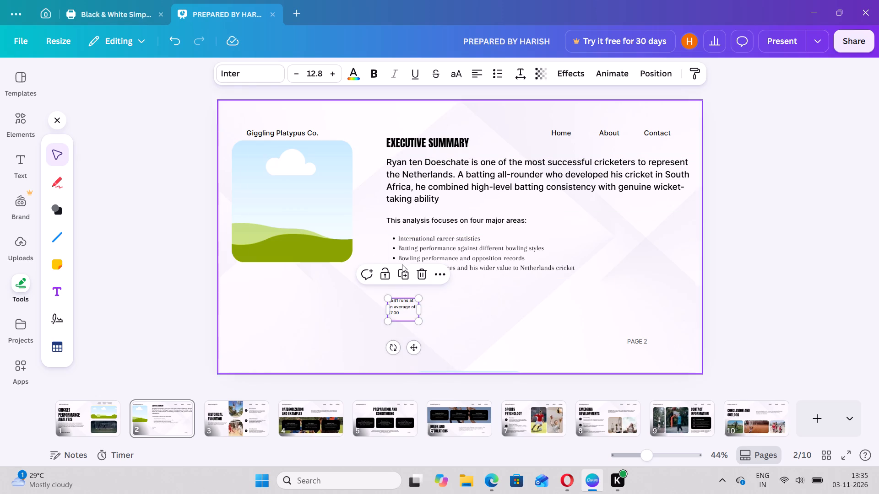
Add a new text box on page 2 below the landscape picture and widen it slightly.
{"action": "left_click", "coordinate": [56, 299]}
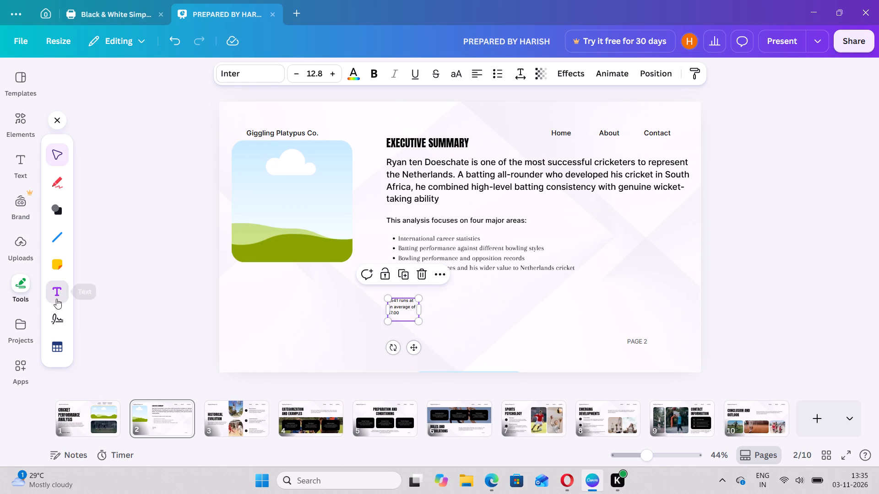
{"action": "left_click", "coordinate": [256, 295]}
{"action": "left_click", "coordinate": [269, 302]}
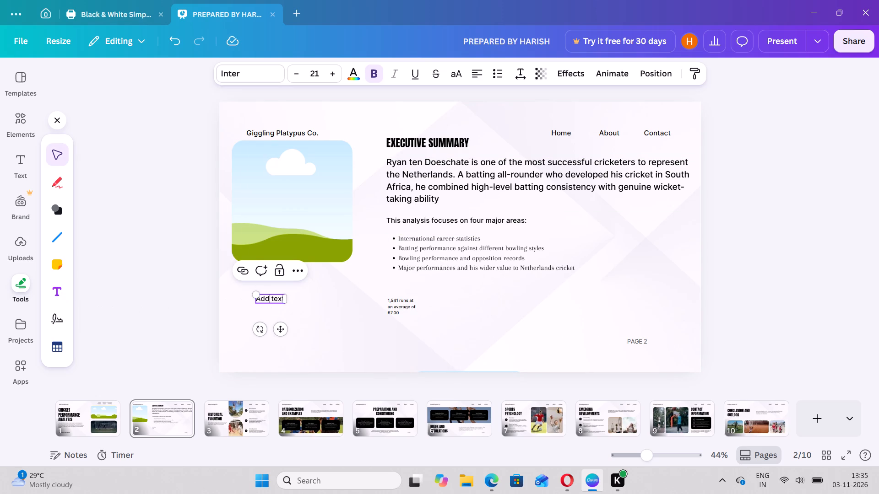
{"action": "left_click", "coordinate": [283, 302]}
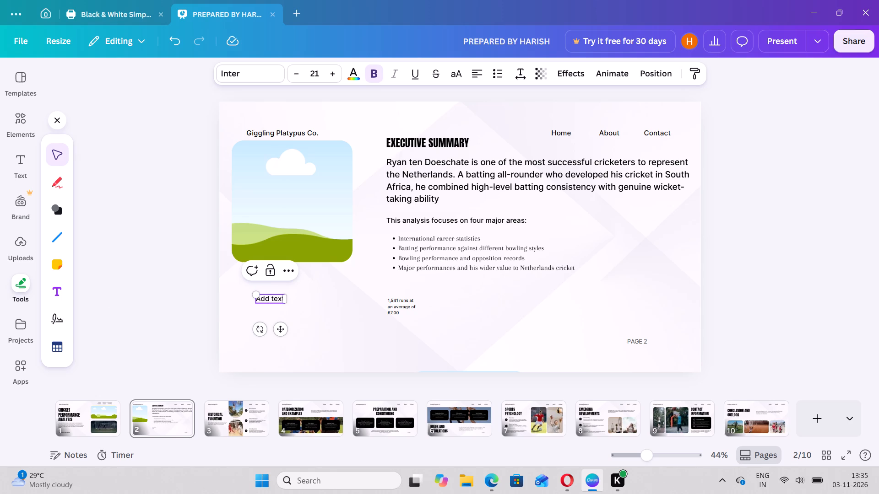
{"action": "left_click", "coordinate": [283, 302]}
{"action": "left_click_drag", "start_coordinate": [289, 298], "coordinate": [307, 297]}
Replace the new text box's placeholder with "Key Finding".
{"action": "left_click", "coordinate": [285, 298]}
{"action": "key", "text": "BackSpace"}
{"action": "key", "text": "BackSpace"}
{"action": "key", "text": "BackSpace"}
{"action": "key", "text": "BackSpace"}
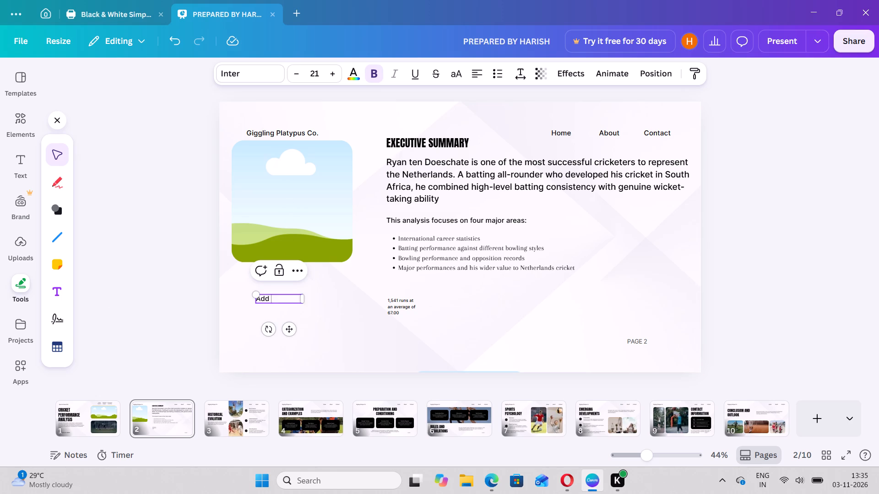
{"action": "key", "text": "BackSpace"}
{"action": "key", "text": "BackSpace"}
{"action": "key", "text": "BackSpace"}
{"action": "key", "text": "BackSpace"}
{"action": "type", "text": "key"}
{"action": "key", "text": "space"}
{"action": "key", "text": "alt+Tab"}
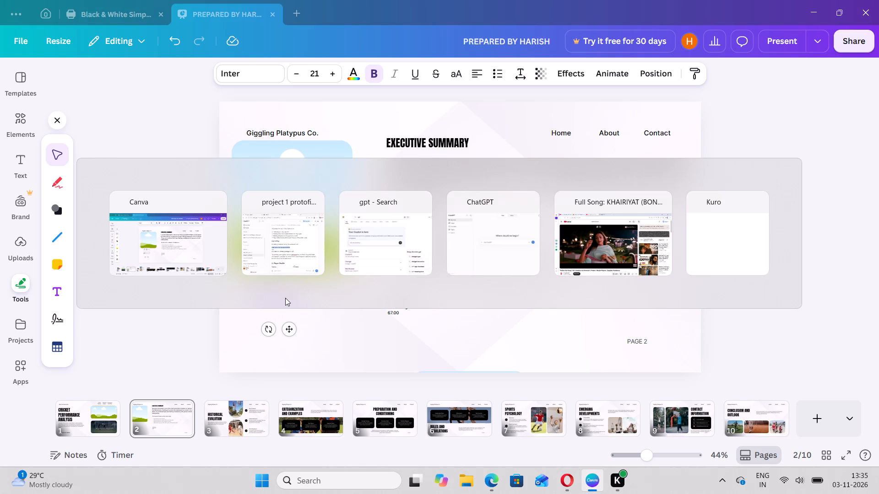
{"action": "key", "text": "alt+Tab"}
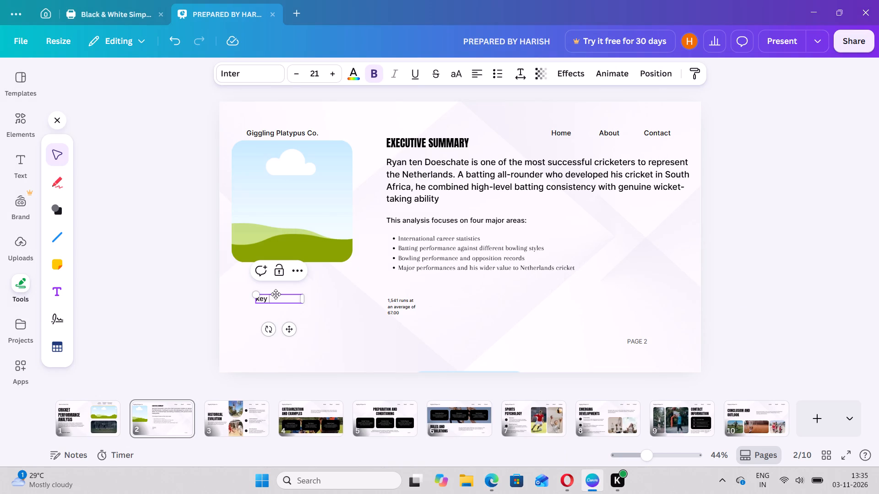
{"action": "type", "text": "inding"}
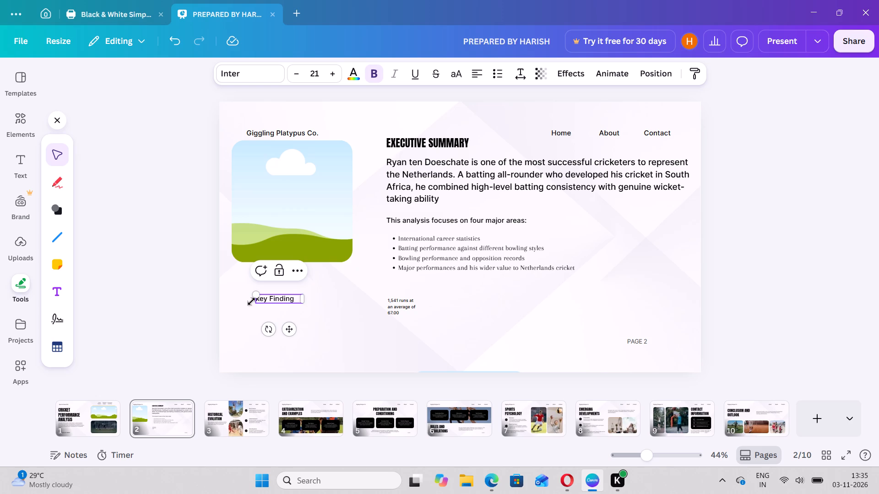
{"action": "left_click", "coordinate": [261, 301]}
{"action": "key", "text": "BackSpace"}
Browse the available fonts for the "Key Finding" heading.
{"action": "left_click", "coordinate": [267, 71]}
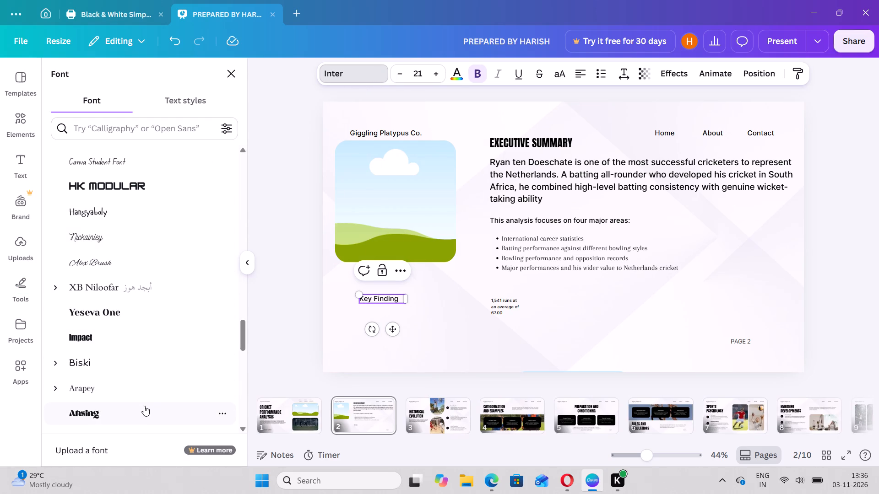
{"action": "scroll", "coordinate": [87, 408], "scroll_direction": "down", "scroll_amount": 1}
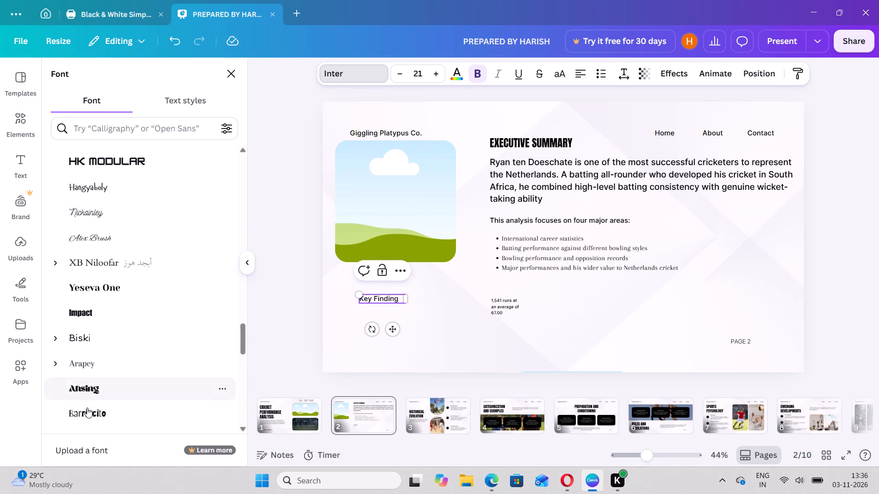
{"action": "scroll", "coordinate": [87, 408], "scroll_direction": "down", "scroll_amount": 4}
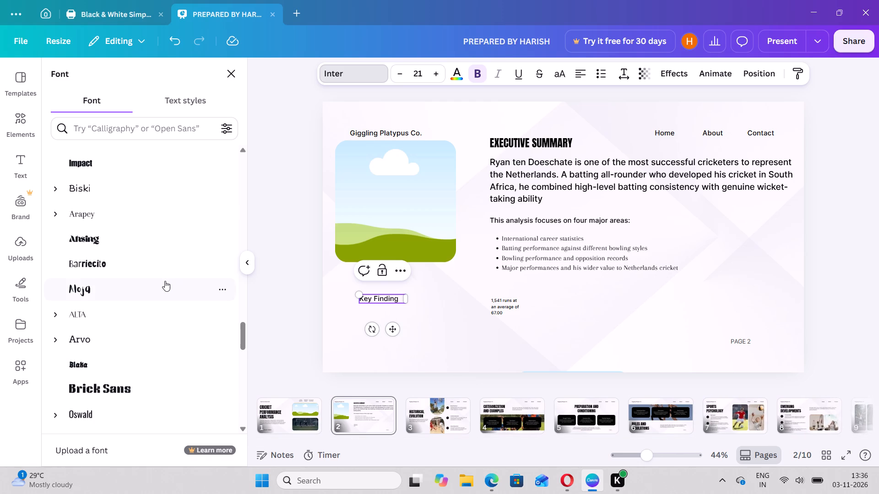
{"action": "scroll", "coordinate": [161, 281], "scroll_direction": "down", "scroll_amount": 3}
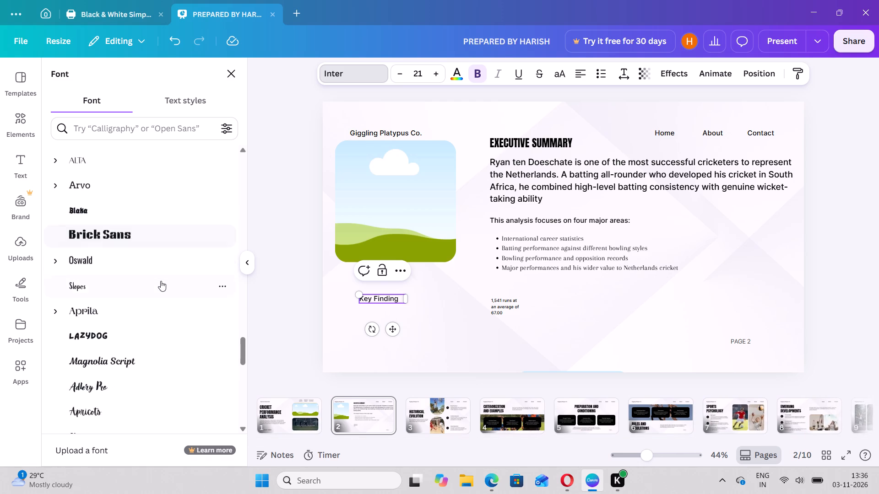
{"action": "scroll", "coordinate": [161, 281], "scroll_direction": "down", "scroll_amount": 5}
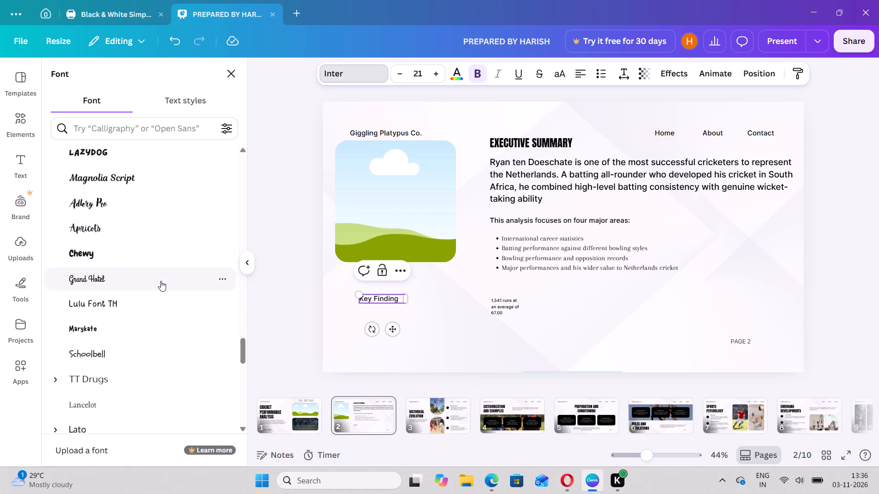
{"action": "scroll", "coordinate": [217, 151], "scroll_direction": "down", "scroll_amount": 3}
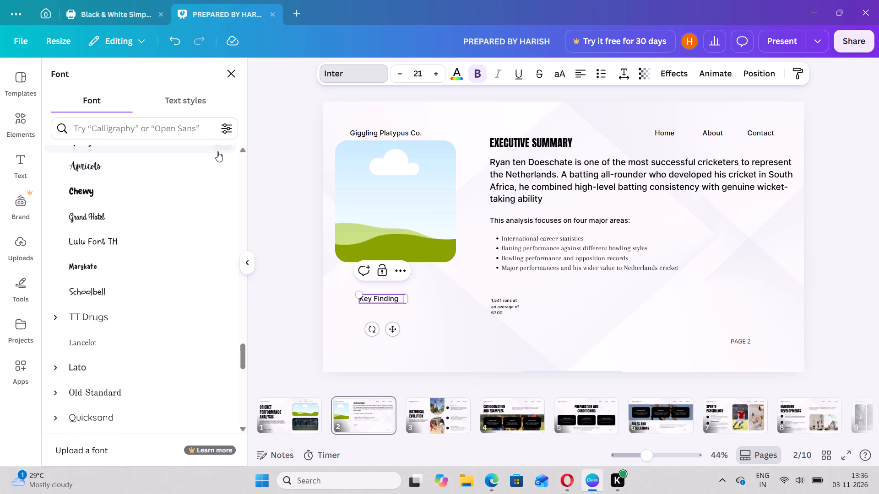
{"action": "scroll", "coordinate": [217, 151], "scroll_direction": "down", "scroll_amount": 2}
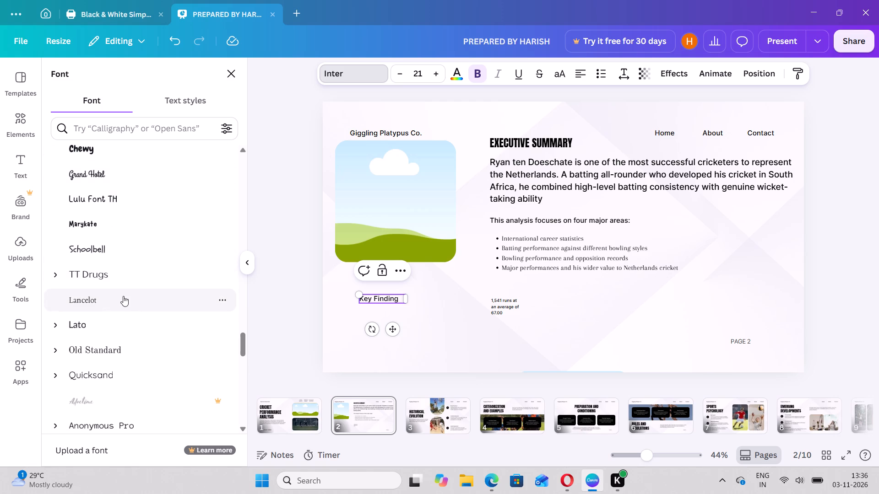
{"action": "left_click", "coordinate": [301, 318]}
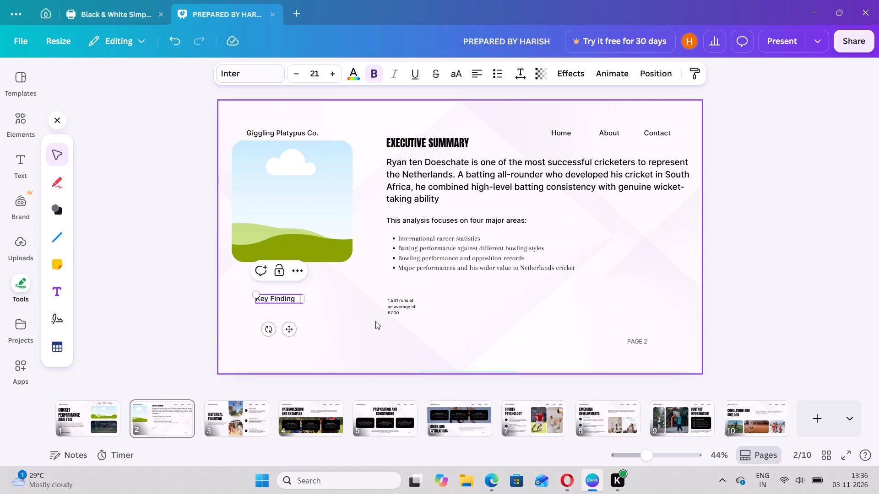
{"action": "left_click", "coordinate": [337, 330]}
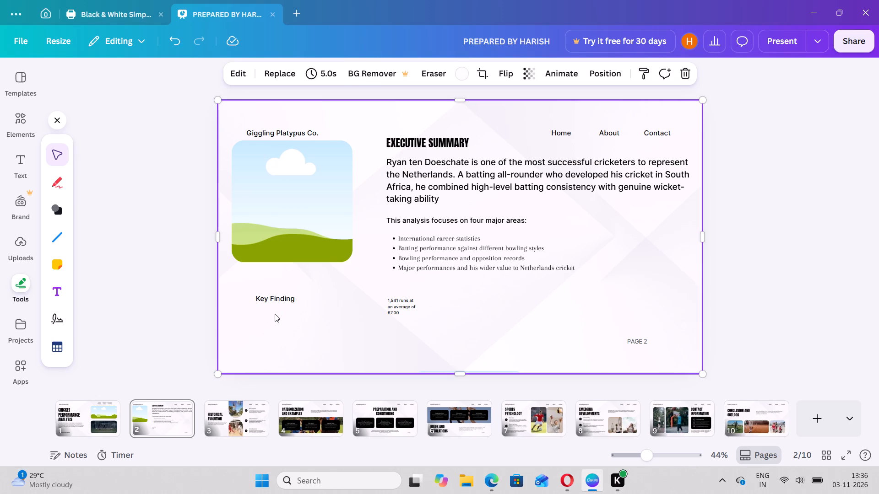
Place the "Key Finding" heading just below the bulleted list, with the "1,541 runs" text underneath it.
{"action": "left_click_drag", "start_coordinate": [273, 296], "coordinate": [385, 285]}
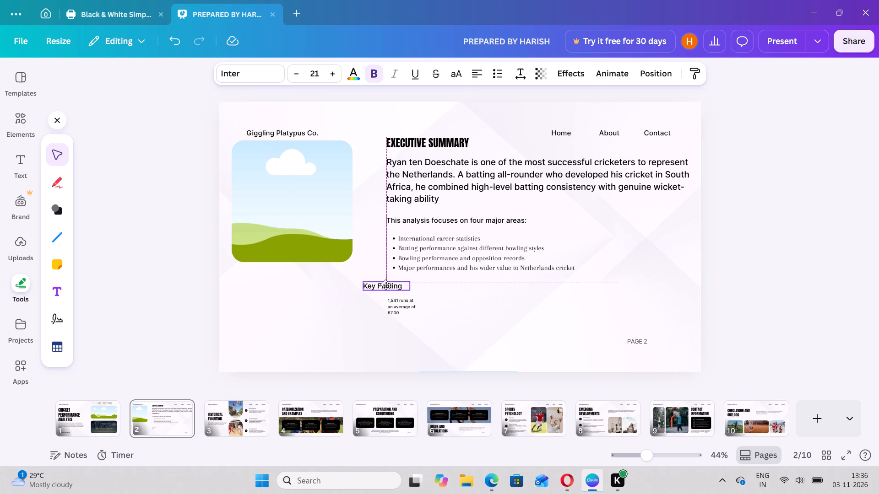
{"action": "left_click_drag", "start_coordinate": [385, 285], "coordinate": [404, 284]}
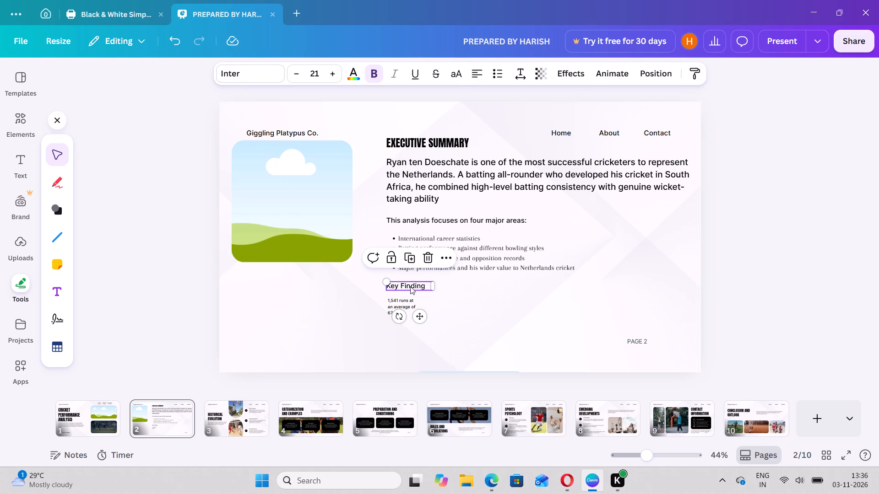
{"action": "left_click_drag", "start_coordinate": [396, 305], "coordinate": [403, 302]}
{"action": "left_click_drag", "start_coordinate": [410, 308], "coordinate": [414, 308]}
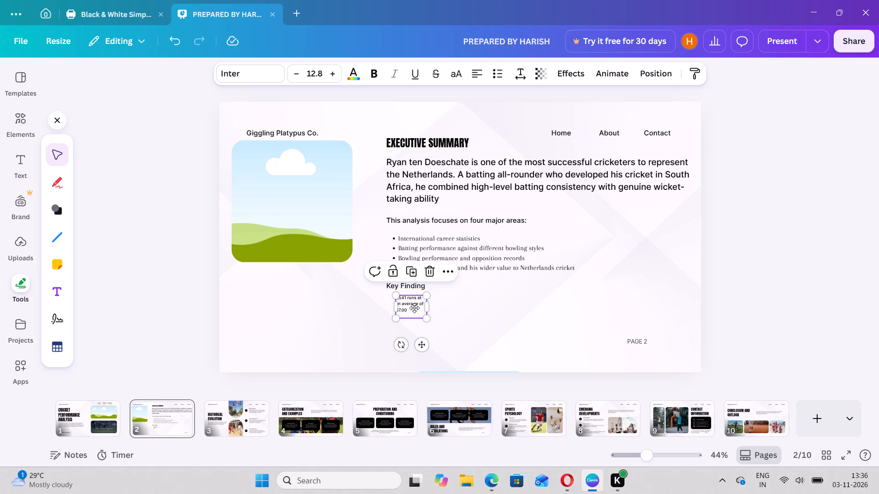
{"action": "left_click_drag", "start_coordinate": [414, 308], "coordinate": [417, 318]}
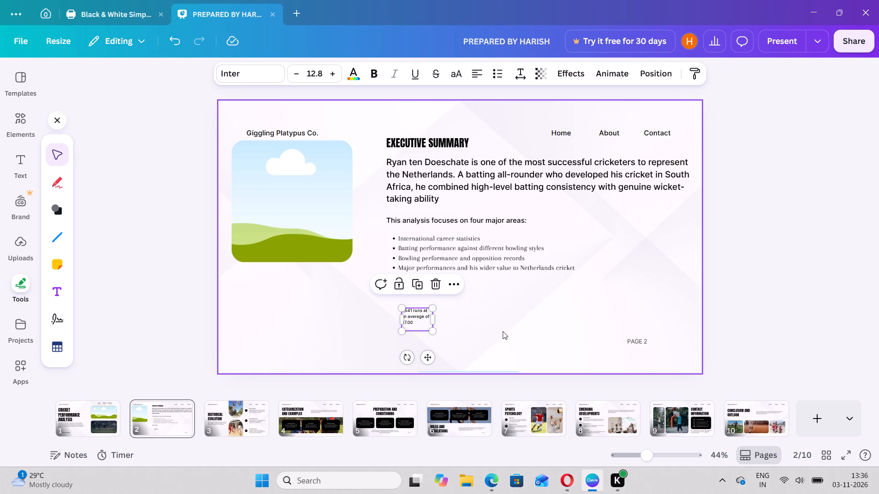
Enlarge the "1,541 runs" text to size 24.1 and position it just below the "Key Finding" heading.
{"action": "left_click_drag", "start_coordinate": [435, 331], "coordinate": [466, 343]}
{"action": "left_click_drag", "start_coordinate": [430, 331], "coordinate": [422, 325]}
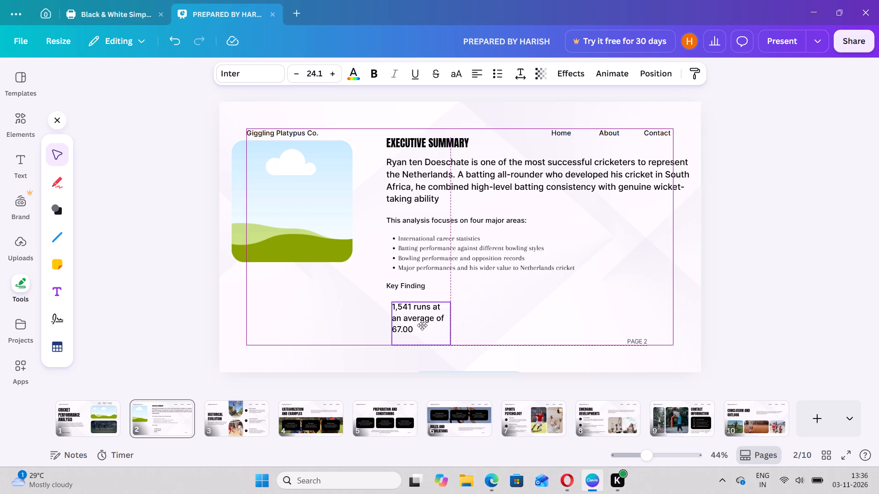
{"action": "left_click_drag", "start_coordinate": [422, 325], "coordinate": [422, 323]}
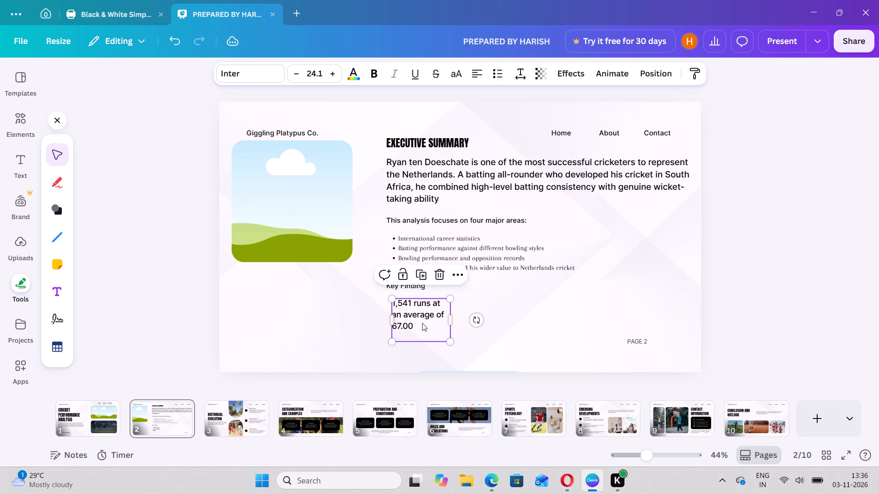
{"action": "left_click_drag", "start_coordinate": [515, 333], "coordinate": [548, 352]}
{"action": "left_click", "coordinate": [548, 352]}
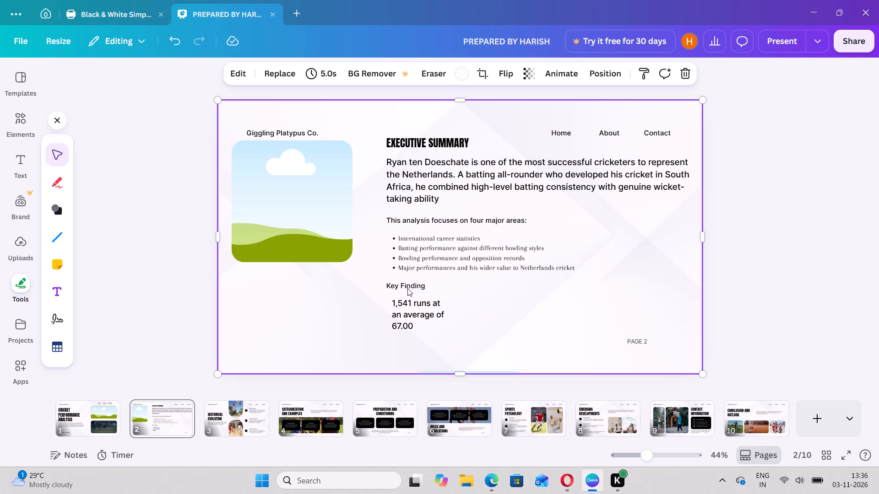
Move the "Key Finding" heading below the landscape picture, aligned with the picture's left edge.
{"action": "left_click", "coordinate": [407, 288]}
{"action": "left_click_drag", "start_coordinate": [407, 288], "coordinate": [255, 289]}
Move the "1,541 runs" text below the "Key Finding" heading under the landscape picture.
{"action": "left_click", "coordinate": [434, 330]}
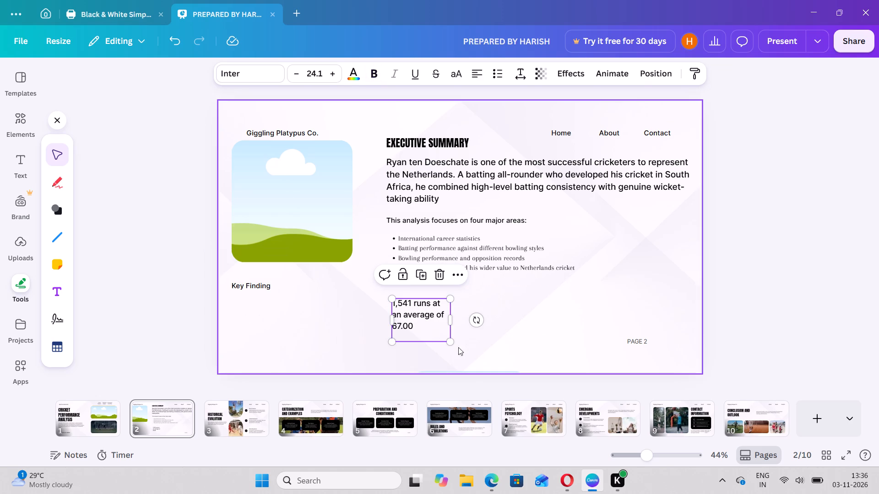
{"action": "left_click", "coordinate": [561, 349]}
{"action": "left_click_drag", "start_coordinate": [441, 332], "coordinate": [307, 324]}
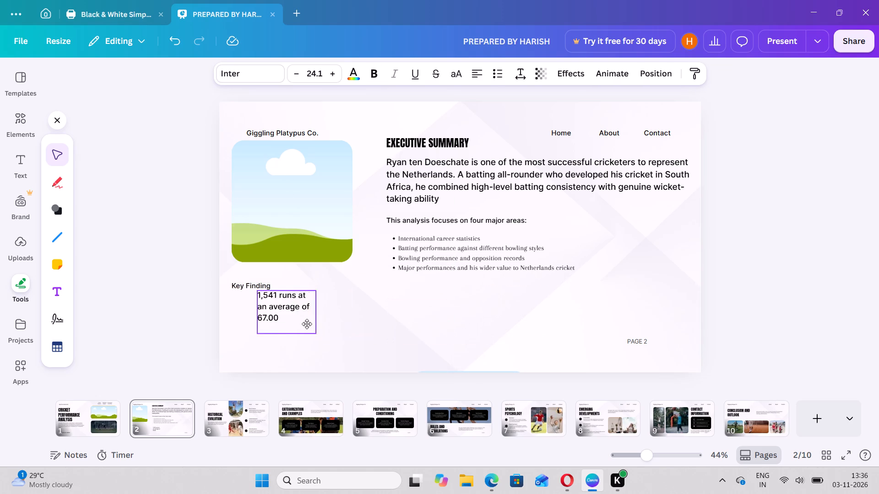
{"action": "left_click_drag", "start_coordinate": [307, 324], "coordinate": [283, 339]}
{"action": "left_click_drag", "start_coordinate": [401, 336], "coordinate": [189, 397]}
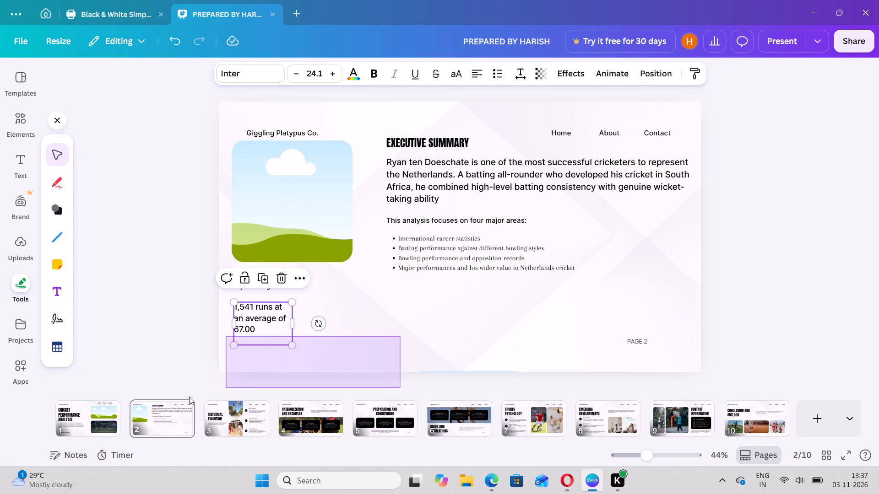
{"action": "left_click_drag", "start_coordinate": [189, 397], "coordinate": [461, 320]}
{"action": "left_click", "coordinate": [461, 320]}
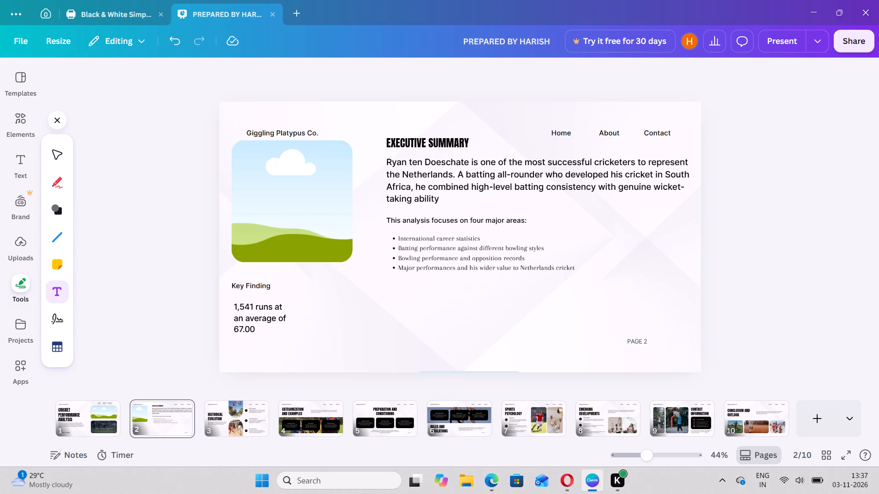
{"action": "left_click_drag", "start_coordinate": [341, 340], "coordinate": [380, 319]}
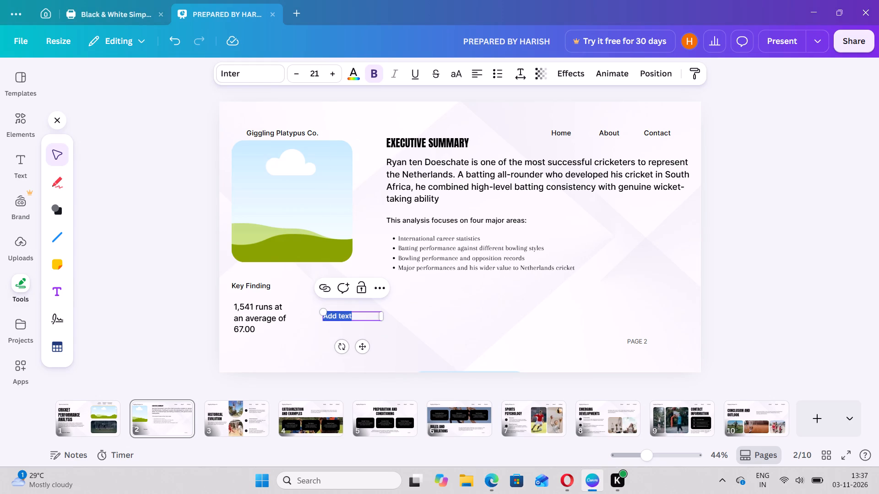
{"action": "left_click", "coordinate": [362, 317]}
{"action": "key", "text": "BackSpace"}
{"action": "left_click", "coordinate": [362, 317]}
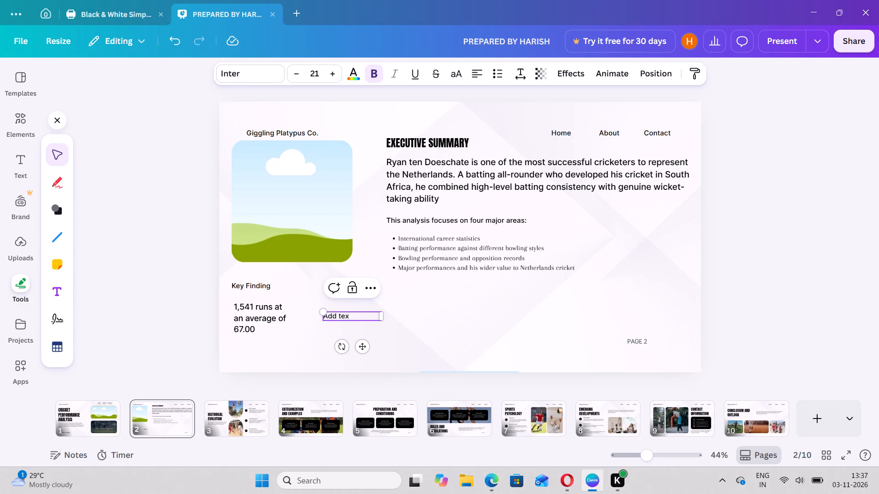
{"action": "left_click_drag", "start_coordinate": [362, 317], "coordinate": [313, 301]}
{"action": "key", "text": "BackSpace"}
{"action": "key", "text": "BackSpace"}
{"action": "key", "text": "BackSpace"}
{"action": "key", "text": "BackSpace"}
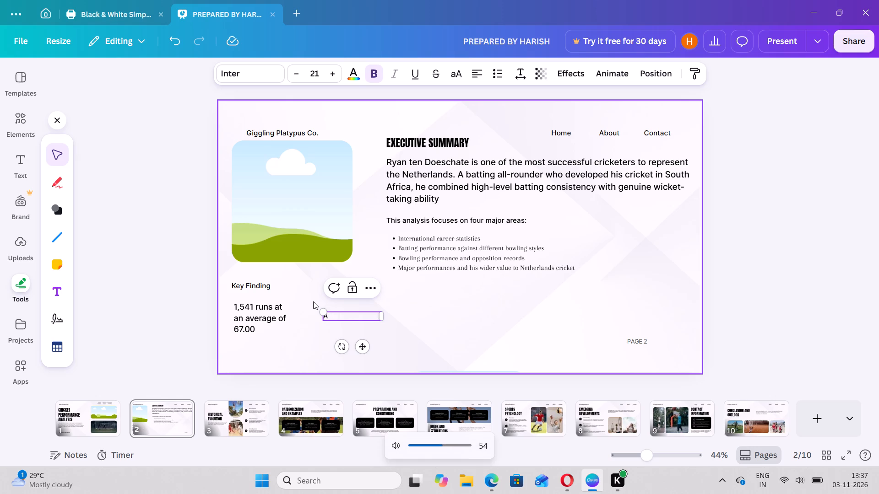
{"action": "key", "text": "BackSpace"}
{"action": "key", "text": "ctrl+v"}
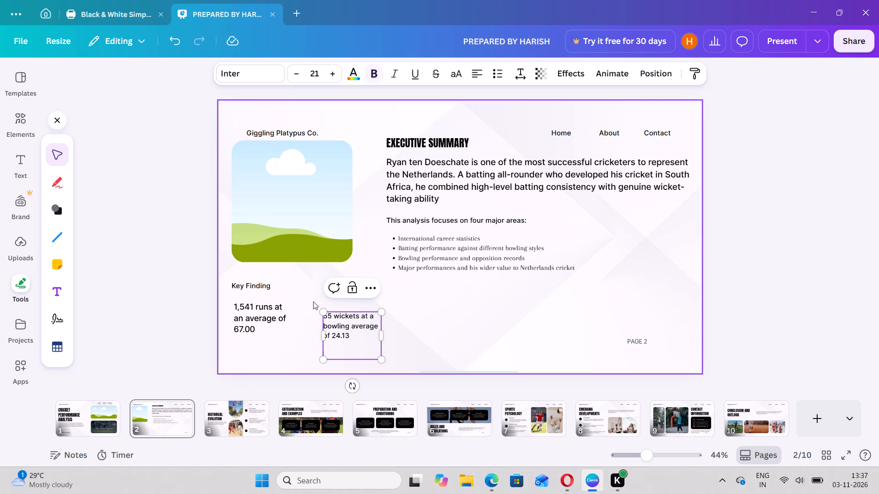
Resize the "55 wickets" text to size 22.7 and place it beside the "1,541 runs" text below the picture.
{"action": "left_click_drag", "start_coordinate": [384, 358], "coordinate": [402, 367]}
{"action": "double_click", "coordinate": [384, 358]}
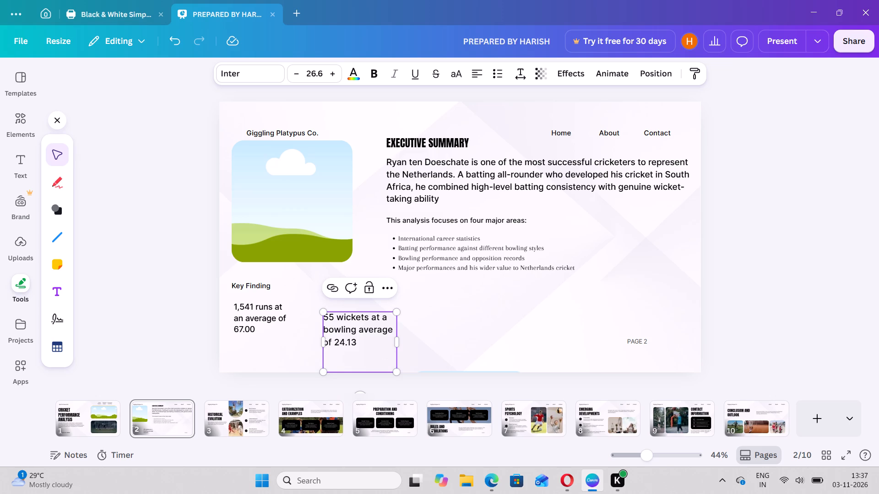
{"action": "left_click_drag", "start_coordinate": [325, 313], "coordinate": [333, 315]}
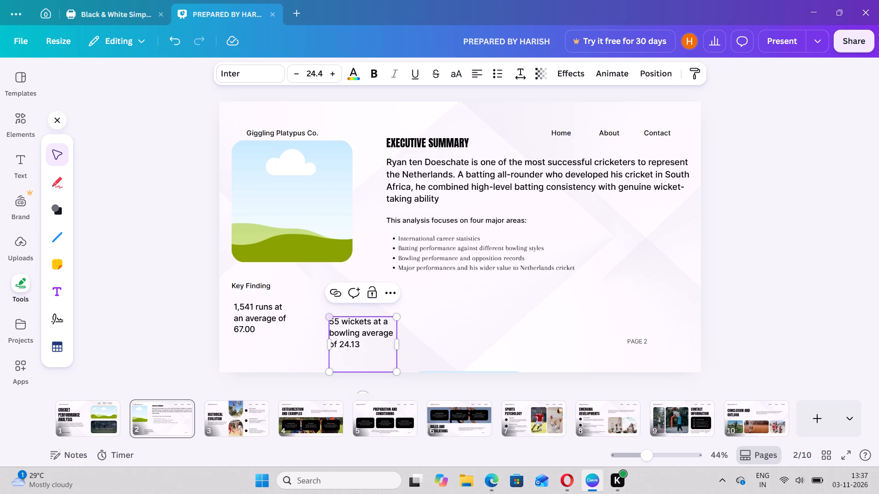
{"action": "left_click_drag", "start_coordinate": [354, 338], "coordinate": [338, 320]}
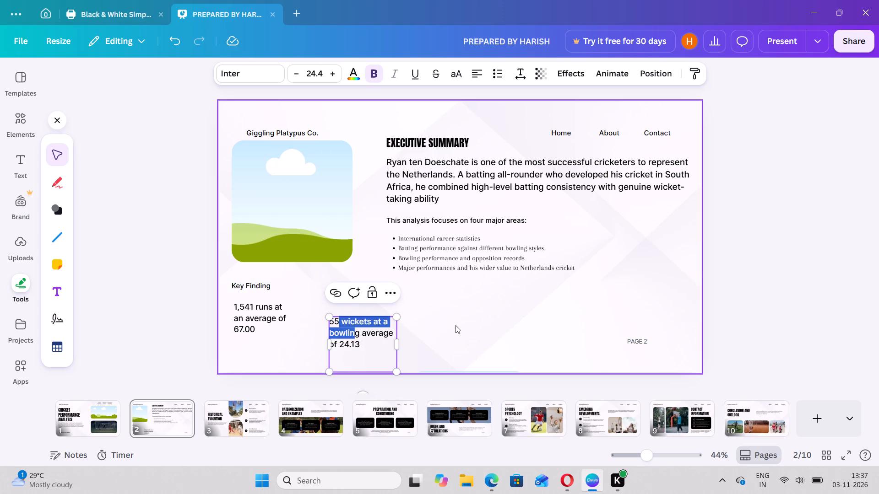
{"action": "left_click", "coordinate": [456, 325]}
{"action": "left_click_drag", "start_coordinate": [380, 333], "coordinate": [353, 313]}
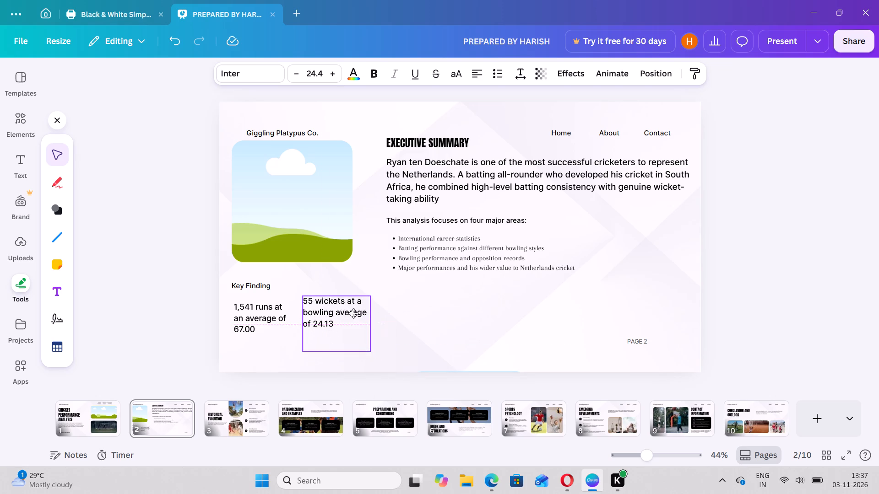
{"action": "left_click_drag", "start_coordinate": [353, 313], "coordinate": [355, 317]}
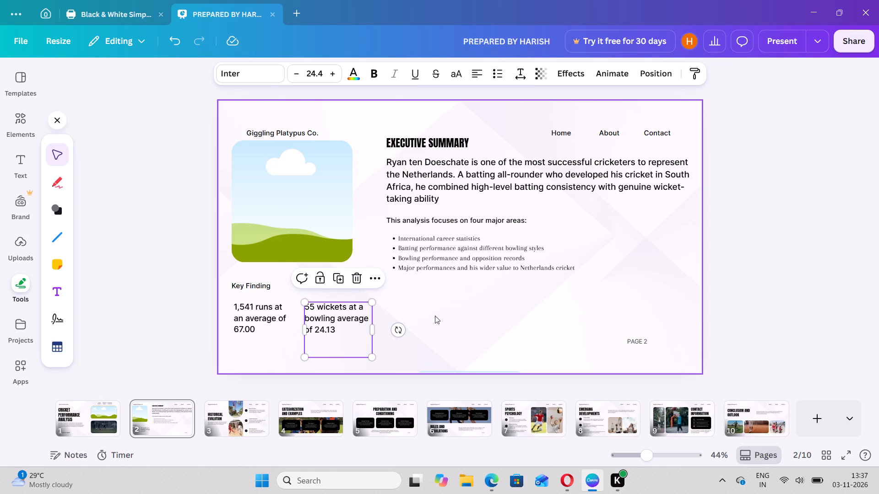
{"action": "left_click", "coordinate": [496, 320]}
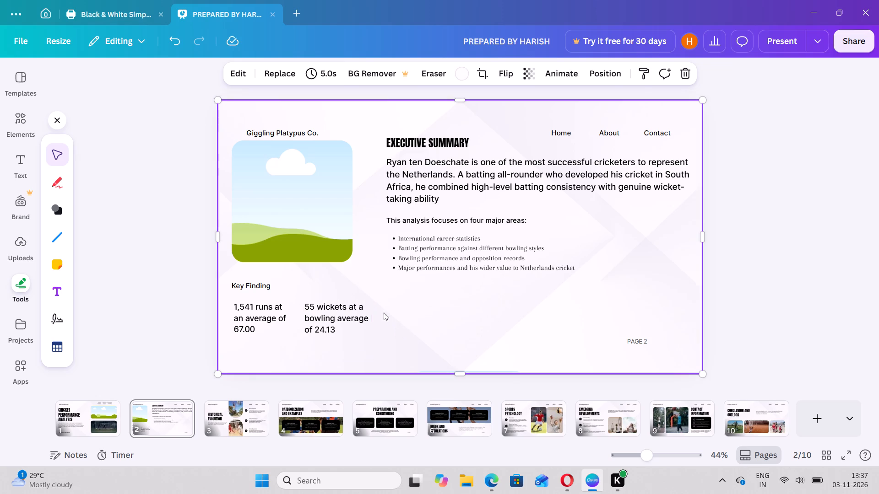
{"action": "left_click", "coordinate": [327, 312]}
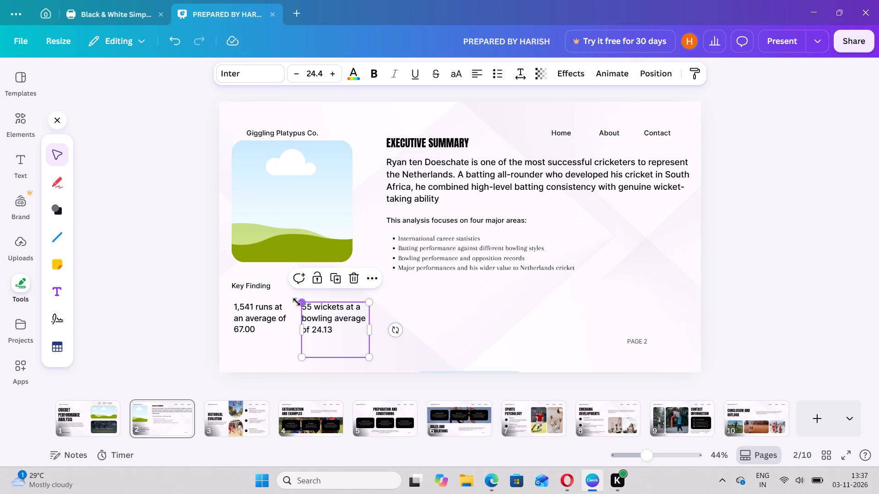
{"action": "left_click_drag", "start_coordinate": [297, 302], "coordinate": [304, 303]}
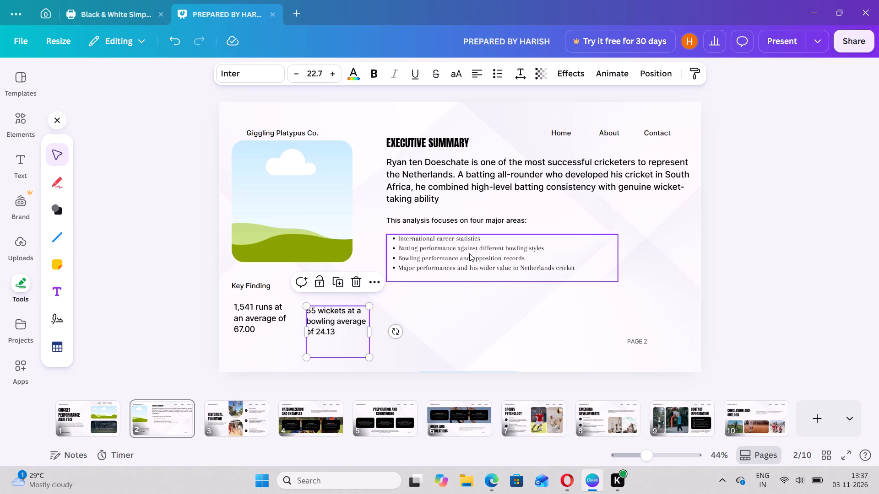
Enlarge the bulleted list of four analysis areas to text size 23.4.
{"action": "left_click", "coordinate": [469, 254]}
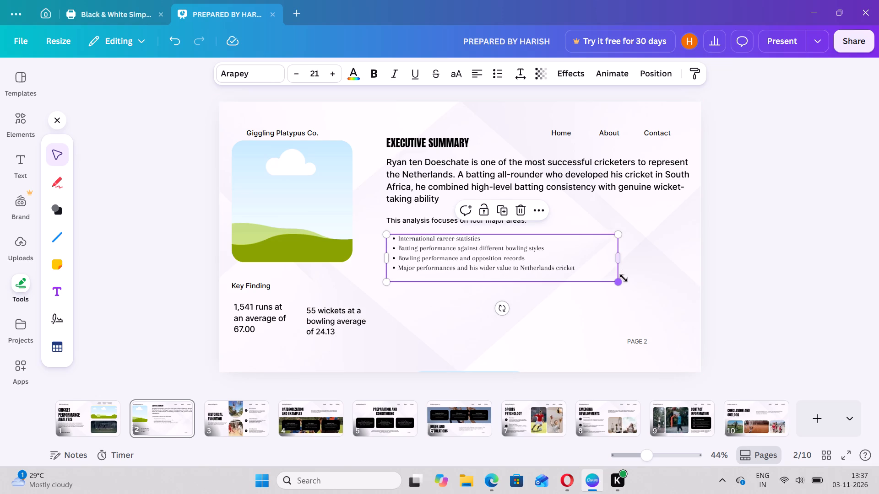
{"action": "left_click_drag", "start_coordinate": [624, 279], "coordinate": [647, 295]}
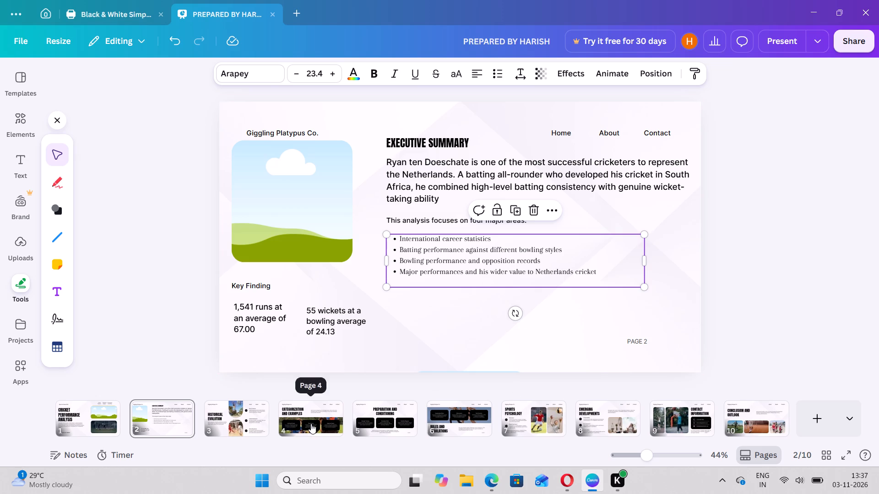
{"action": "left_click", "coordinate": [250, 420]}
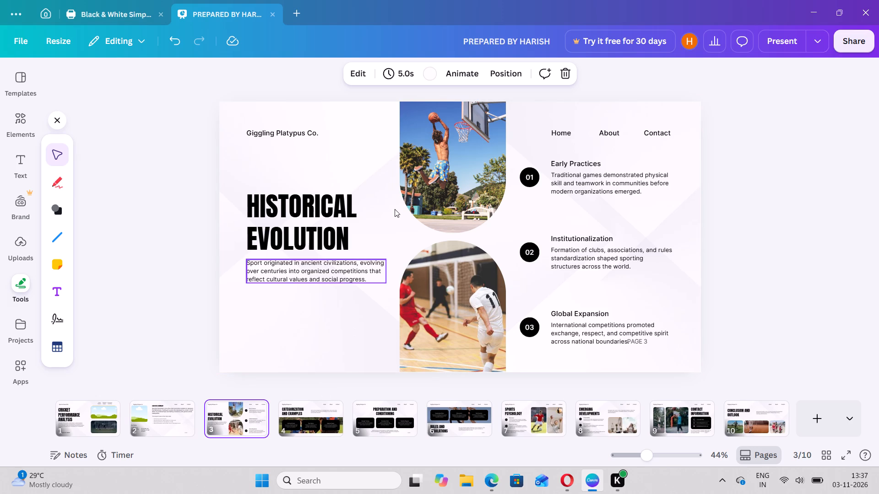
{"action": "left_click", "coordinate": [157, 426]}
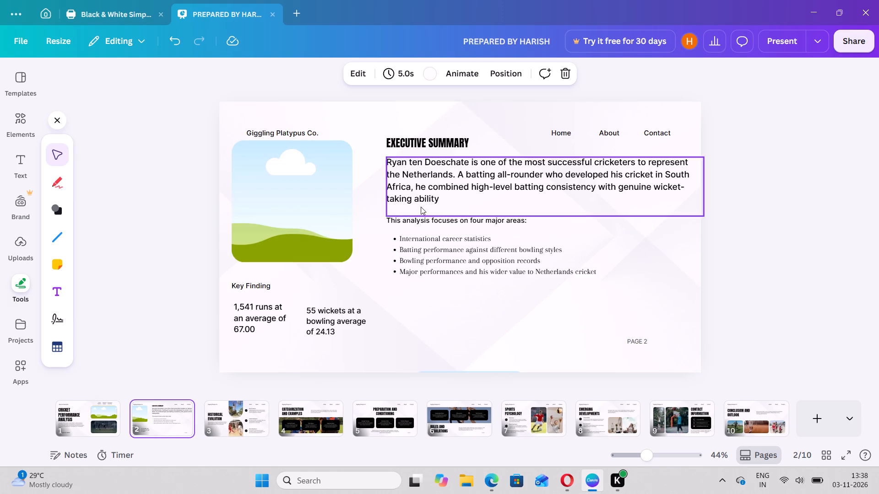
Move the landscape picture on page 2 to the page's lower right, against the bottom edge.
{"action": "left_click_drag", "start_coordinate": [307, 241], "coordinate": [431, 296]}
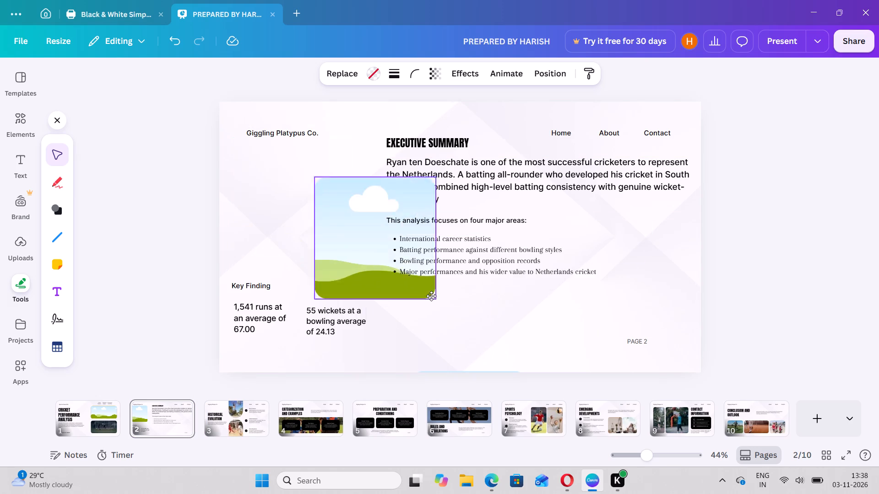
{"action": "left_click_drag", "start_coordinate": [431, 296], "coordinate": [596, 351]}
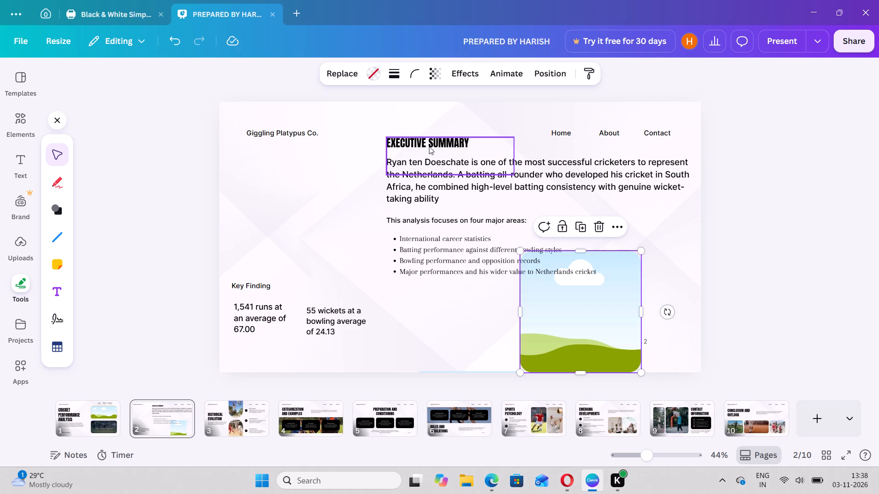
Delete the "Giggling Platypus Co." label and move the "Executive Summary" heading into its place at the page's upper left.
{"action": "left_click_drag", "start_coordinate": [429, 146], "coordinate": [304, 201]}
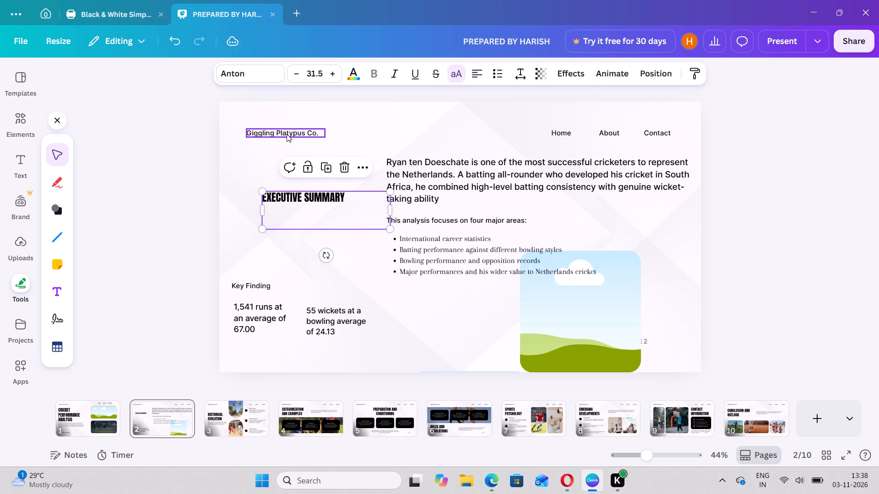
{"action": "left_click", "coordinate": [287, 134]}
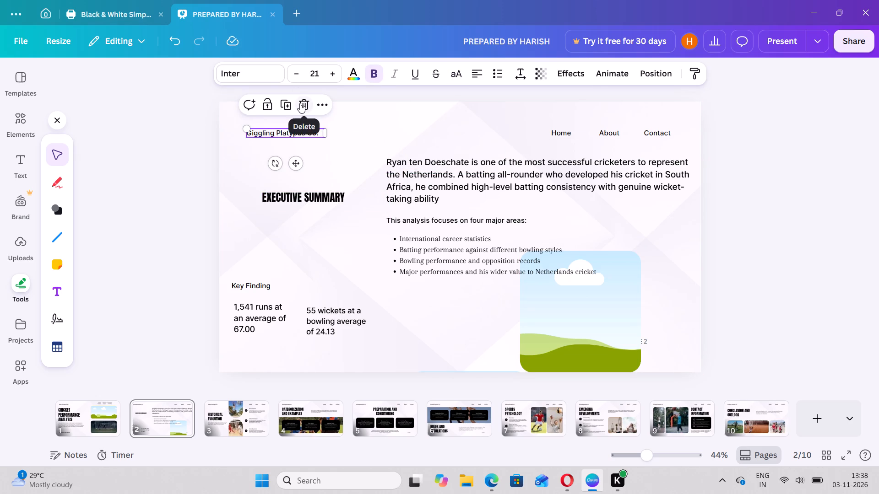
{"action": "left_click", "coordinate": [300, 103]}
{"action": "left_click_drag", "start_coordinate": [309, 198], "coordinate": [281, 152]}
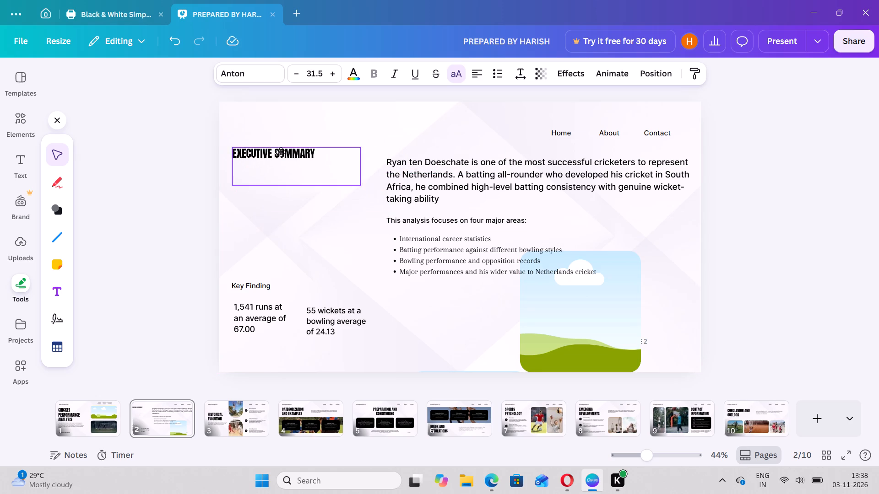
{"action": "left_click_drag", "start_coordinate": [281, 152], "coordinate": [287, 135]}
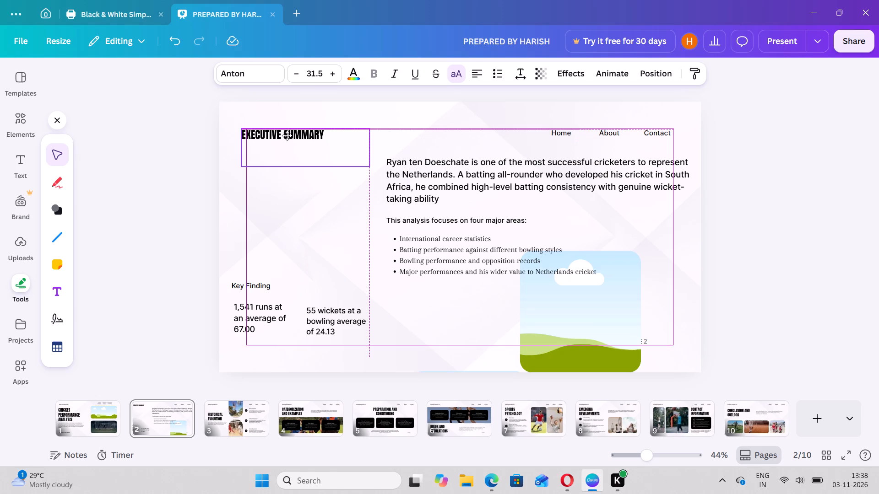
{"action": "left_click_drag", "start_coordinate": [287, 135], "coordinate": [283, 132]}
Move the Ryan ten Doeschate paragraph below the "Executive Summary" heading and narrow its text box into a slim column.
{"action": "left_click", "coordinate": [433, 177]}
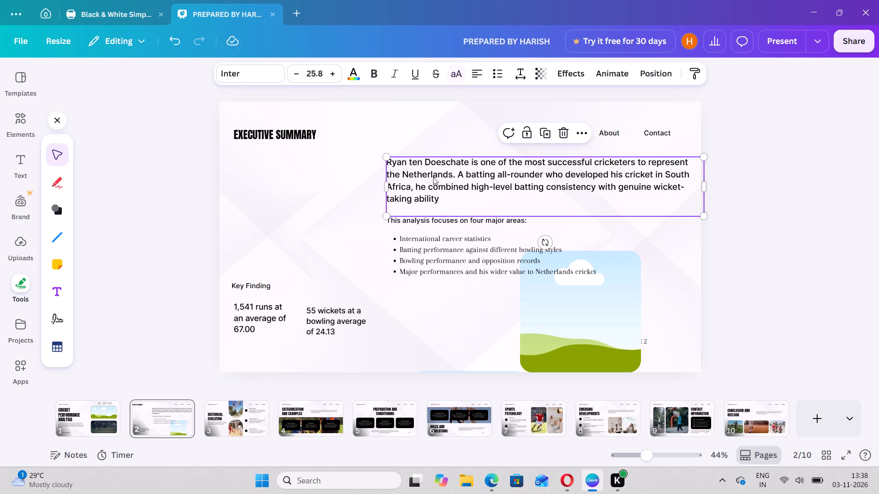
{"action": "left_click_drag", "start_coordinate": [433, 177], "coordinate": [254, 180]}
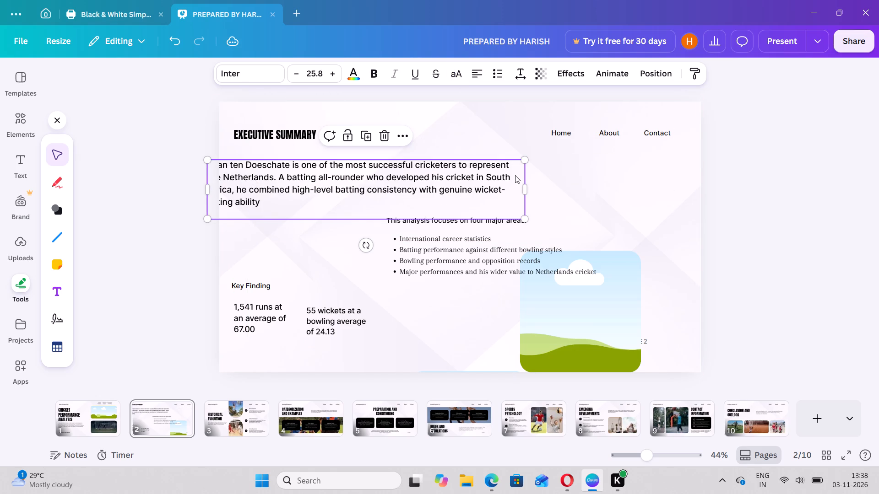
{"action": "left_click", "coordinate": [524, 186]}
{"action": "left_click_drag", "start_coordinate": [529, 192], "coordinate": [478, 196]}
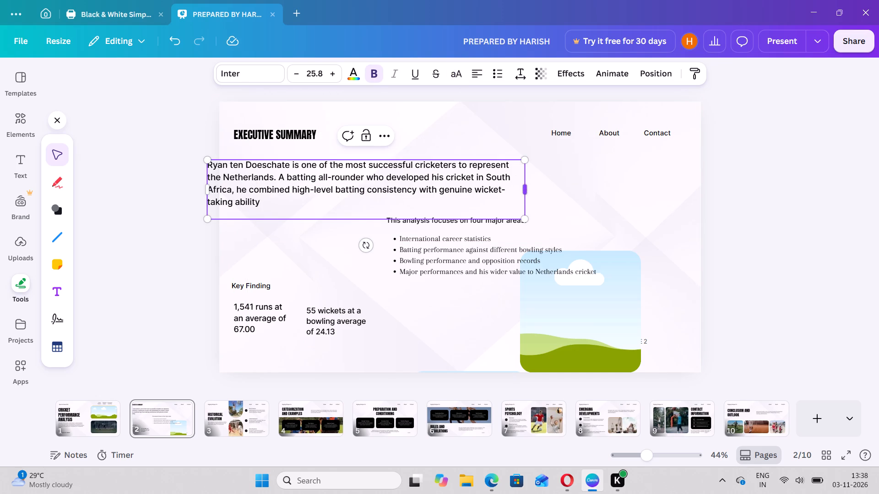
{"action": "left_click_drag", "start_coordinate": [478, 196], "coordinate": [297, 247]}
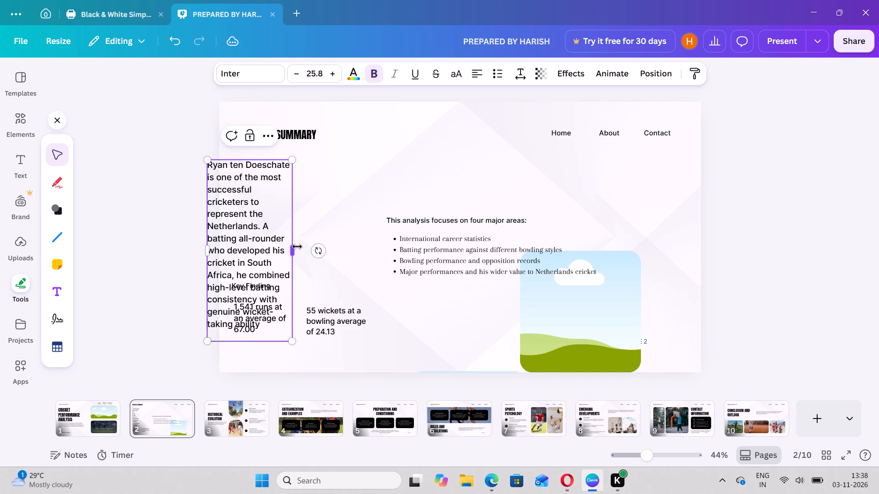
Move the narrowed Ryan ten Doeschate paragraph off the Key Finding texts, up and right toward the middle of the page.
{"action": "left_click", "coordinate": [264, 317]}
{"action": "left_click_drag", "start_coordinate": [270, 235], "coordinate": [338, 192]}
{"action": "left_click", "coordinate": [338, 192]}
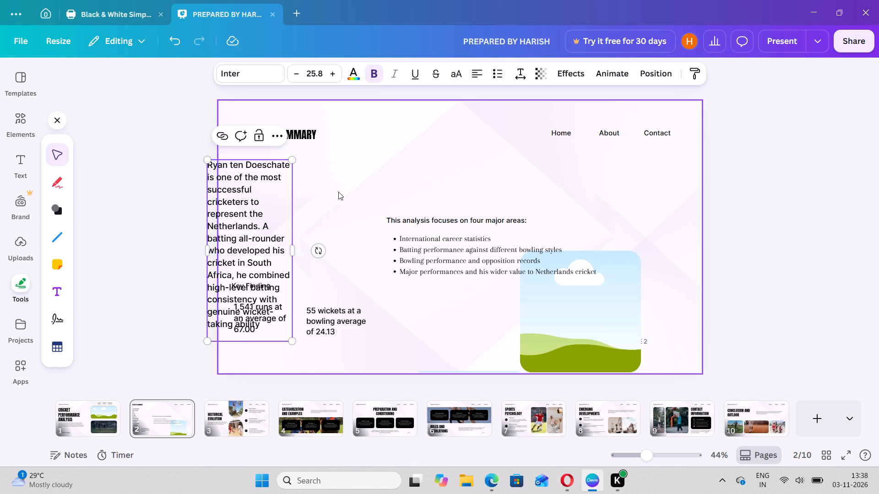
{"action": "left_click", "coordinate": [239, 225]}
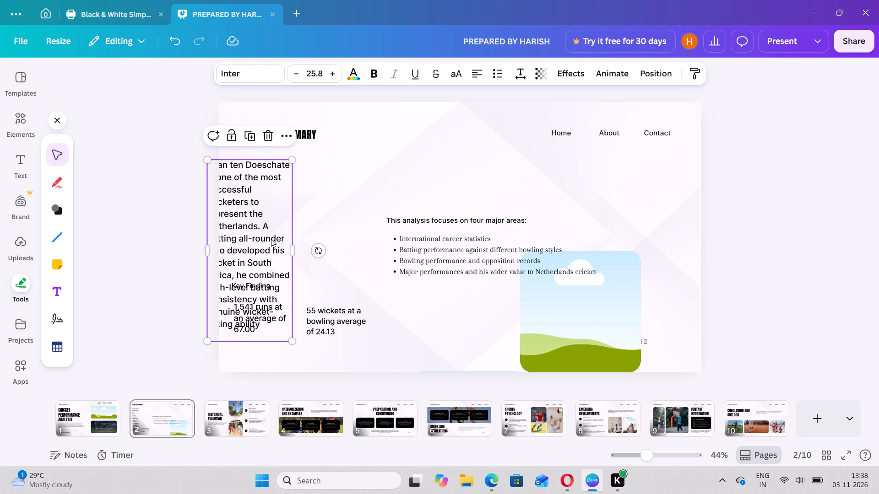
{"action": "left_click", "coordinate": [373, 191]}
{"action": "left_click", "coordinate": [250, 211]}
{"action": "left_click_drag", "start_coordinate": [250, 211], "coordinate": [388, 136]}
{"action": "scroll", "coordinate": [278, 258], "scroll_direction": "up", "scroll_amount": 1}
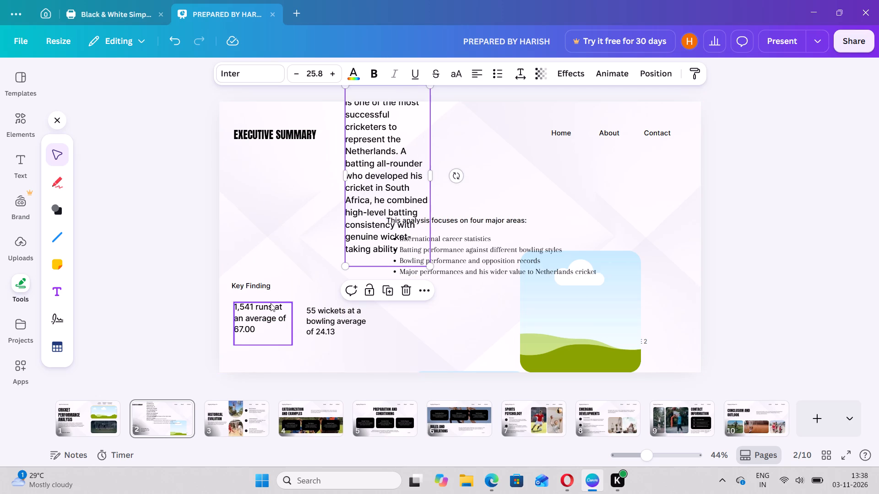
{"action": "scroll", "coordinate": [271, 303], "scroll_direction": "up", "scroll_amount": 1}
Move the 1,541 runs and 55 wickets figures and the "Key Finding" label to the lower middle of page 2.
{"action": "left_click", "coordinate": [271, 303]}
{"action": "left_click_drag", "start_coordinate": [423, 321], "coordinate": [260, 351]}
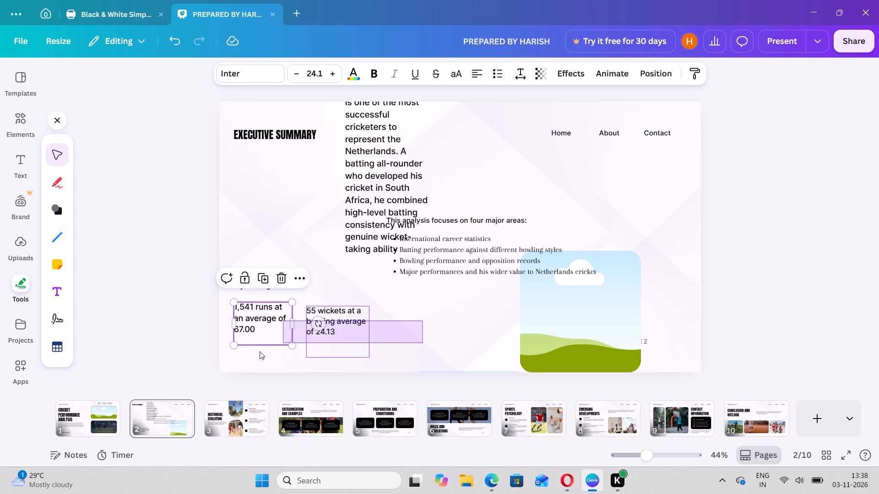
{"action": "left_click_drag", "start_coordinate": [260, 351], "coordinate": [250, 353]}
{"action": "left_click", "coordinate": [250, 353]}
{"action": "left_click", "coordinate": [258, 329]}
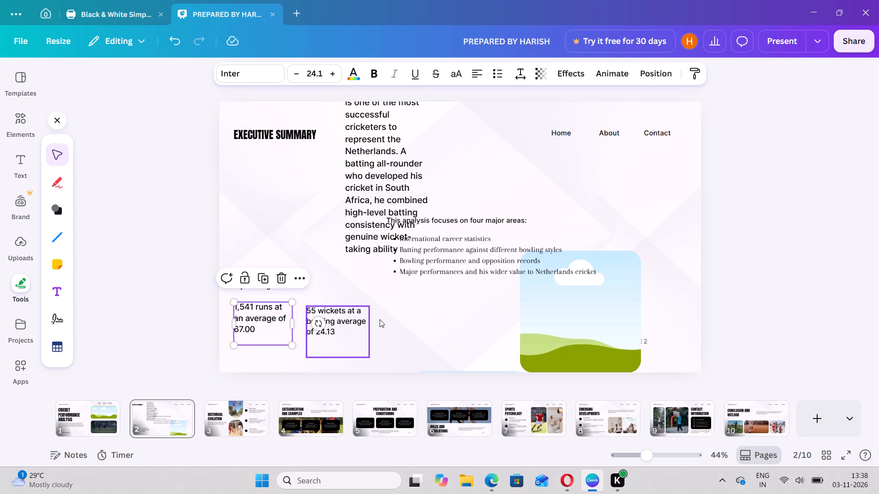
{"action": "left_click_drag", "start_coordinate": [260, 342], "coordinate": [430, 339]}
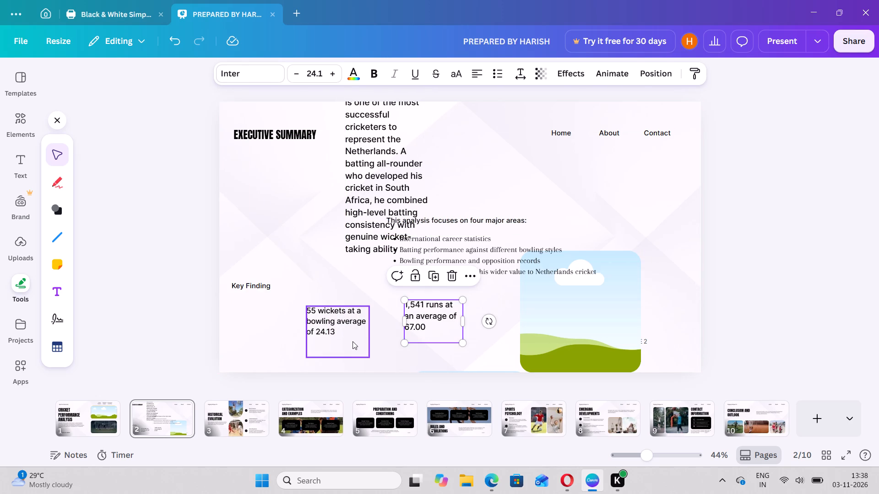
{"action": "left_click", "coordinate": [353, 341]}
{"action": "left_click_drag", "start_coordinate": [353, 341], "coordinate": [485, 361]}
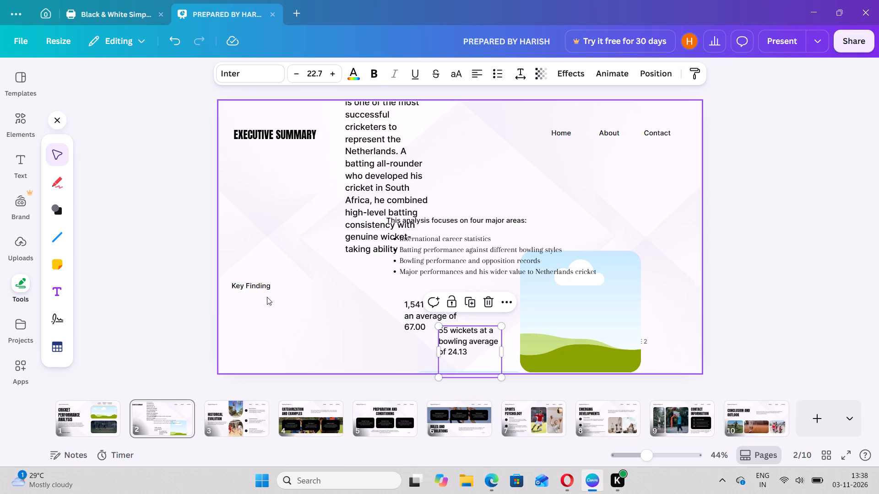
{"action": "left_click", "coordinate": [255, 287]}
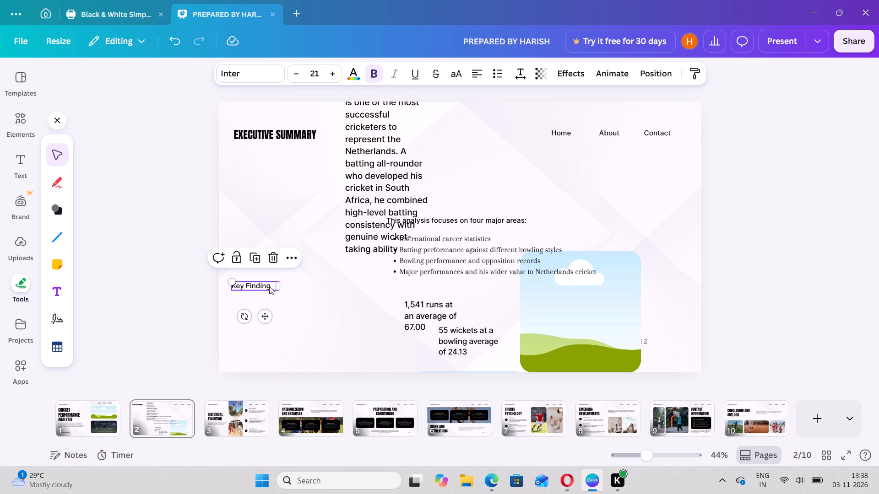
{"action": "left_click", "coordinate": [269, 286]}
{"action": "left_click", "coordinate": [304, 300]}
{"action": "left_click_drag", "start_coordinate": [271, 285], "coordinate": [381, 339]}
Place the Ryan ten Doeschate paragraph directly below the "Executive Summary" heading, left-aligned with it, and widen its text box slightly.
{"action": "left_click_drag", "start_coordinate": [405, 185], "coordinate": [258, 248]}
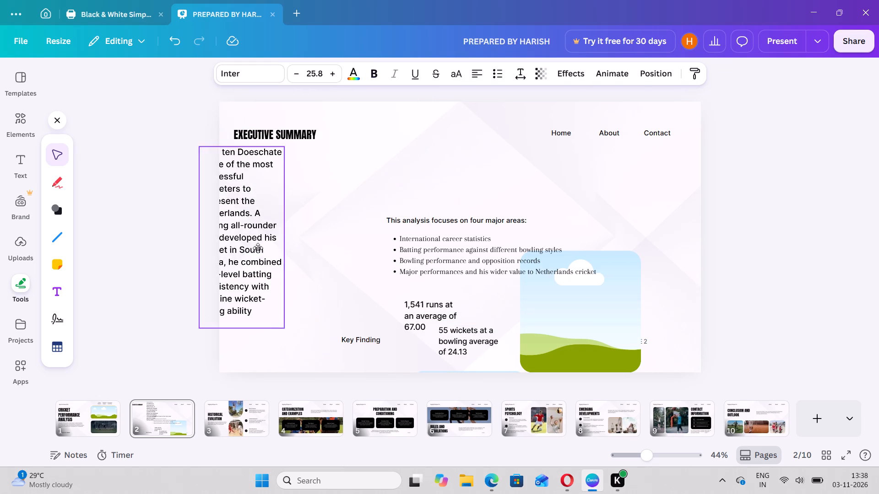
{"action": "left_click_drag", "start_coordinate": [258, 248], "coordinate": [291, 256]}
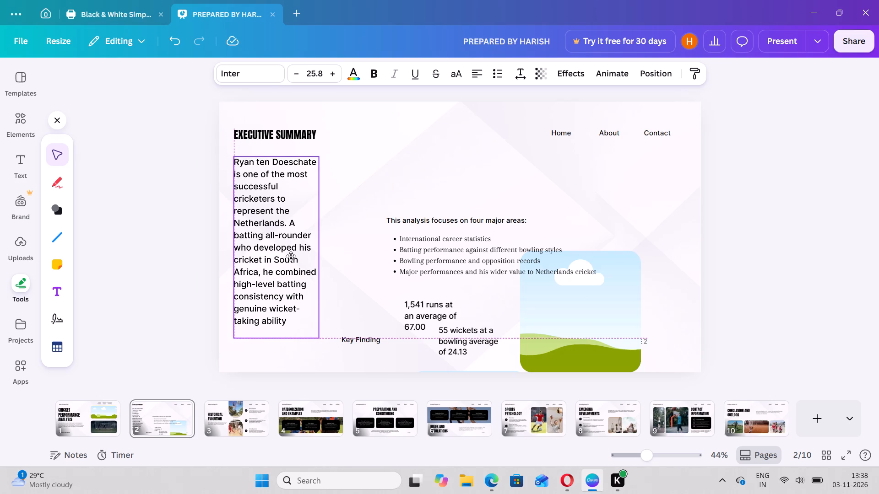
{"action": "left_click_drag", "start_coordinate": [291, 256], "coordinate": [294, 255]}
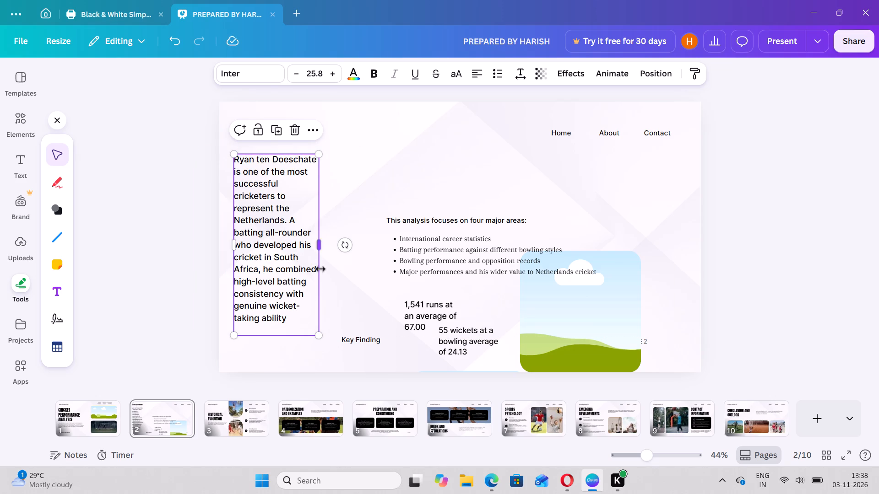
{"action": "left_click_drag", "start_coordinate": [320, 242], "coordinate": [316, 242]}
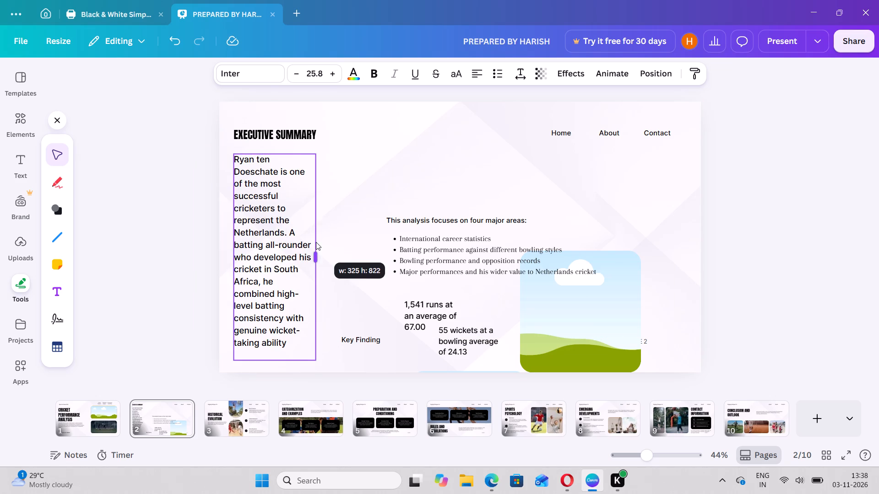
{"action": "left_click_drag", "start_coordinate": [316, 242], "coordinate": [330, 242]}
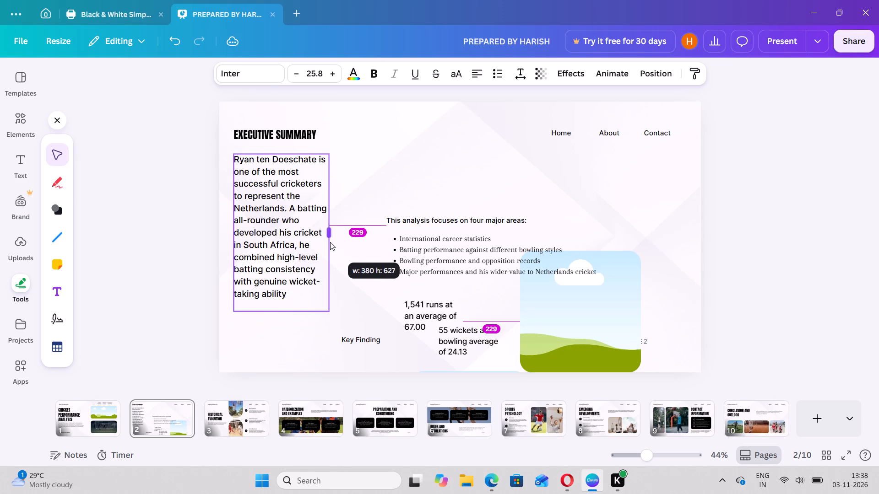
{"action": "left_click_drag", "start_coordinate": [330, 242], "coordinate": [326, 242]}
{"action": "left_click", "coordinate": [368, 214]}
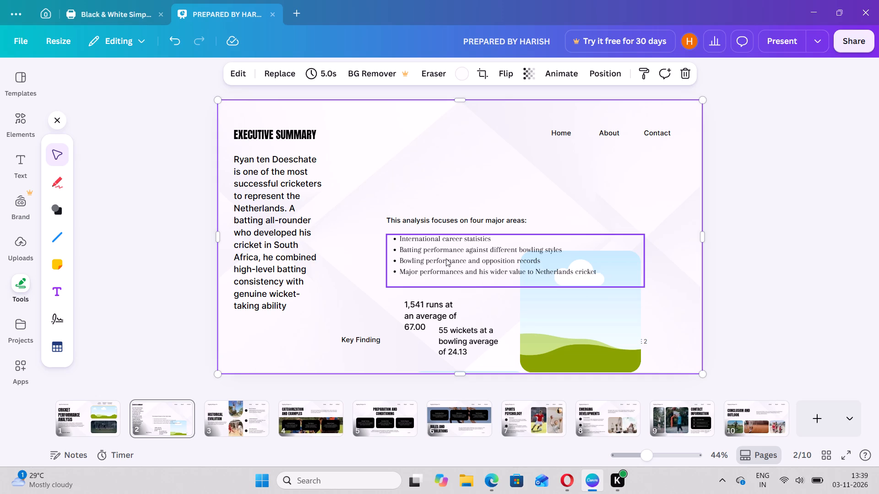
Delete the "Home", "About" and "Contact" labels from the top of page 2.
{"action": "left_click", "coordinate": [565, 134]}
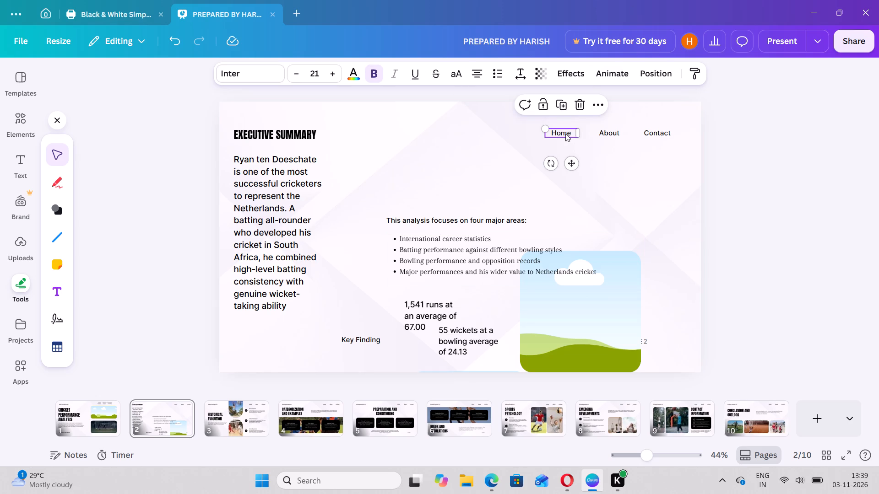
{"action": "left_click", "coordinate": [579, 110]}
{"action": "left_click", "coordinate": [605, 135]}
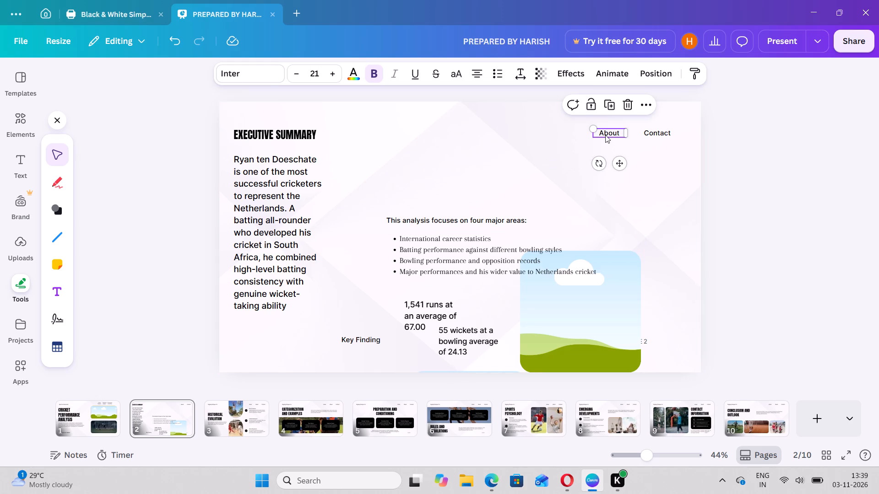
{"action": "left_click", "coordinate": [624, 102]}
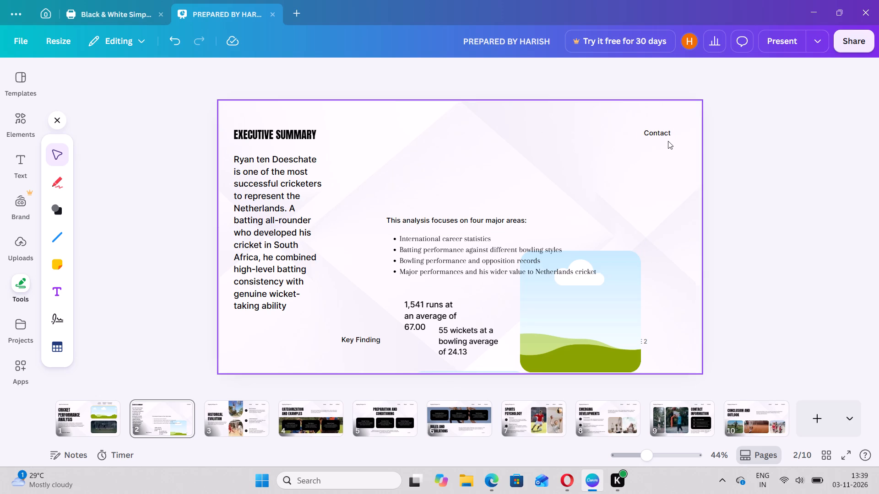
{"action": "left_click", "coordinate": [660, 135]}
{"action": "left_click", "coordinate": [669, 110]}
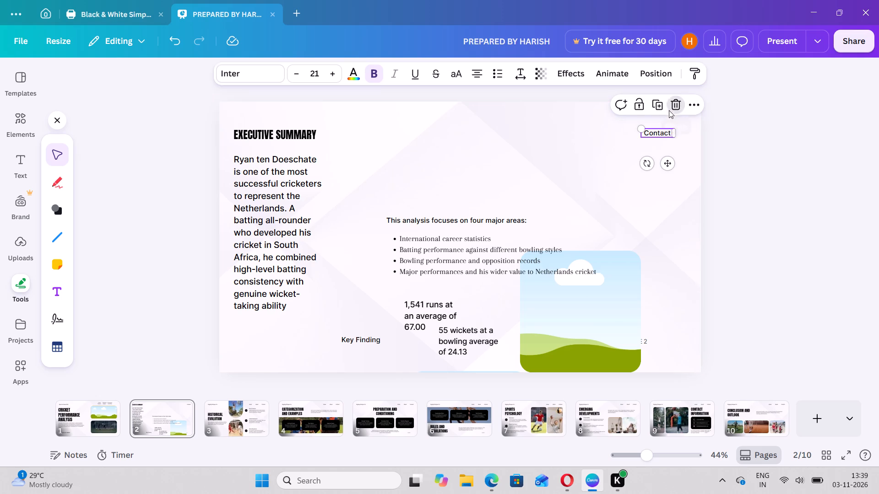
Move the landscape picture from the page's lower right up to the left, over the Ryan ten Doeschate paragraph.
{"action": "left_click", "coordinate": [555, 313]}
{"action": "left_click_drag", "start_coordinate": [564, 309], "coordinate": [308, 199]}
Move the "This analysis focuses on four major areas:" line to the right half of the page at mid-height.
{"action": "left_click_drag", "start_coordinate": [423, 225], "coordinate": [466, 197]}
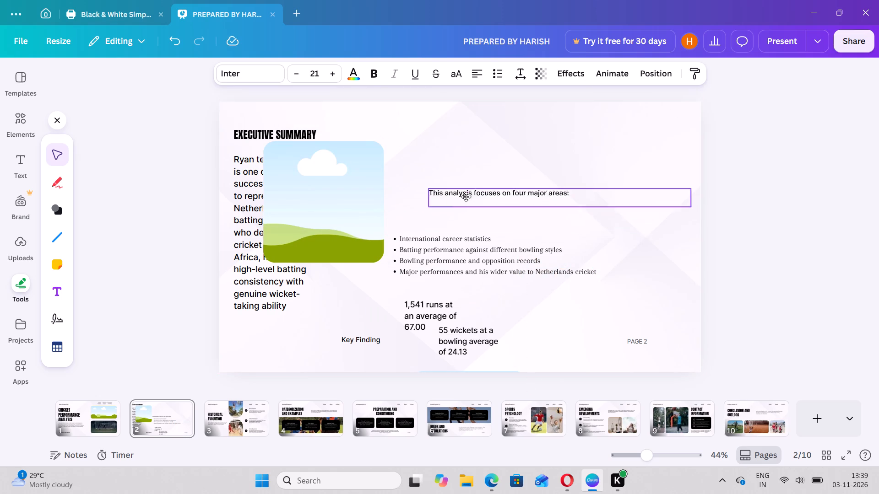
{"action": "left_click_drag", "start_coordinate": [466, 197], "coordinate": [575, 134]}
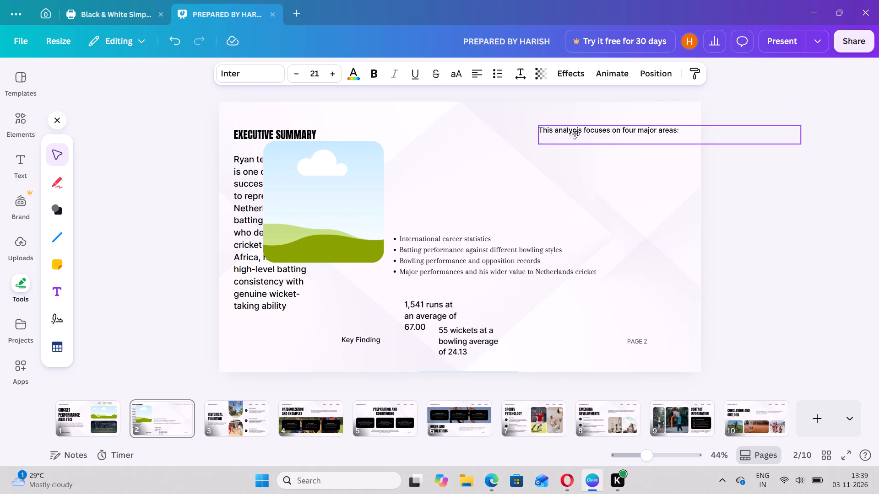
{"action": "left_click_drag", "start_coordinate": [575, 134], "coordinate": [569, 241]}
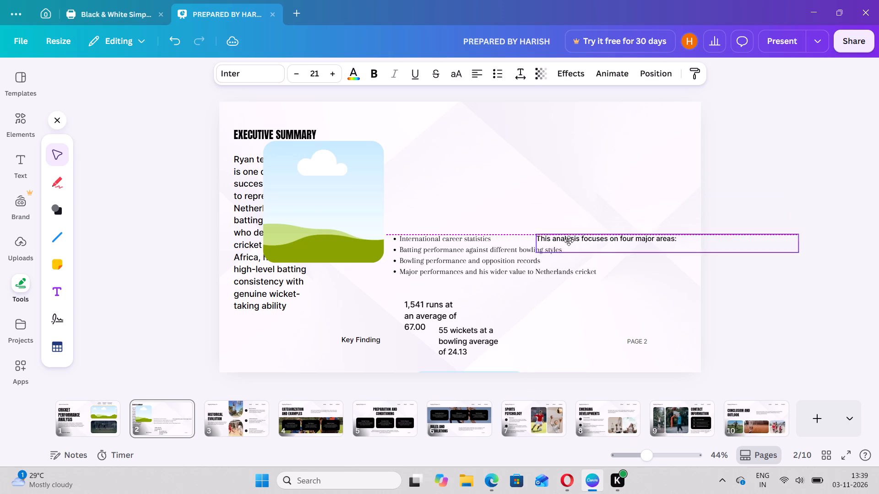
{"action": "left_click_drag", "start_coordinate": [569, 241], "coordinate": [560, 236]}
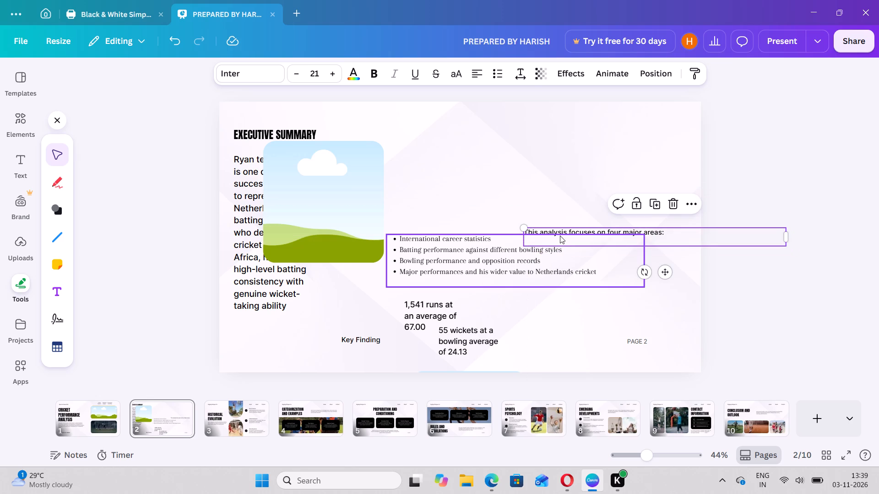
Narrow the four-item bullet list to fit the page's right side and place it directly under the "This analysis focuses" line.
{"action": "left_click", "coordinate": [503, 267]}
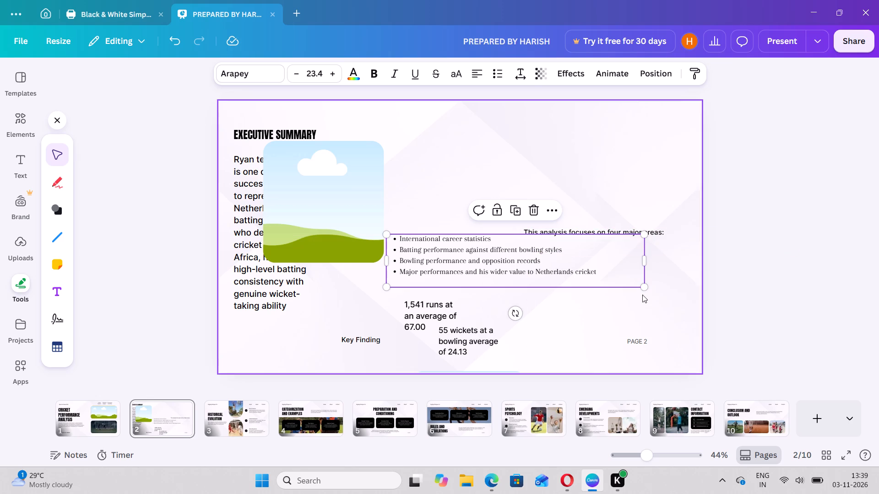
{"action": "left_click", "coordinate": [571, 279]}
{"action": "left_click", "coordinate": [570, 313]}
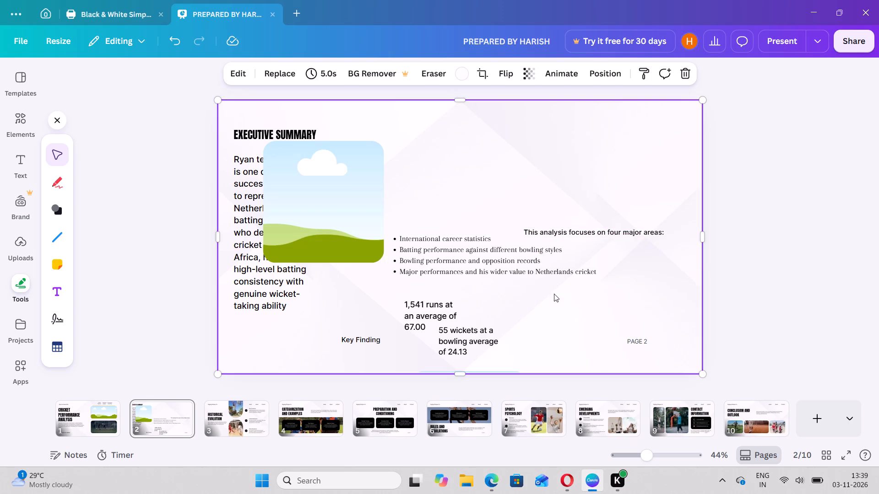
{"action": "left_click_drag", "start_coordinate": [537, 269], "coordinate": [653, 277]}
{"action": "left_click_drag", "start_coordinate": [765, 275], "coordinate": [742, 277]}
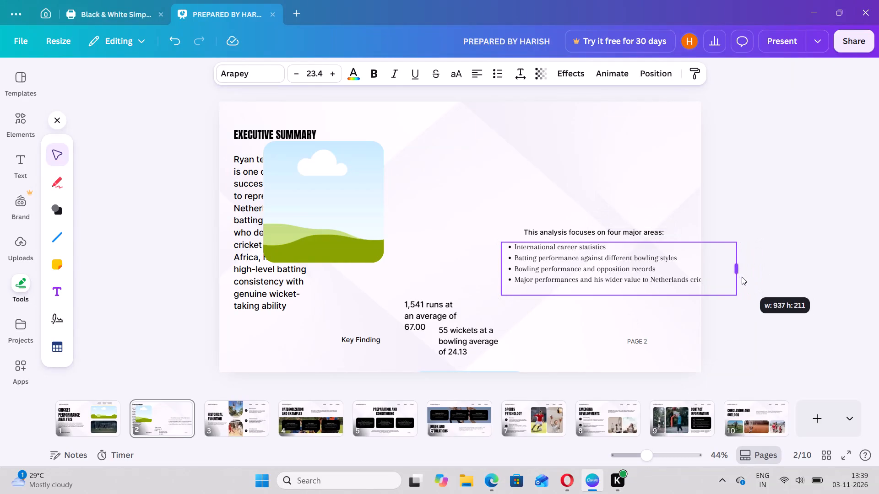
{"action": "left_click_drag", "start_coordinate": [742, 277], "coordinate": [684, 306]}
{"action": "left_click_drag", "start_coordinate": [564, 289], "coordinate": [584, 297]}
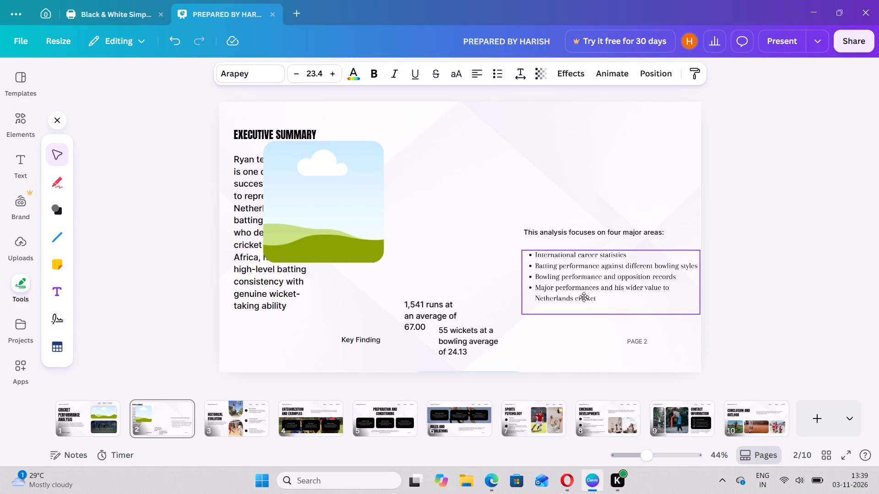
{"action": "left_click_drag", "start_coordinate": [584, 297], "coordinate": [584, 295]}
{"action": "left_click_drag", "start_coordinate": [540, 240], "coordinate": [542, 246]}
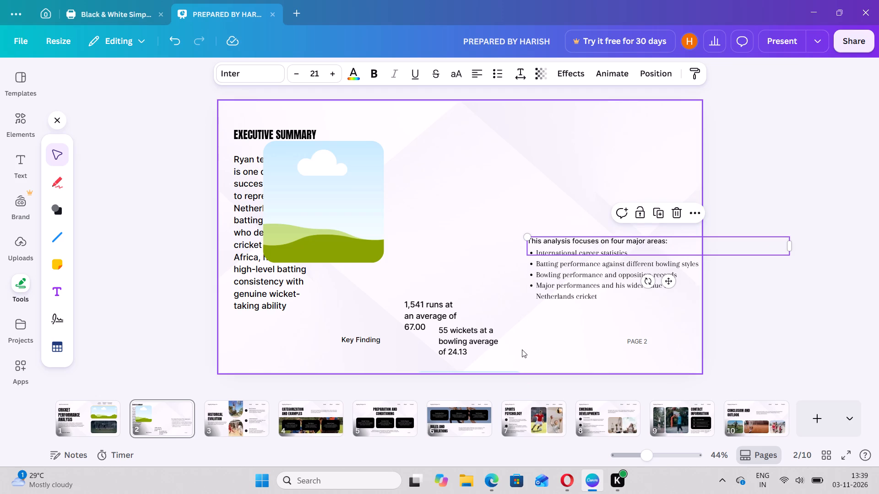
{"action": "left_click_drag", "start_coordinate": [522, 349], "coordinate": [537, 379]}
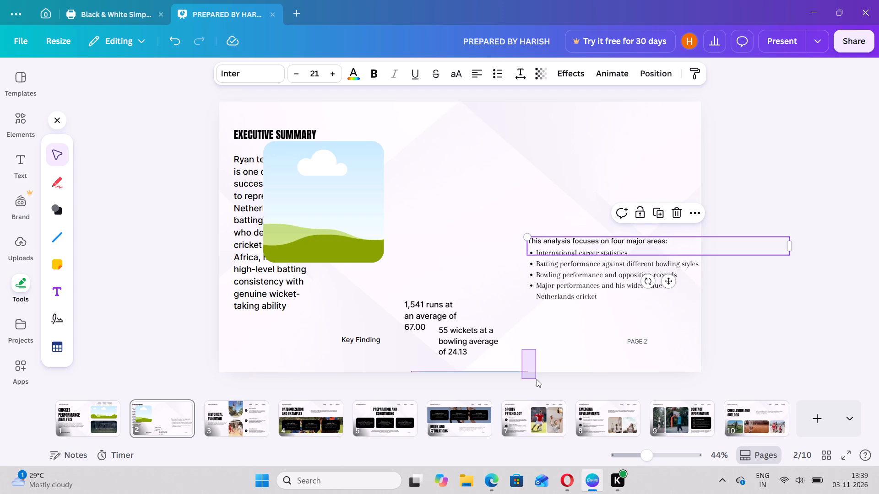
{"action": "left_click_drag", "start_coordinate": [537, 379], "coordinate": [512, 321]}
{"action": "left_click", "coordinate": [512, 321]}
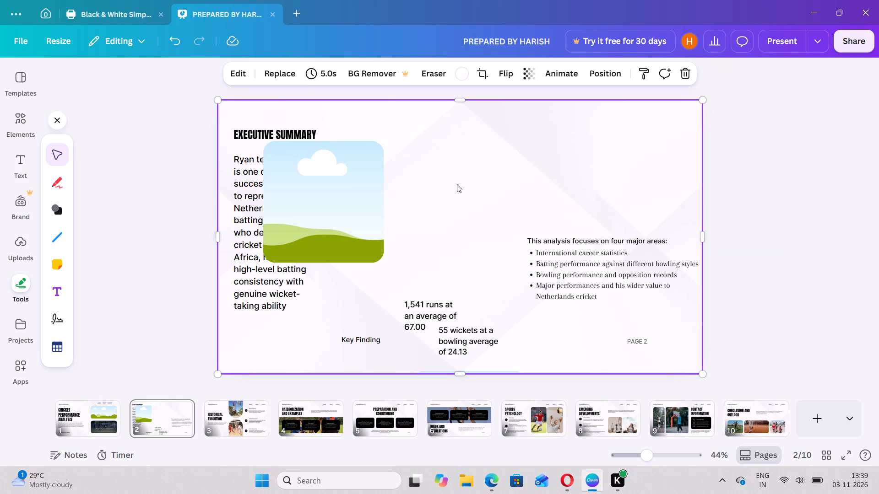
Add a rounded square shape at the page's upper middle, widen it into a rectangle, and change it to a frame.
{"action": "left_click", "coordinate": [357, 206]}
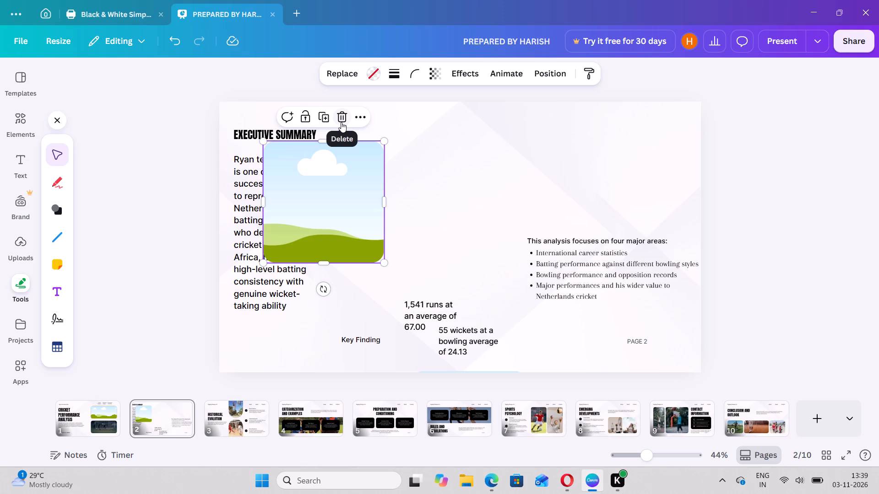
{"action": "left_click", "coordinate": [57, 211]}
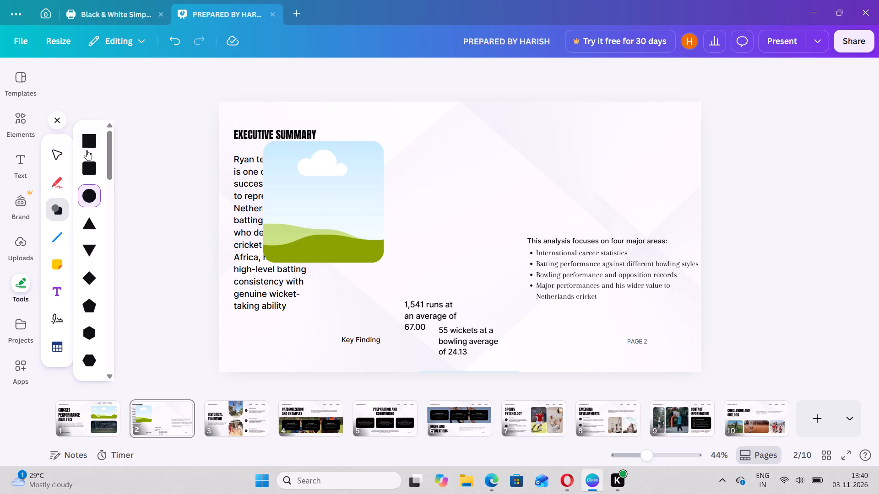
{"action": "left_click", "coordinate": [90, 164]}
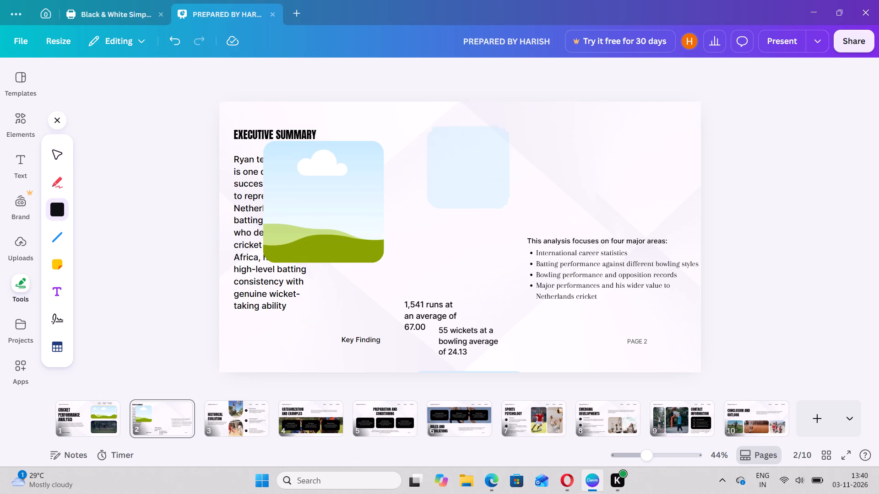
{"action": "left_click", "coordinate": [423, 130]}
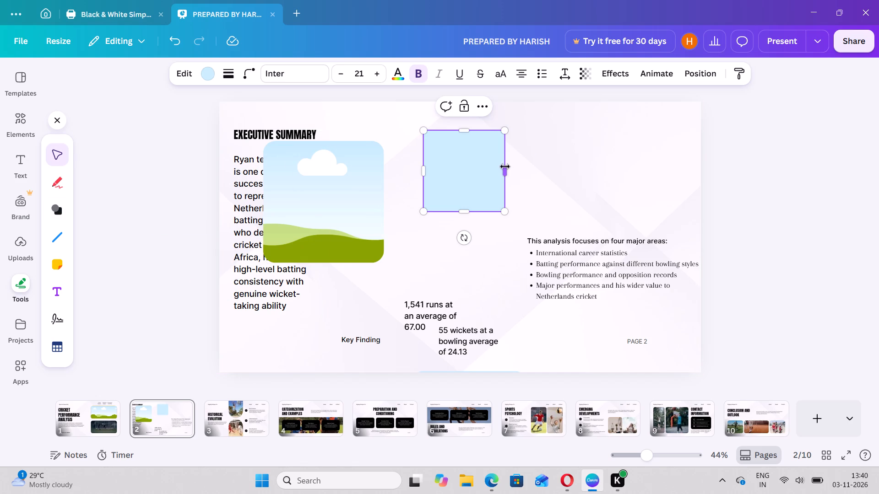
{"action": "left_click_drag", "start_coordinate": [505, 166], "coordinate": [542, 166]}
{"action": "left_click", "coordinate": [502, 102]}
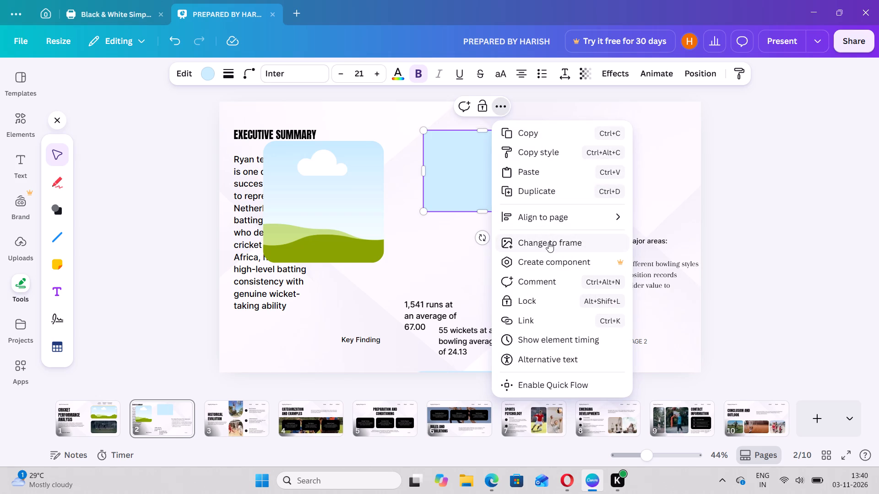
{"action": "left_click", "coordinate": [548, 242]}
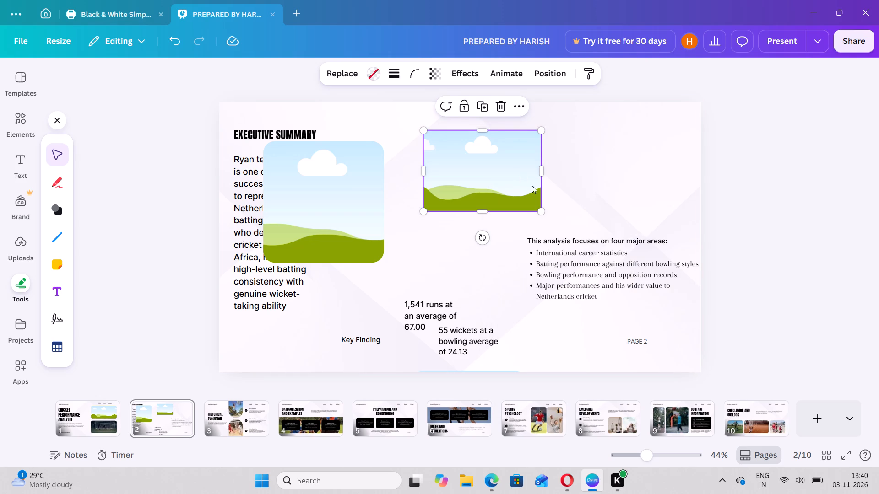
Widen the new frame, make it slightly taller, and move it to the page's upper right above the four-areas text.
{"action": "left_click_drag", "start_coordinate": [542, 167], "coordinate": [621, 165]}
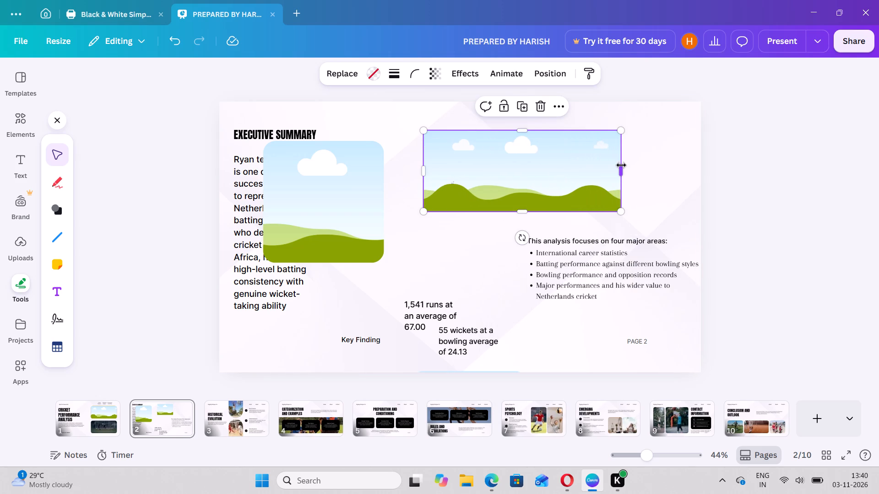
{"action": "left_click_drag", "start_coordinate": [524, 210], "coordinate": [524, 217]}
{"action": "left_click_drag", "start_coordinate": [522, 187], "coordinate": [552, 183]}
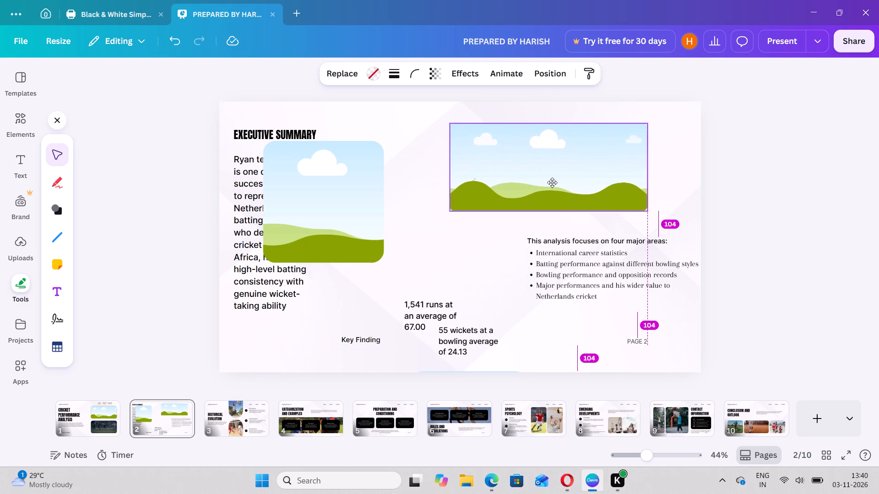
{"action": "left_click_drag", "start_coordinate": [552, 183], "coordinate": [572, 178]}
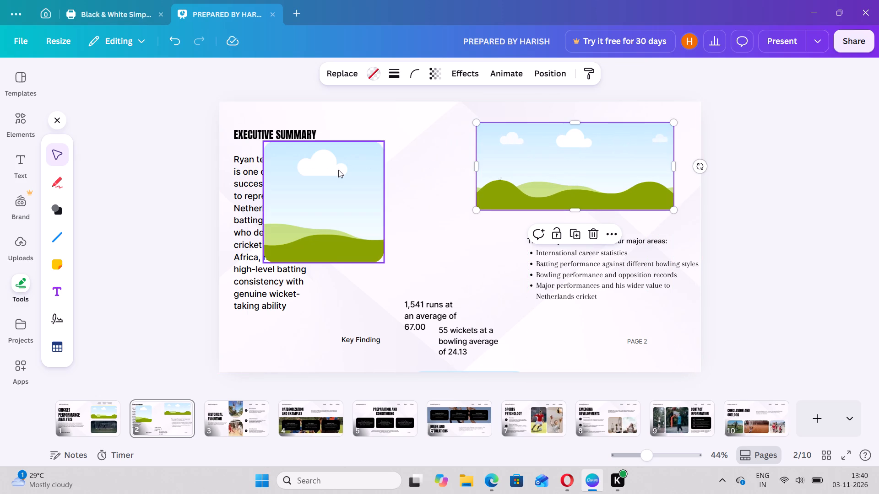
Delete the square picture frame that overlaps the Executive Summary paragraph on page 2.
{"action": "left_click", "coordinate": [338, 170]}
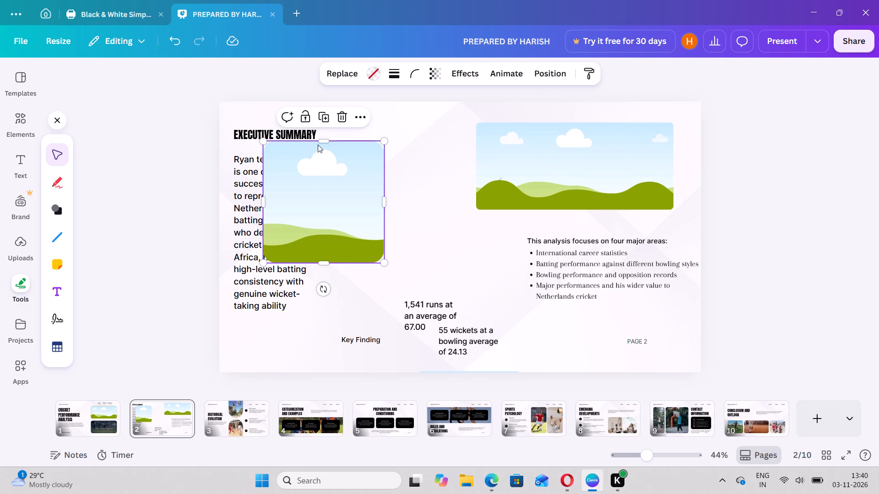
{"action": "left_click", "coordinate": [343, 110]}
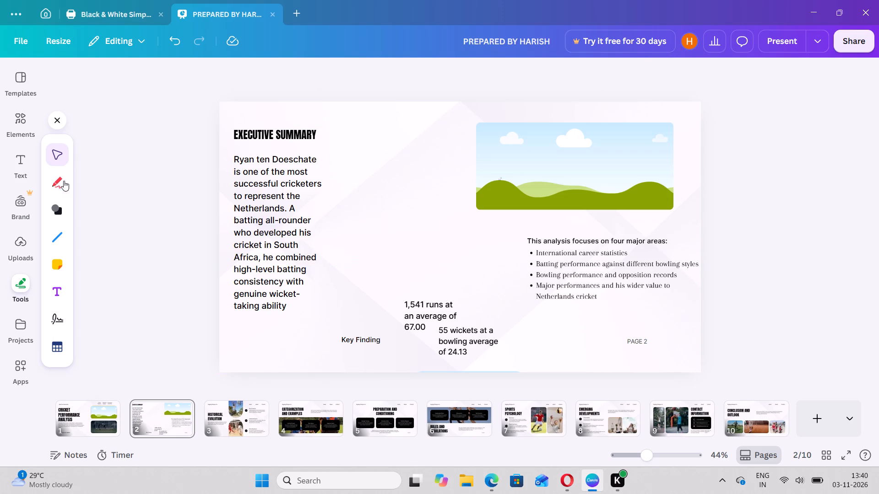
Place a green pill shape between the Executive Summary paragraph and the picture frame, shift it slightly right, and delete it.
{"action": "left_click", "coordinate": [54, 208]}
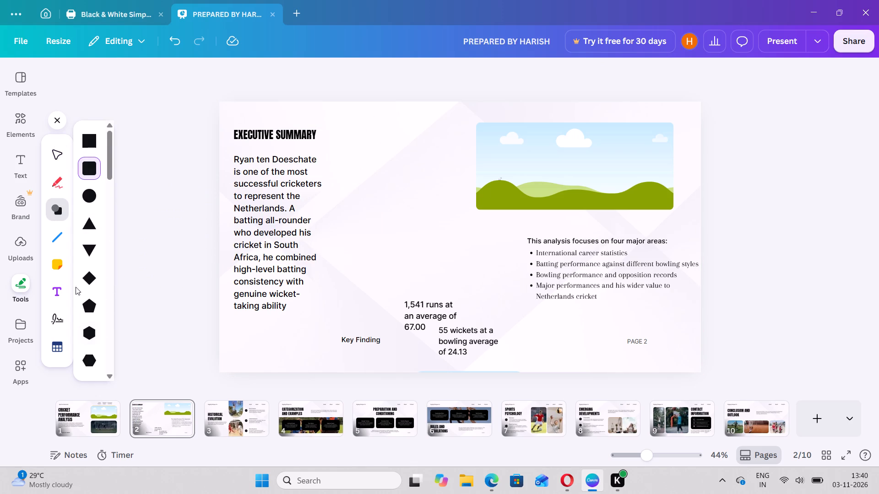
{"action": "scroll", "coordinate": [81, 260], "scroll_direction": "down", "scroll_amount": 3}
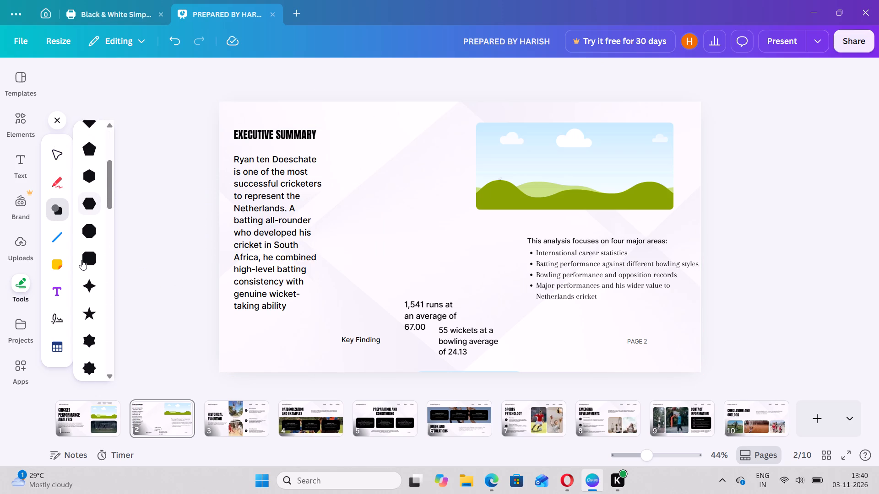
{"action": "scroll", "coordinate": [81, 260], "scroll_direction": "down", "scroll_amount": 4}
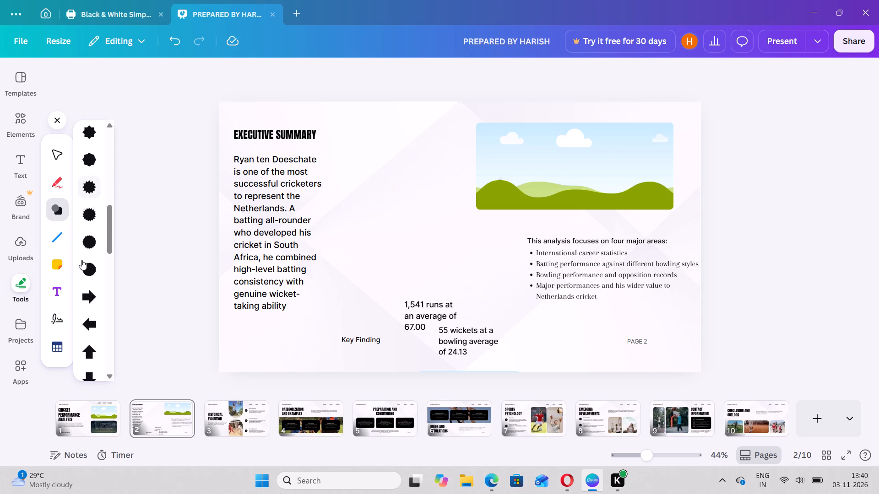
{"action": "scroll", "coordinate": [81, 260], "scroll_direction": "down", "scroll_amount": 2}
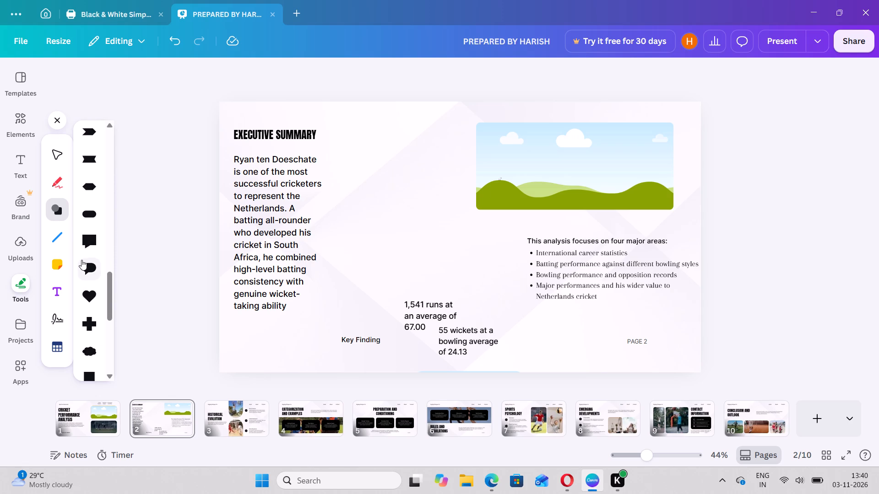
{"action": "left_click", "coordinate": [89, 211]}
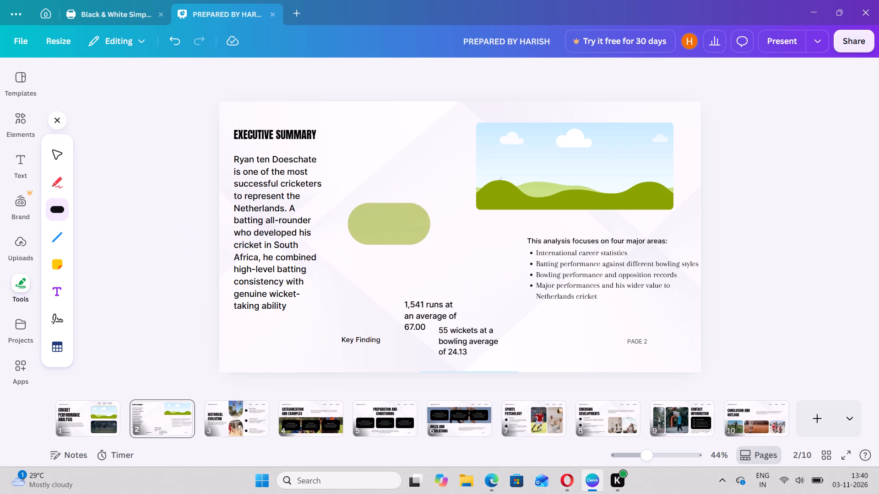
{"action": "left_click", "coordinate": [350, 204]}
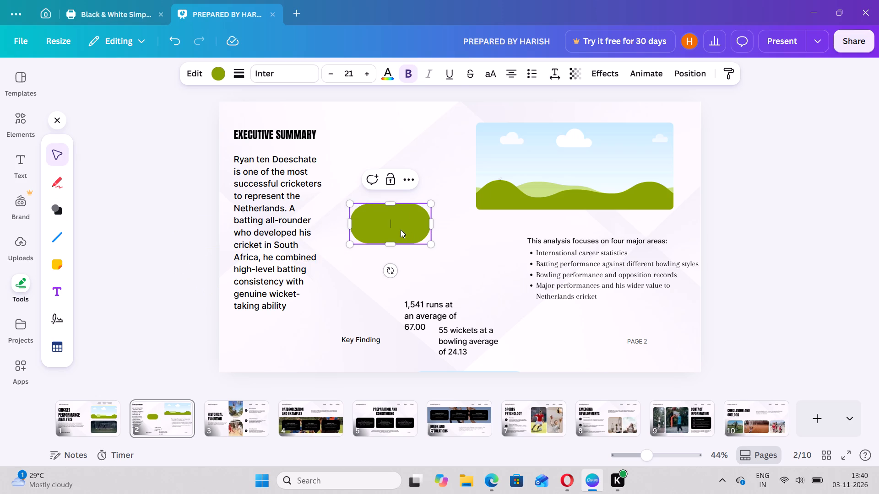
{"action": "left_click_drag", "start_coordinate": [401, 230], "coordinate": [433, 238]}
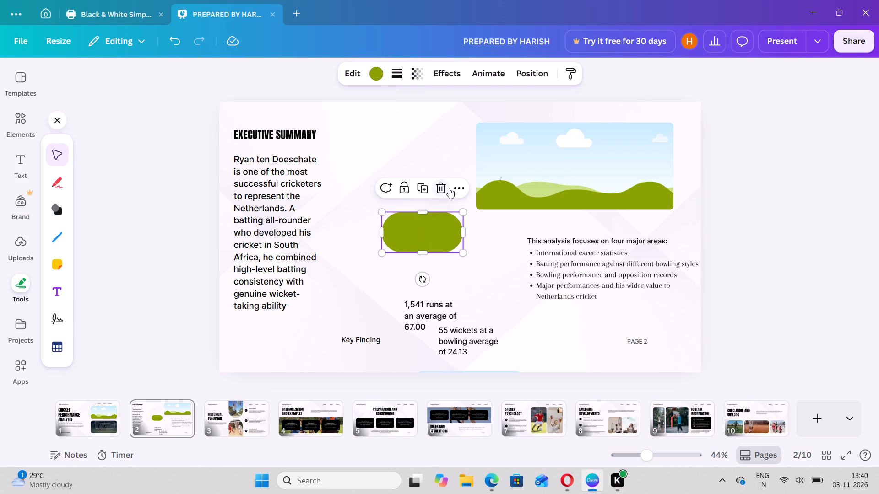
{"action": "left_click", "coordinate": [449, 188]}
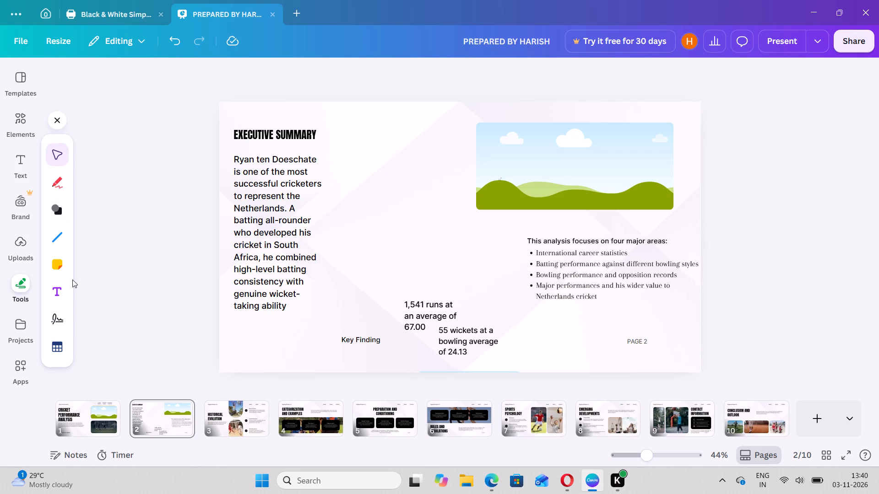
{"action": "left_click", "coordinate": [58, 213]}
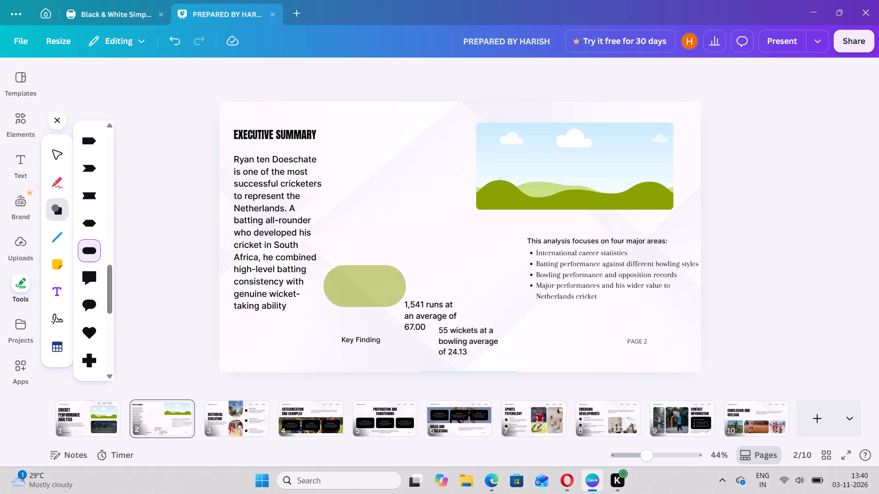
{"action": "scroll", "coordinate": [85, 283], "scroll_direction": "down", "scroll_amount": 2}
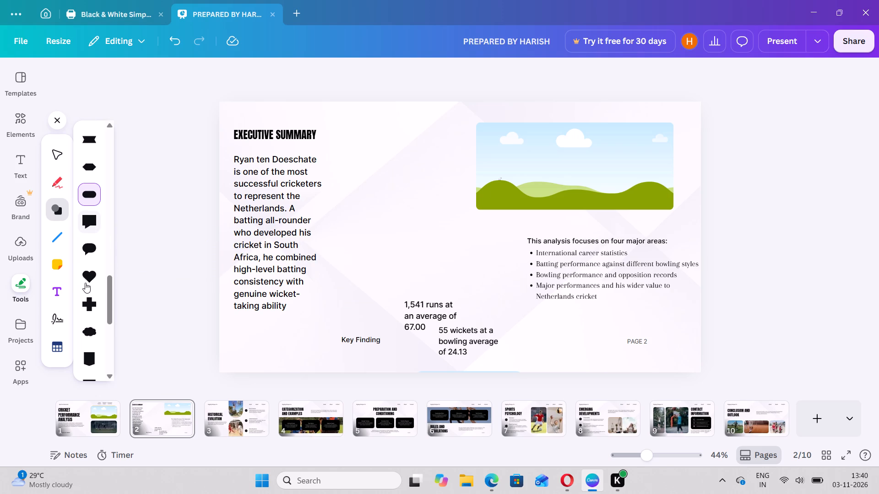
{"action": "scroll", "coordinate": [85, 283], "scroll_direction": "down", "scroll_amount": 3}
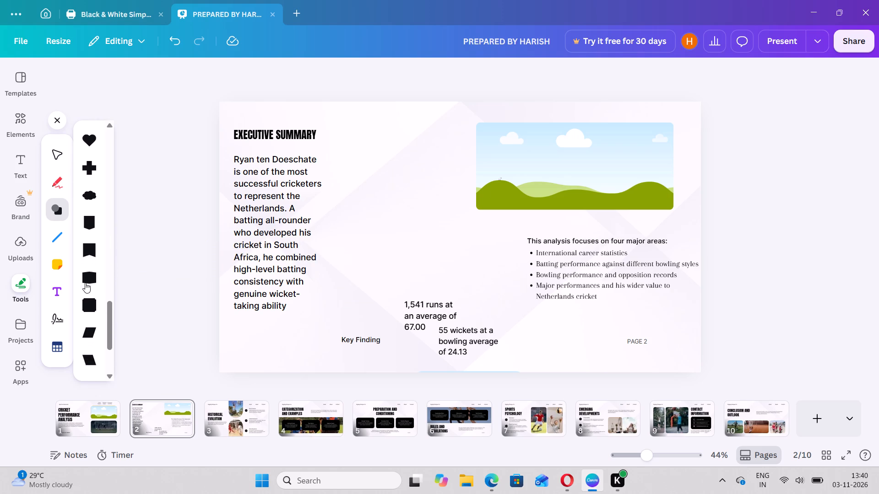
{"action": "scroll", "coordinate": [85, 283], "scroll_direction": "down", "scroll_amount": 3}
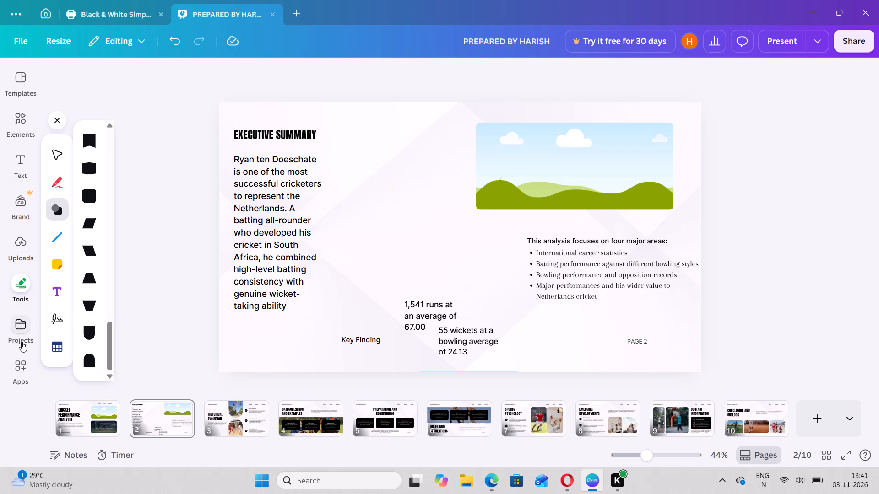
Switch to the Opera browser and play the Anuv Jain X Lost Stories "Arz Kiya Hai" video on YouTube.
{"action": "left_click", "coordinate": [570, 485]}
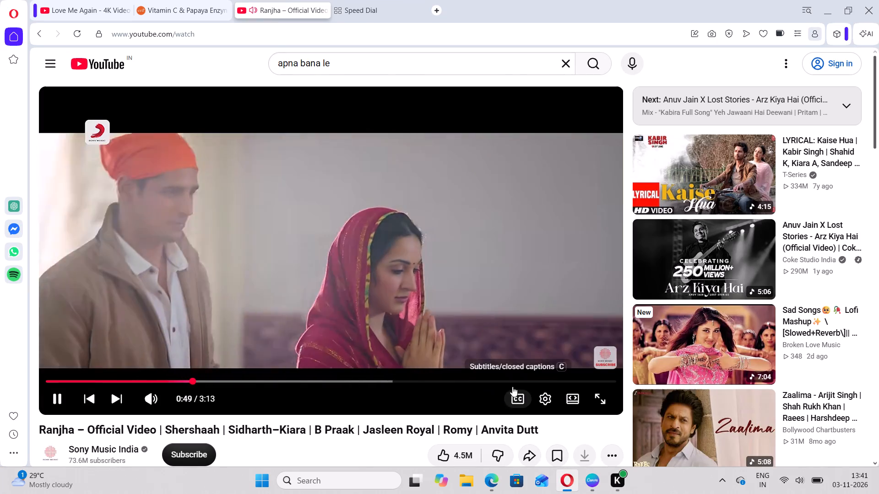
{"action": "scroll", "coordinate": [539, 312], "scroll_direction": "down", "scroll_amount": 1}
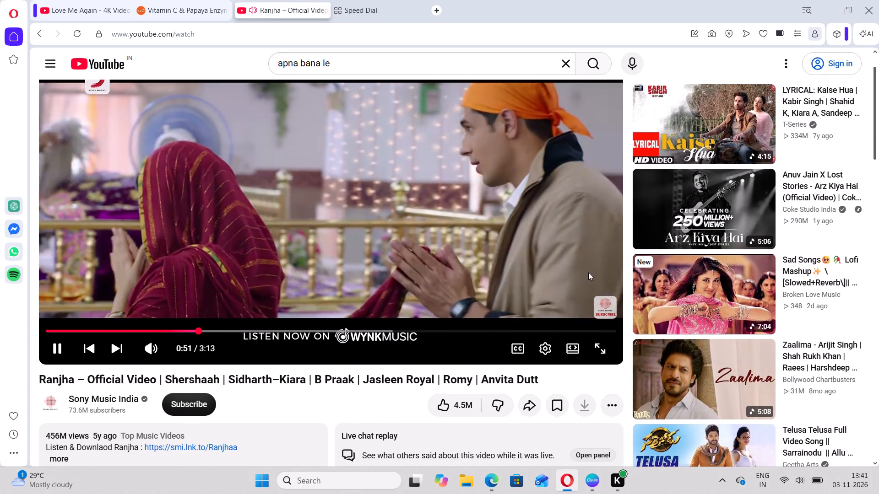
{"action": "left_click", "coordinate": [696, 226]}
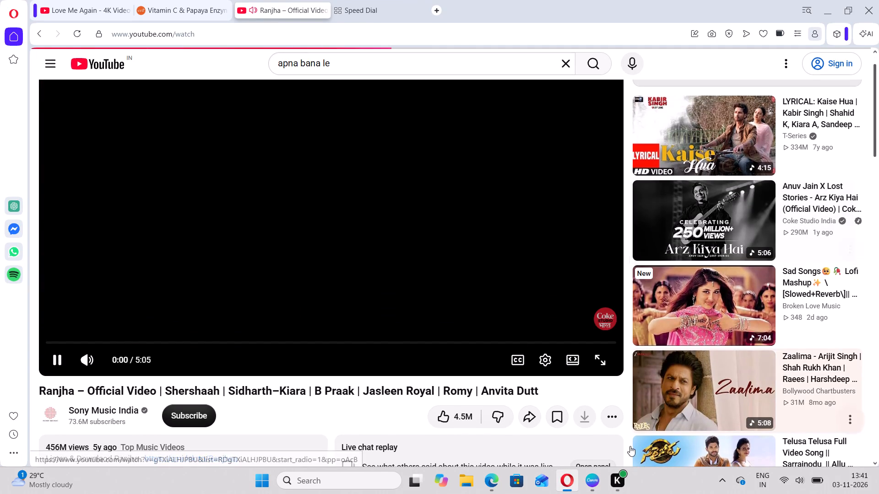
Return to the Canva presentation by way of the ChatGPT report and open page 4, the page with black boxes.
{"action": "left_click", "coordinate": [495, 486]}
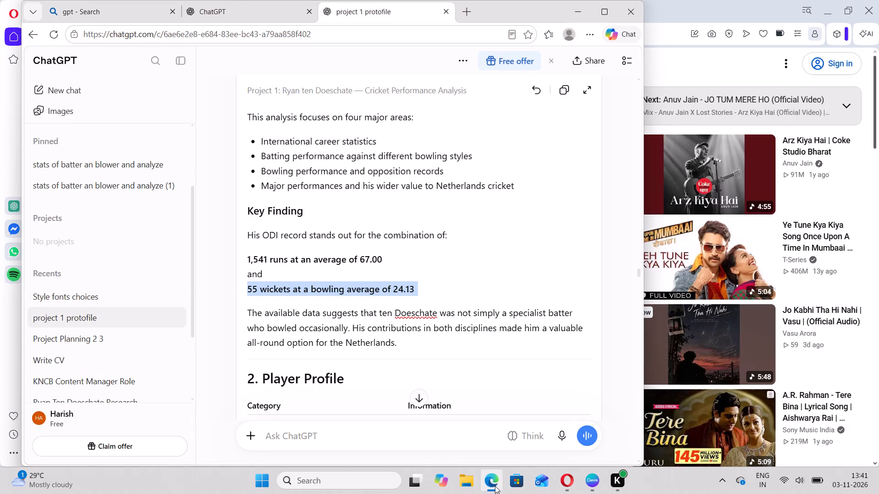
{"action": "left_click", "coordinate": [591, 482]}
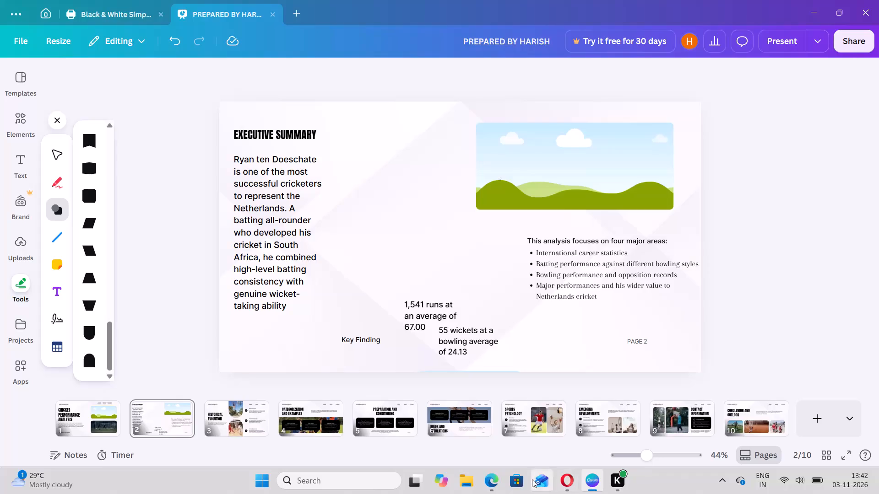
{"action": "left_click", "coordinate": [314, 417]}
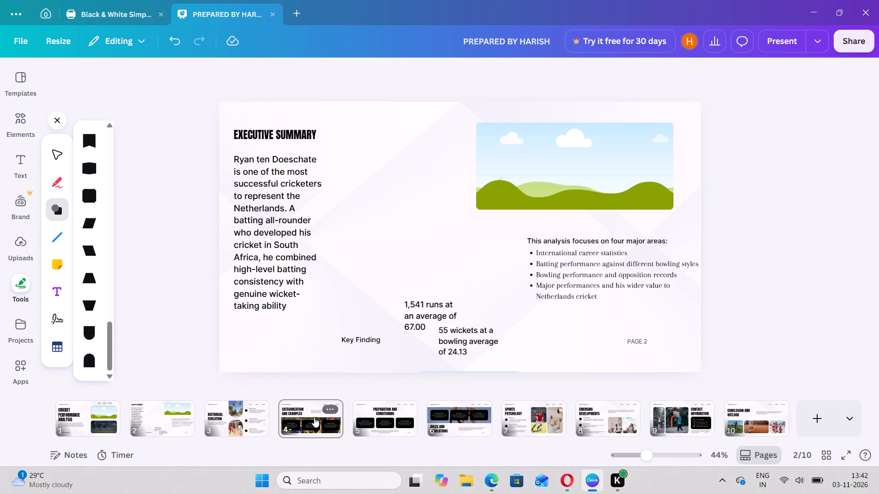
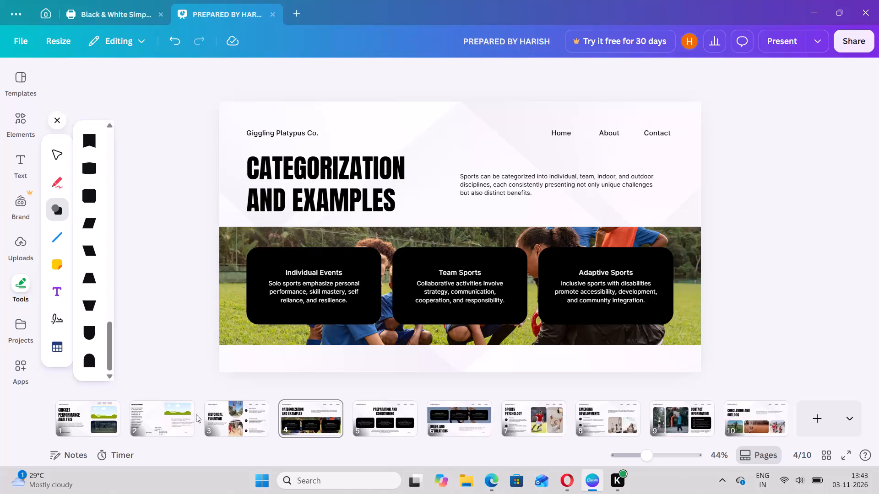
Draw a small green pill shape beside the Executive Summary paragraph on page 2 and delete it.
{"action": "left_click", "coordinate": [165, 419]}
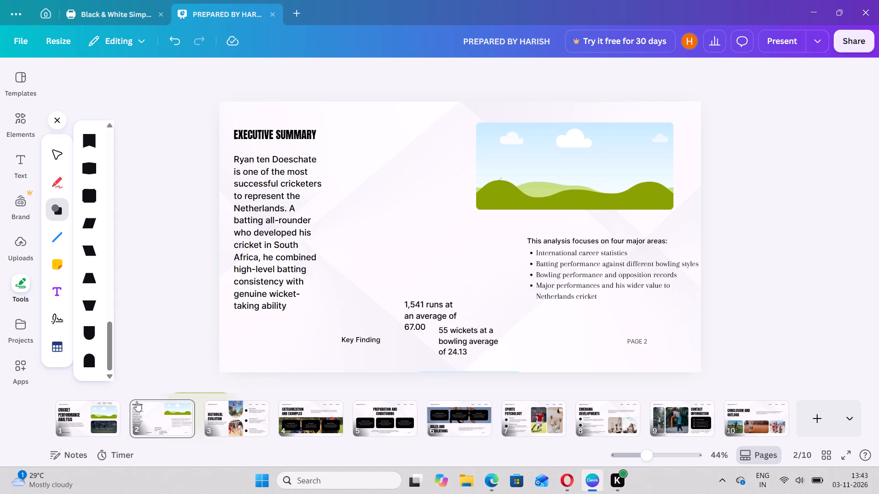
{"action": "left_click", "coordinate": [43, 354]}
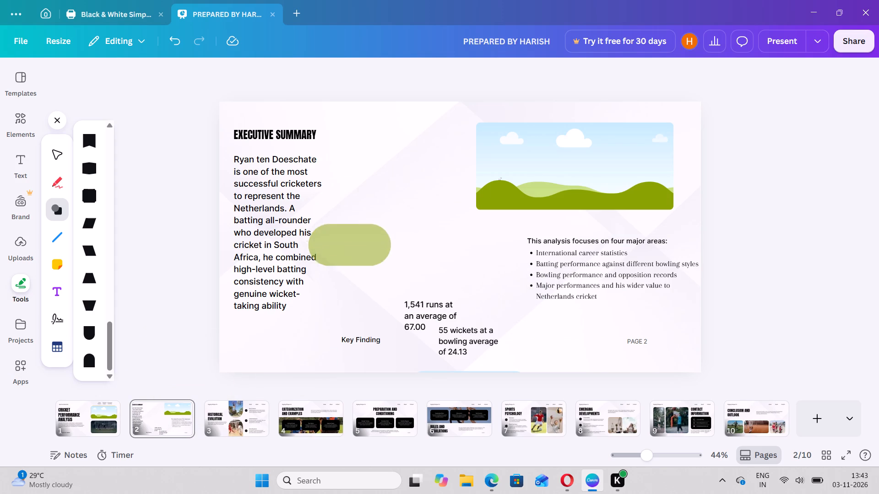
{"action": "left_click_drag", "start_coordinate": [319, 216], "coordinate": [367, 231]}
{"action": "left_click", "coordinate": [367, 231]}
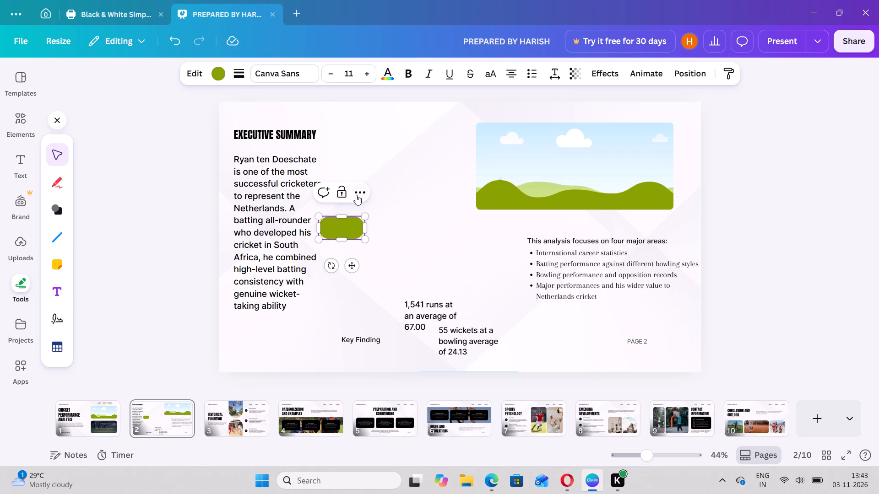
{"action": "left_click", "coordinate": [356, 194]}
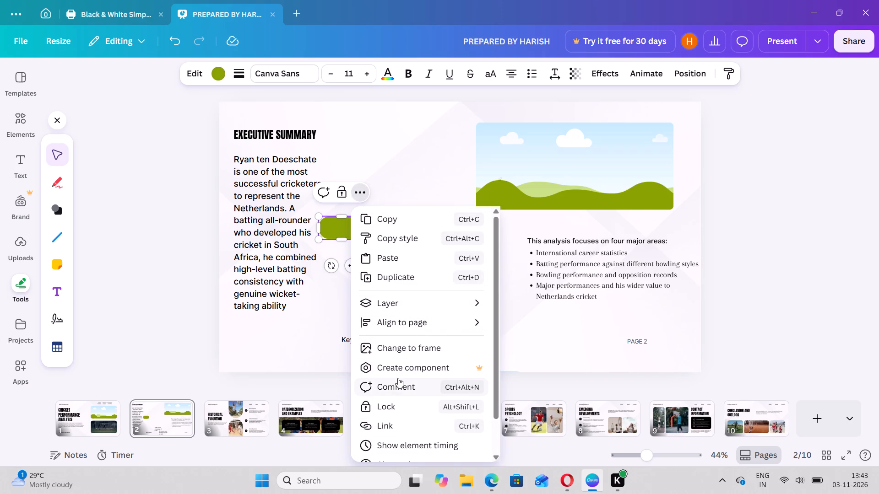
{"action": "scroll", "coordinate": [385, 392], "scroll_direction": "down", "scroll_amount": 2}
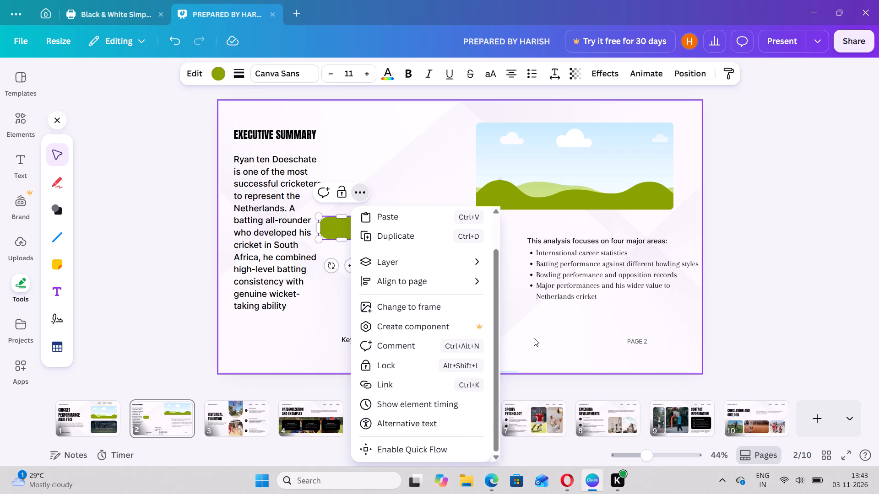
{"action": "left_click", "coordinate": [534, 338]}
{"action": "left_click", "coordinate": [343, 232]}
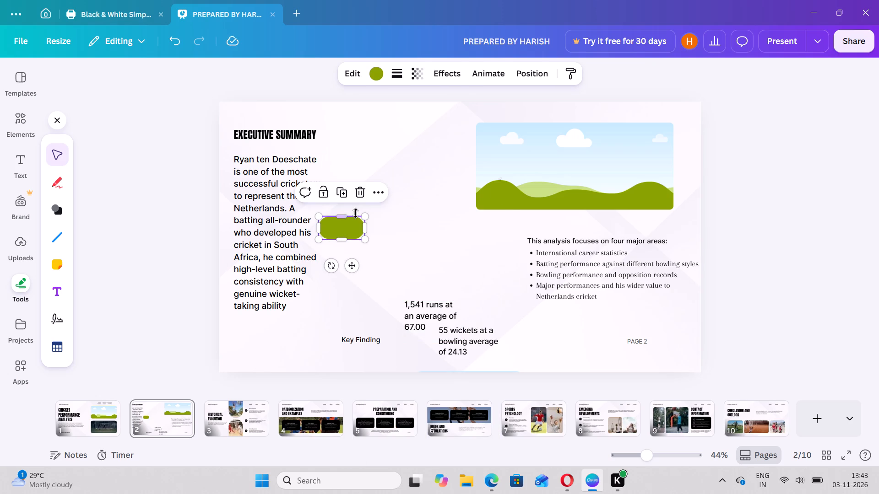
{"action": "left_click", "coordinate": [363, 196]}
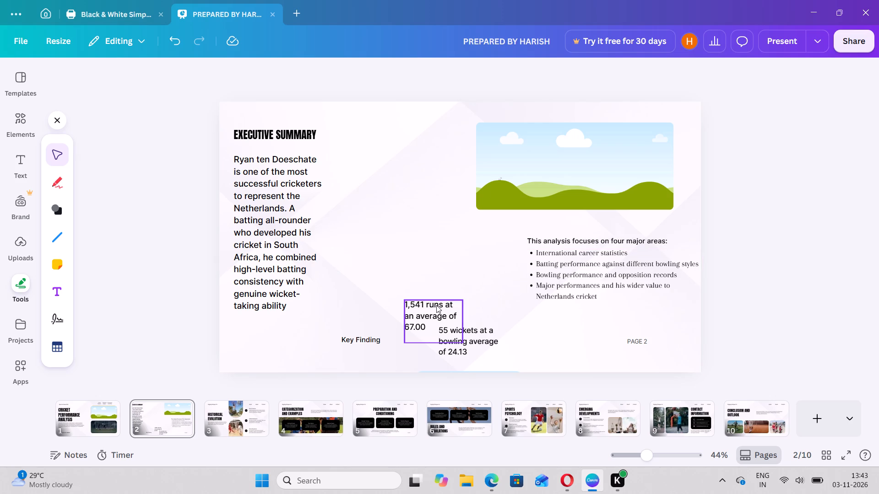
Delete the Key Finding label and the two text boxes with the 1,541 runs and 55 wickets figures from page 2.
{"action": "left_click_drag", "start_coordinate": [364, 342], "coordinate": [362, 315]}
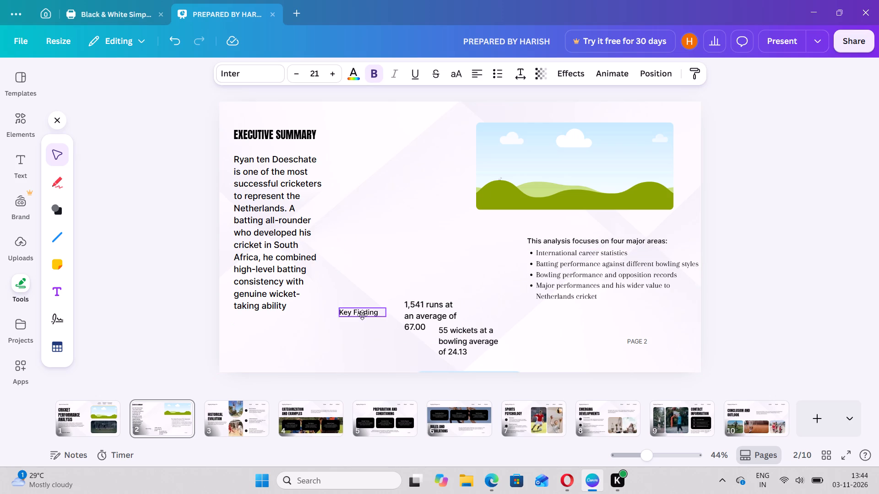
{"action": "left_click_drag", "start_coordinate": [362, 315], "coordinate": [362, 296]}
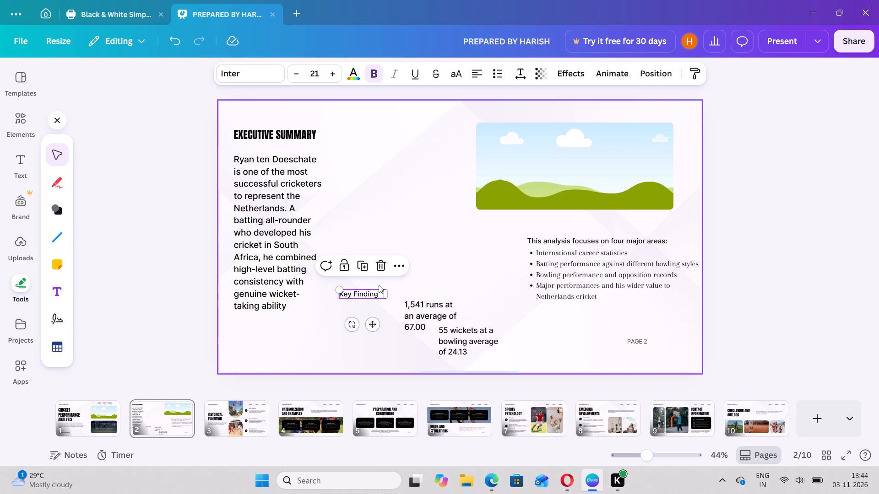
{"action": "left_click", "coordinate": [383, 268]}
{"action": "left_click", "coordinate": [429, 314]}
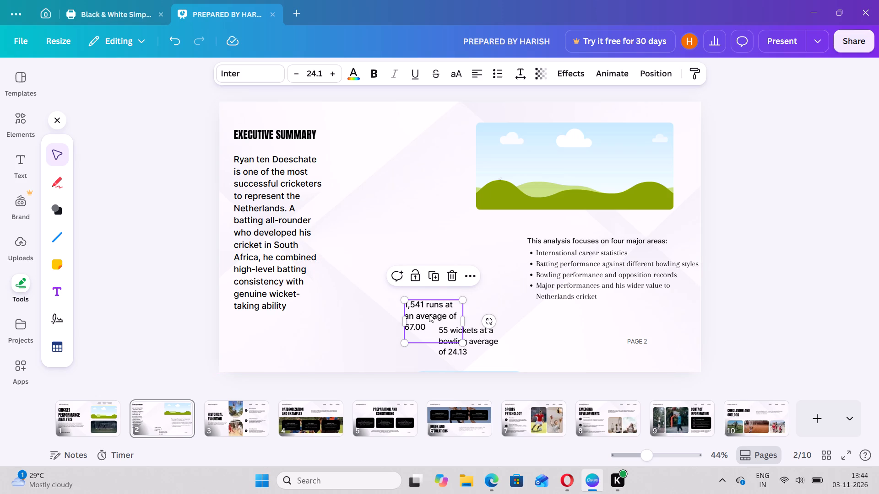
{"action": "left_click", "coordinate": [456, 281]}
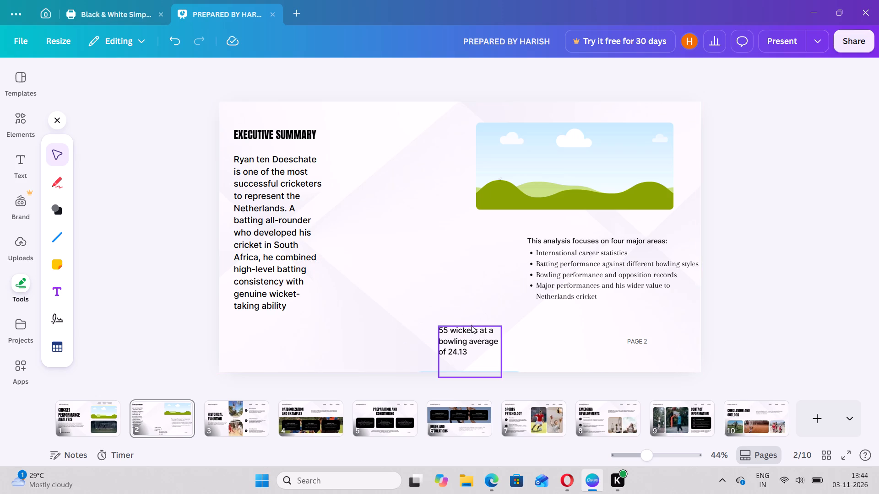
{"action": "left_click", "coordinate": [476, 351]}
{"action": "left_click", "coordinate": [489, 307]}
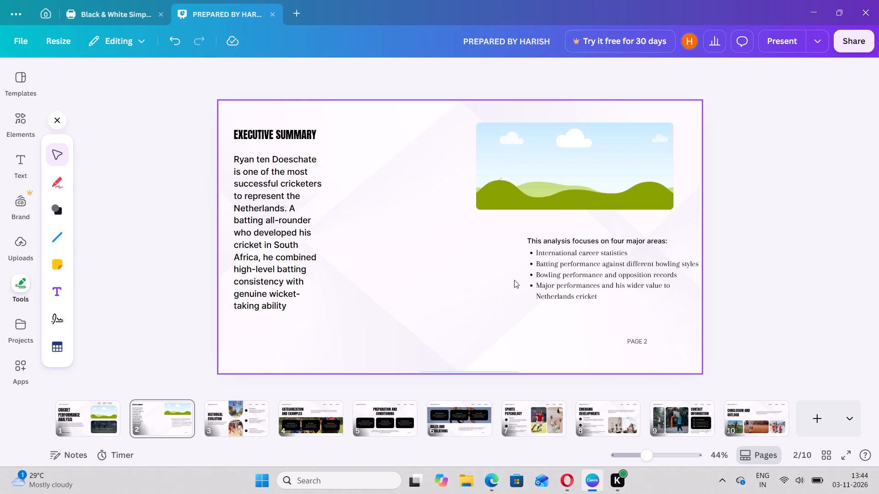
Move page 2's wide picture frame left, closer to the Executive Summary text.
{"action": "left_click_drag", "start_coordinate": [549, 192], "coordinate": [505, 191]}
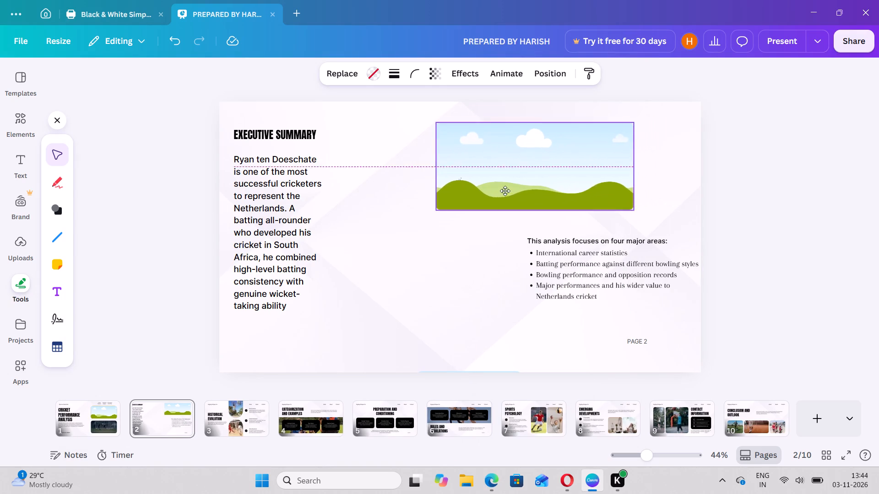
{"action": "left_click_drag", "start_coordinate": [505, 191], "coordinate": [469, 193]}
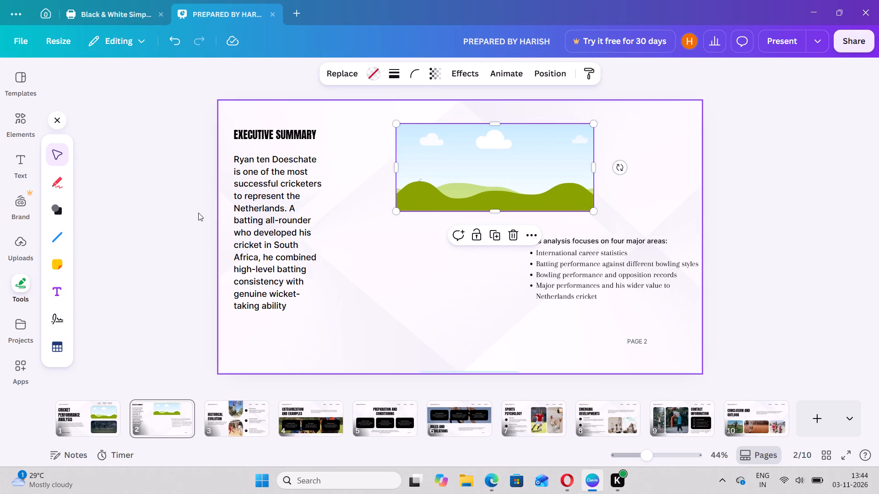
Add a green rounded square beside the lower part of the Executive Summary paragraph and widen it into a horizontal rectangle.
{"action": "left_click", "coordinate": [59, 209]}
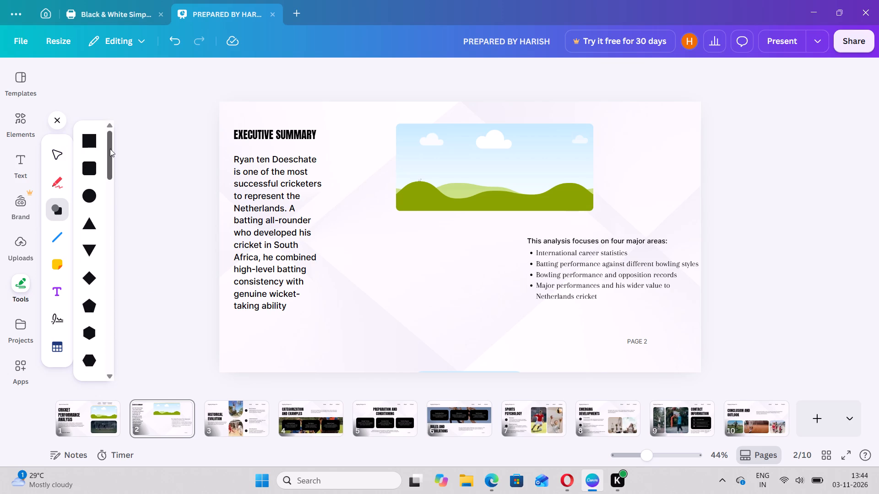
{"action": "left_click", "coordinate": [86, 170]}
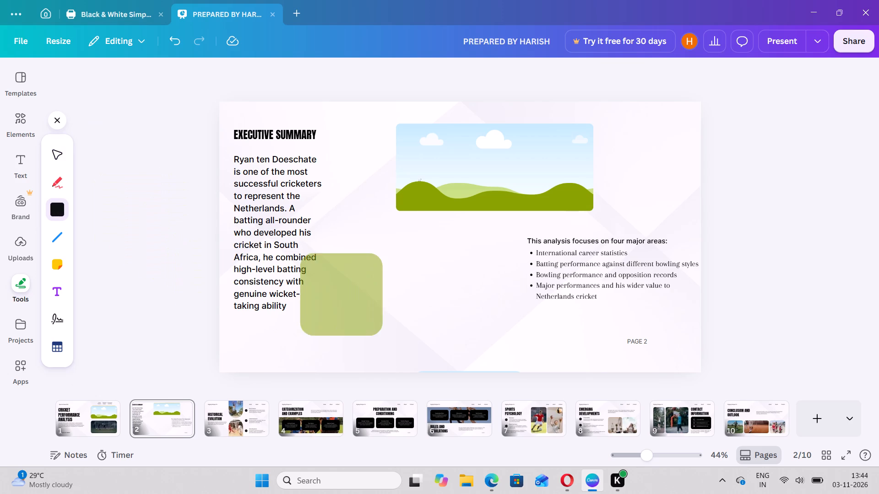
{"action": "left_click", "coordinate": [329, 250]}
{"action": "scroll", "coordinate": [354, 281], "scroll_direction": "right", "scroll_amount": 1}
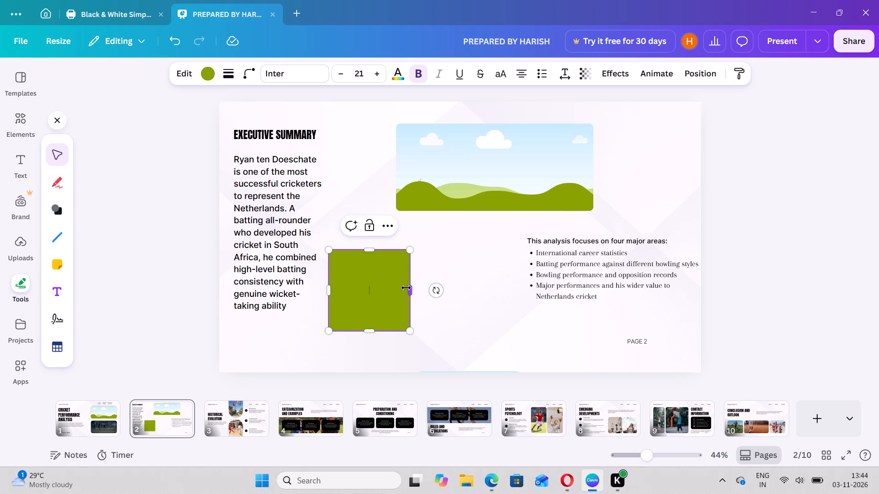
{"action": "scroll", "coordinate": [406, 288], "scroll_direction": "right", "scroll_amount": 1}
{"action": "left_click_drag", "start_coordinate": [408, 290], "coordinate": [461, 289]}
{"action": "left_click_drag", "start_coordinate": [412, 289], "coordinate": [546, 344]}
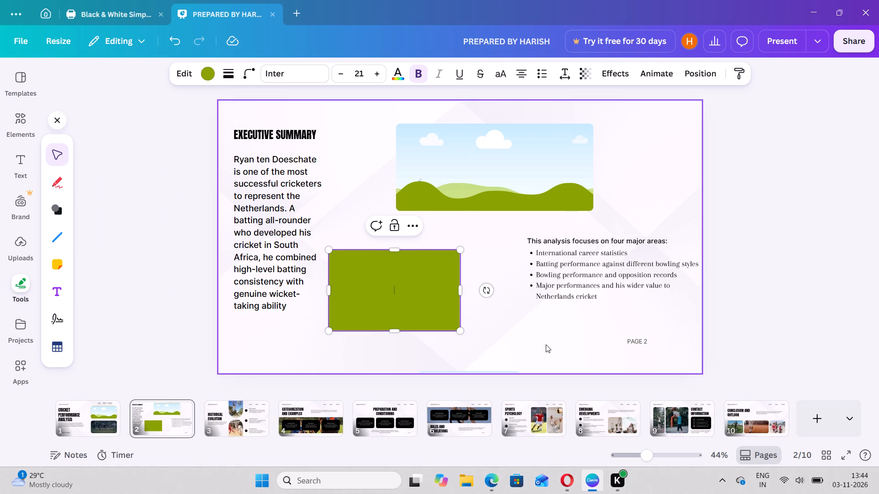
{"action": "left_click_drag", "start_coordinate": [546, 344], "coordinate": [492, 343]}
{"action": "left_click", "coordinate": [492, 343]}
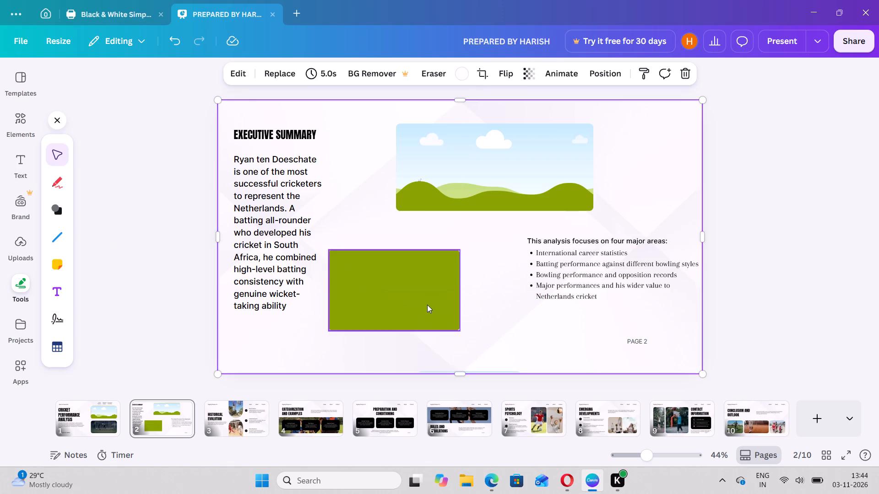
Position the green rectangle below the picture frame, midway between the Executive Summary paragraph and the four major areas list.
{"action": "left_click_drag", "start_coordinate": [427, 305], "coordinate": [465, 312]}
{"action": "left_click_drag", "start_coordinate": [461, 313], "coordinate": [457, 313]}
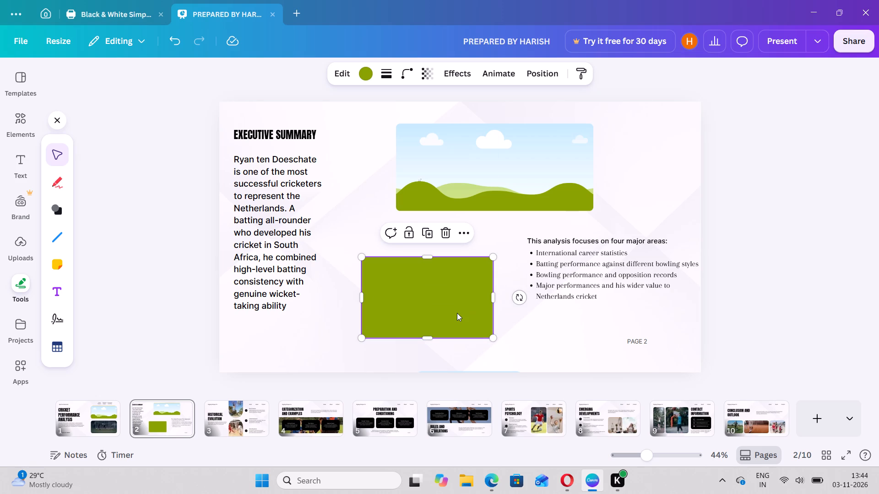
{"action": "left_click_drag", "start_coordinate": [457, 313], "coordinate": [455, 313]}
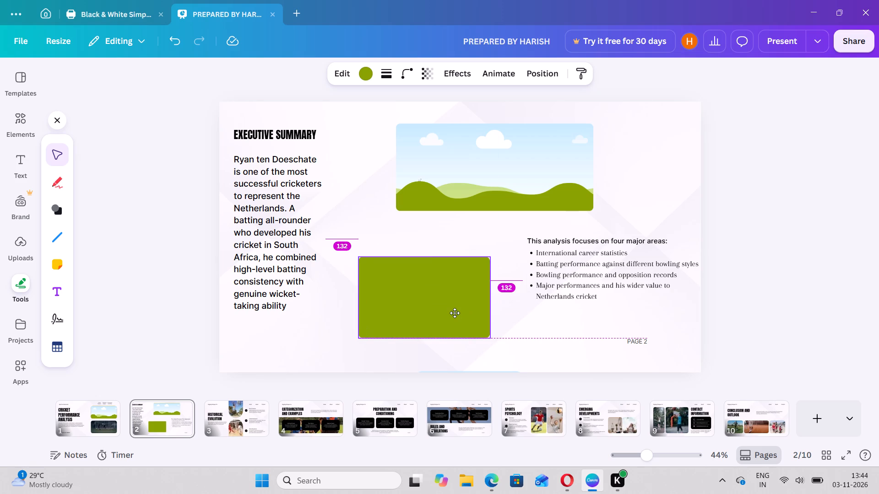
{"action": "left_click_drag", "start_coordinate": [455, 313], "coordinate": [451, 317]}
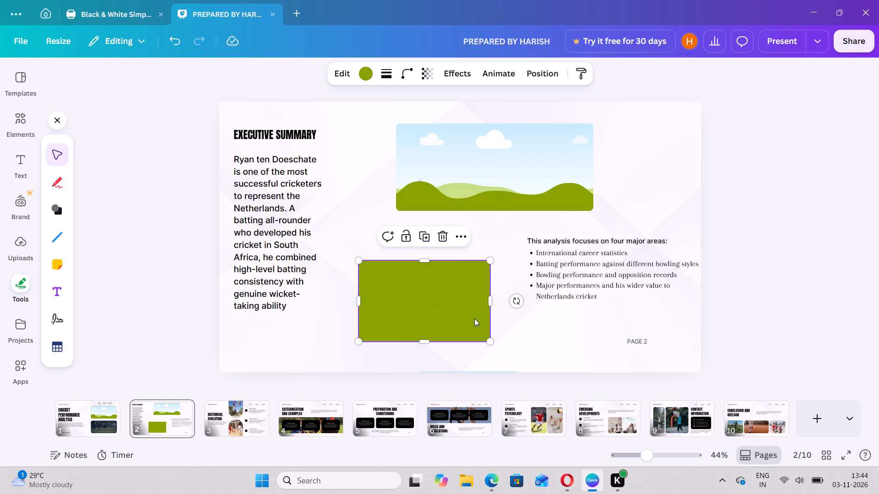
{"action": "left_click_drag", "start_coordinate": [474, 318], "coordinate": [472, 305]}
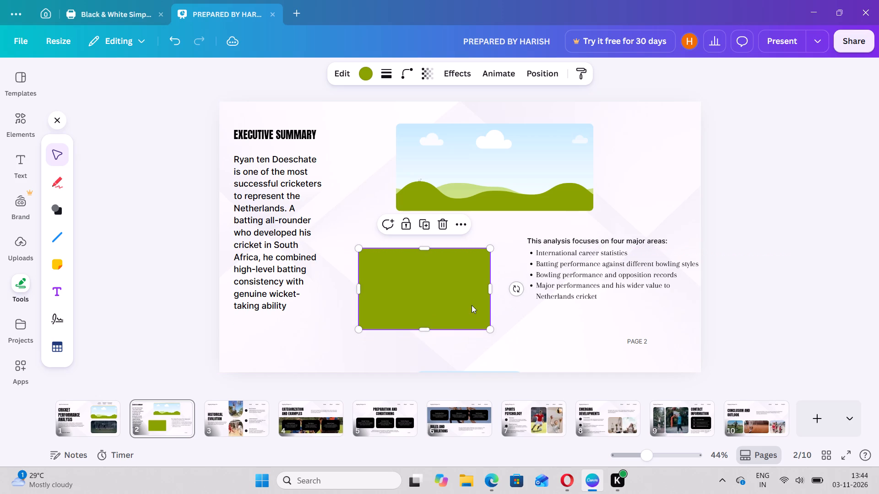
Convert the green rectangle on page 2 into a picture frame.
{"action": "left_click", "coordinate": [460, 222]}
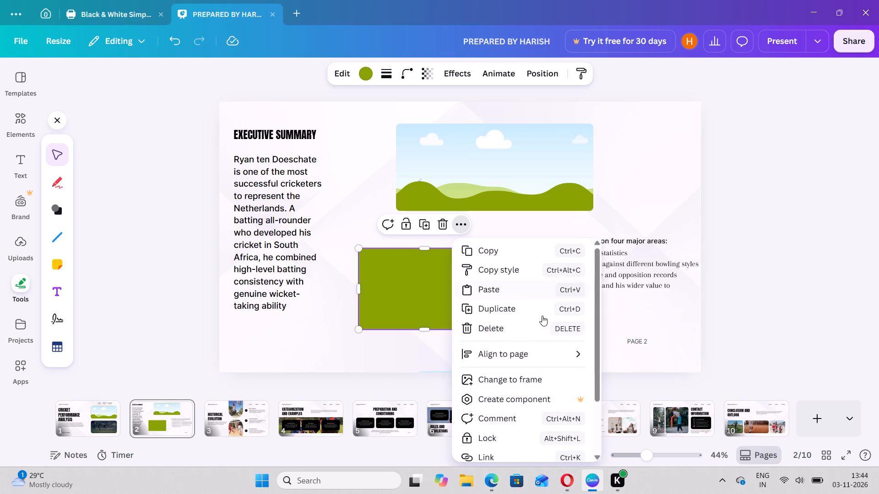
{"action": "scroll", "coordinate": [513, 386], "scroll_direction": "up", "scroll_amount": 2}
{"action": "left_click", "coordinate": [513, 386]}
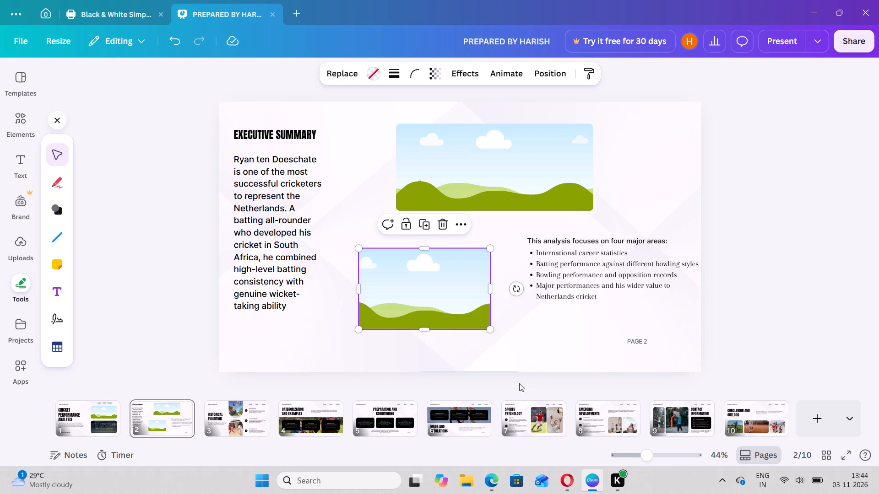
{"action": "left_click", "coordinate": [555, 373]}
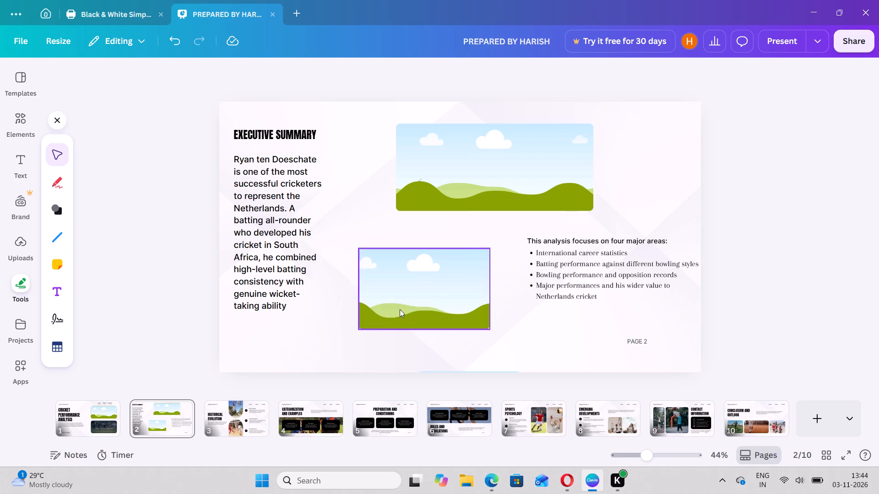
Delete the football image from the lower picture frame on page 1, keeping the empty frame.
{"action": "left_click", "coordinate": [78, 425]}
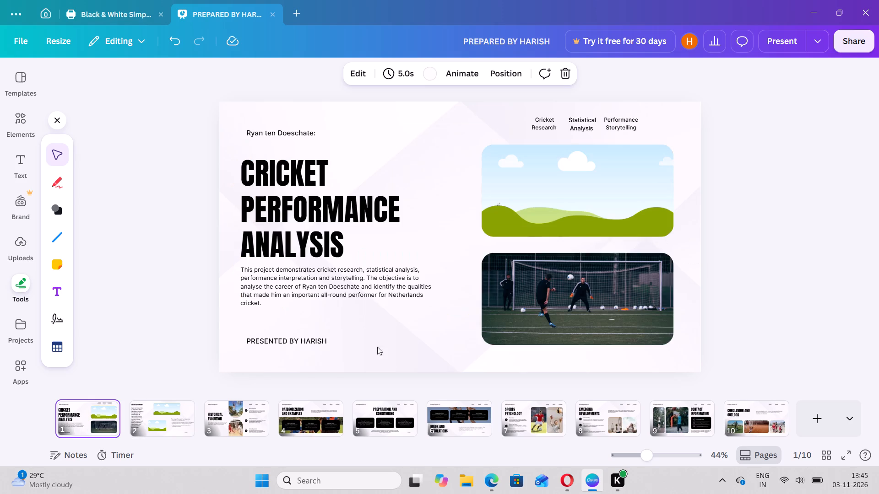
{"action": "left_click", "coordinate": [556, 329]}
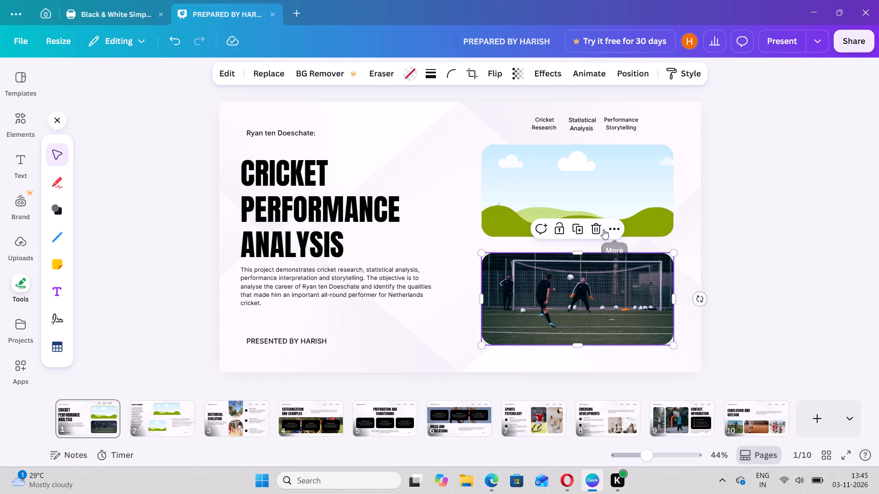
{"action": "left_click", "coordinate": [597, 229]}
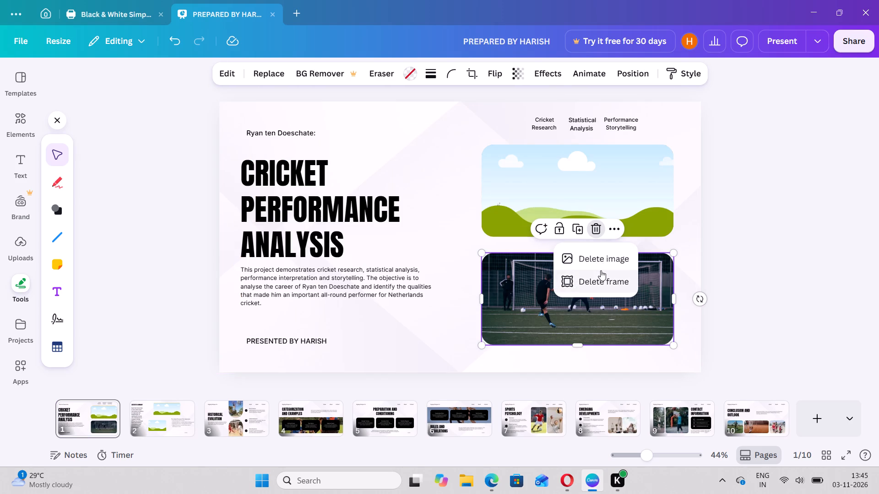
{"action": "left_click", "coordinate": [603, 258]}
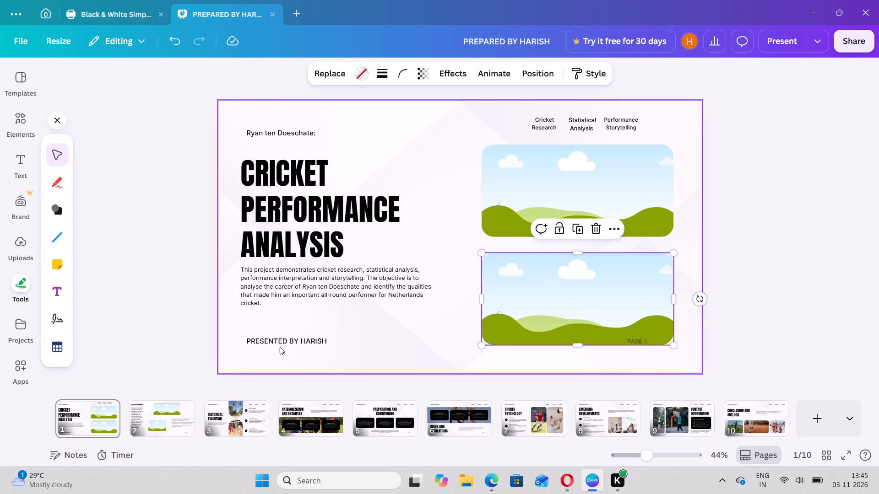
{"action": "left_click", "coordinate": [139, 420]}
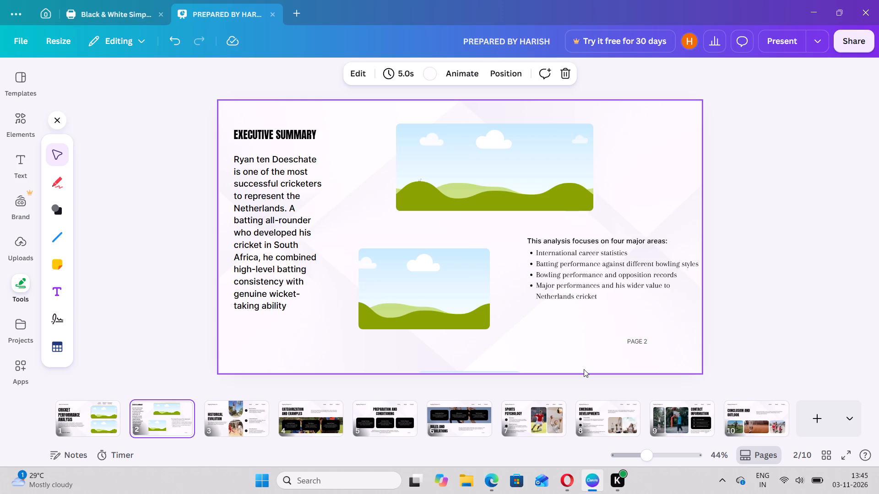
{"action": "left_click", "coordinate": [256, 421]}
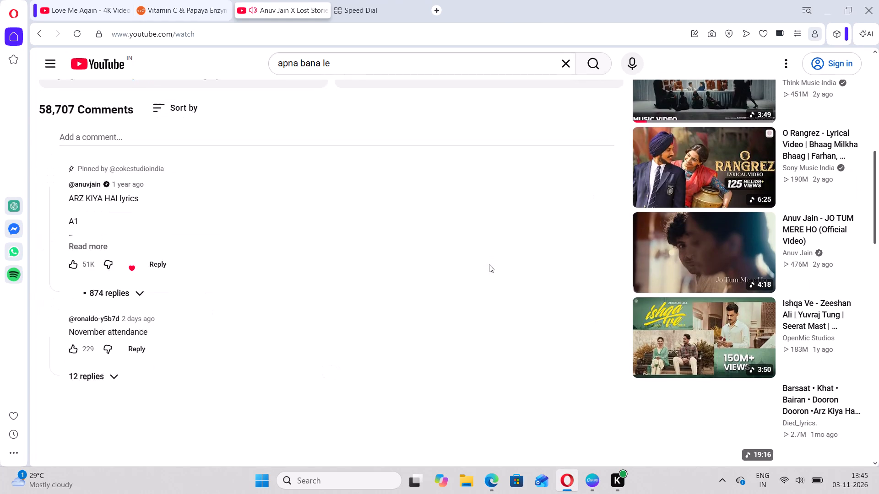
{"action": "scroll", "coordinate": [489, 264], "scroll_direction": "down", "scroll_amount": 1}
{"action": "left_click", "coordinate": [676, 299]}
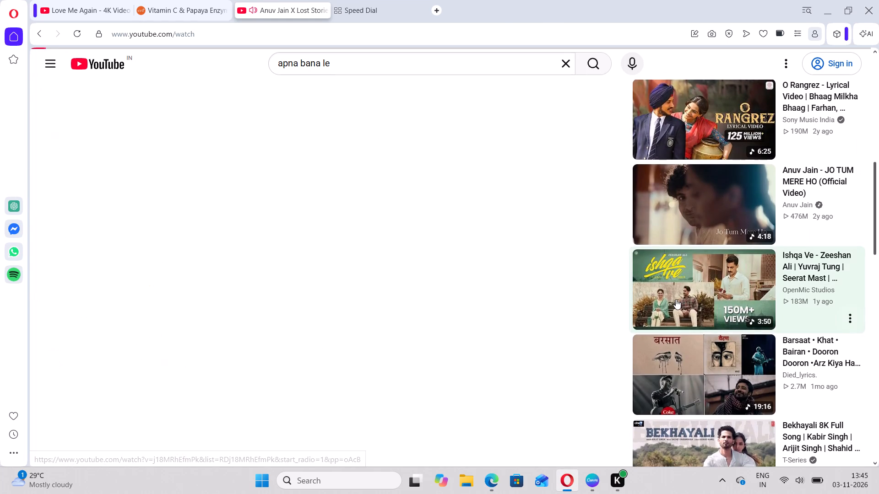
Copy the Player Profile heading from the ChatGPT report in Edge and replace page 3's Historical Evolution title in Canva with it.
{"action": "key", "text": "alt+Tab"}
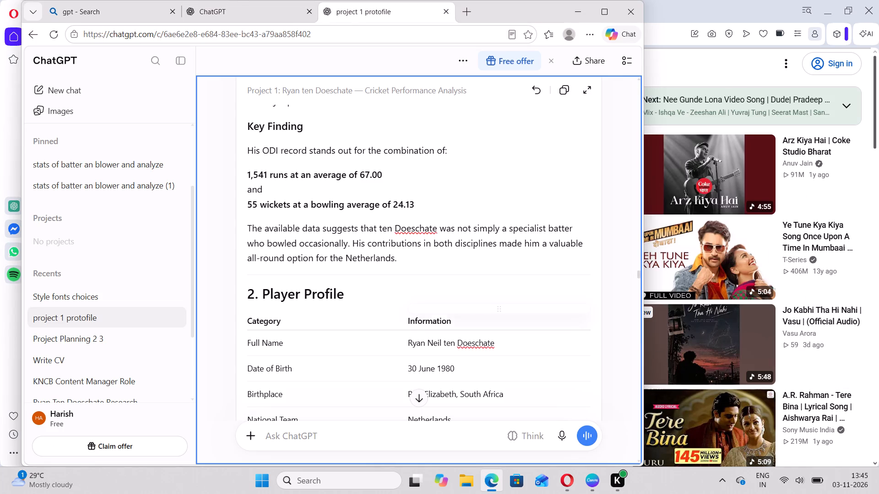
{"action": "left_click", "coordinate": [263, 292]}
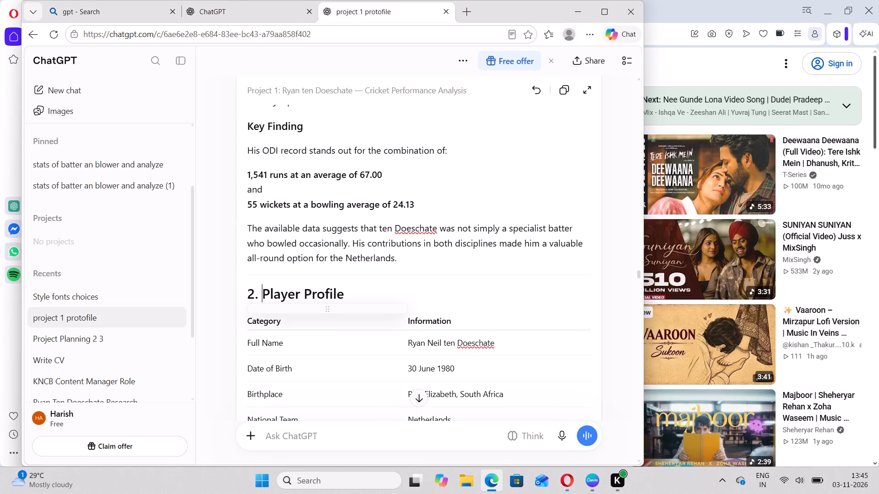
{"action": "left_click_drag", "start_coordinate": [263, 292], "coordinate": [339, 299]}
{"action": "key", "text": "ctrl+c"}
{"action": "key", "text": "alt+Tab"}
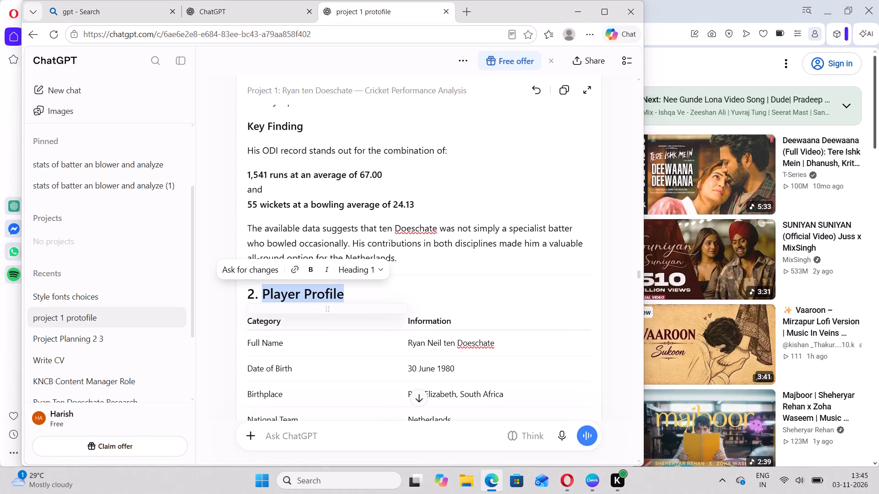
{"action": "left_click", "coordinate": [563, 388]}
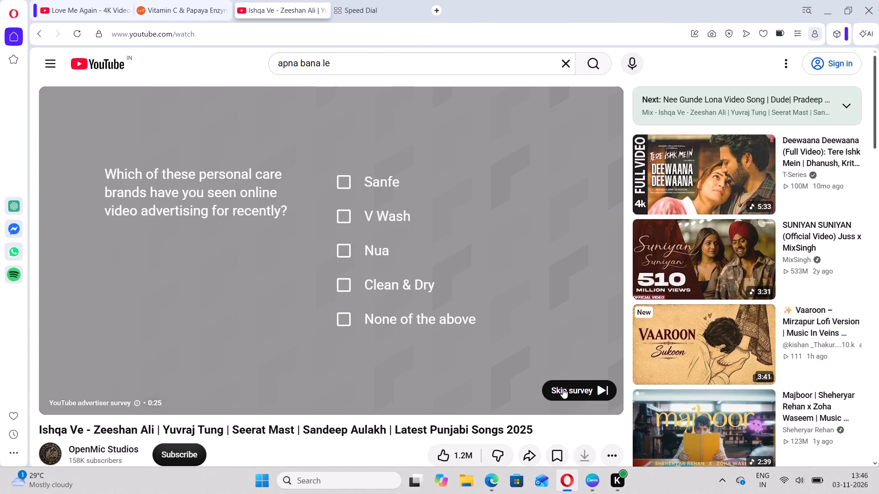
{"action": "key", "text": "alt+Tab"}
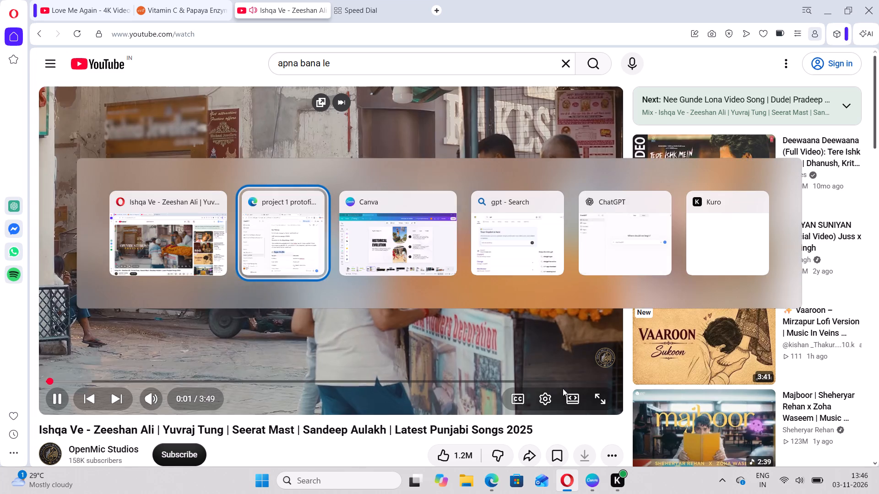
{"action": "key", "text": "alt+Tab"}
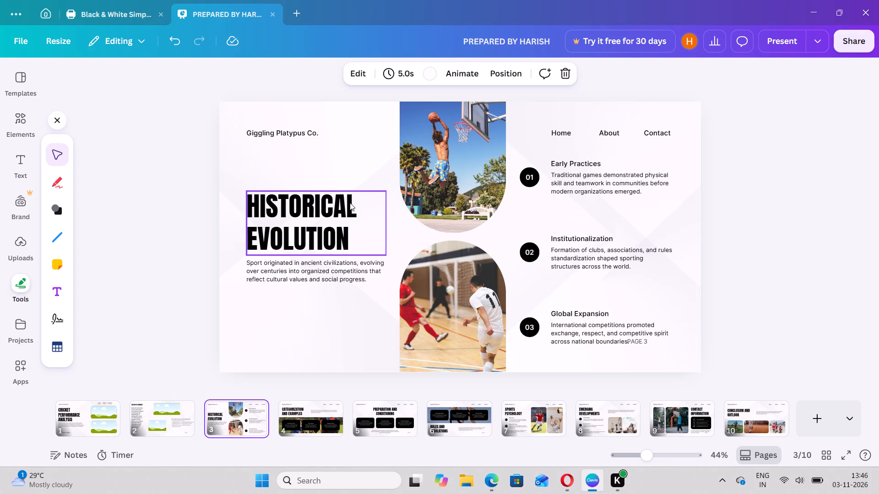
{"action": "left_click", "coordinate": [349, 204]}
{"action": "left_click", "coordinate": [358, 239]}
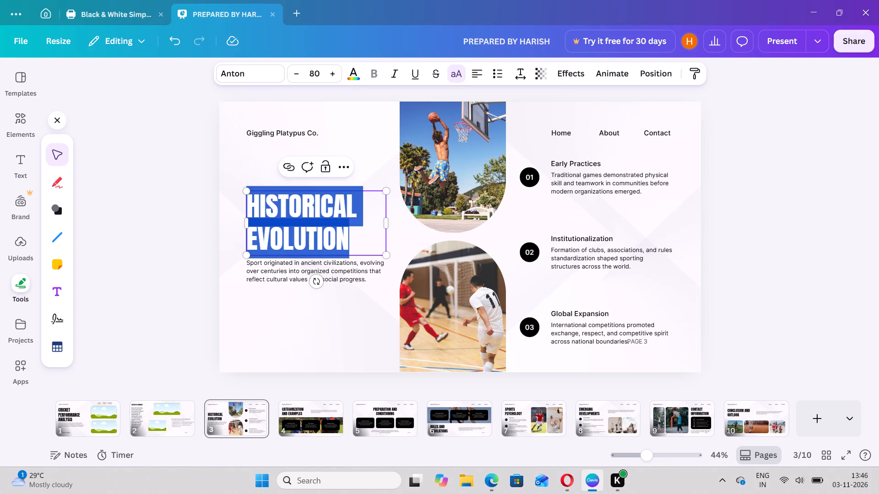
{"action": "key", "text": "BackSpace"}
{"action": "key", "text": "ctrl+v"}
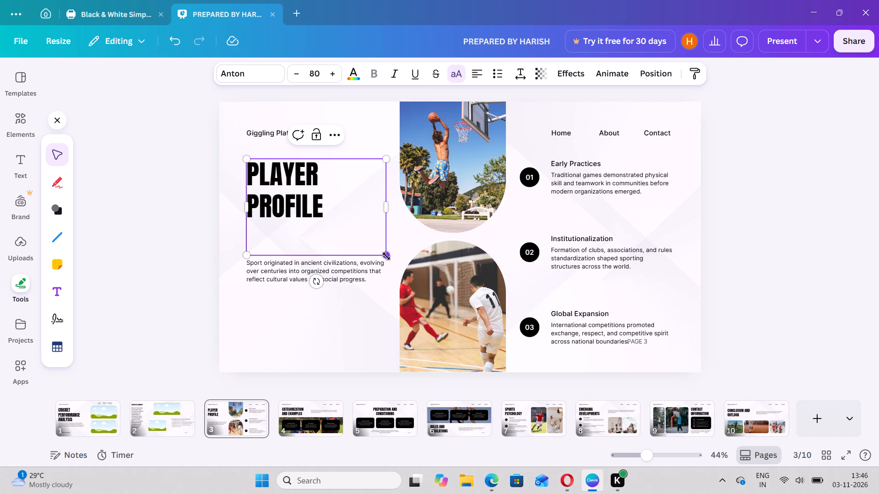
Shrink the Player Profile title to size 52.7, widen its box to fit one line, and place it just below the Giggling Platypus Co. label.
{"action": "left_click_drag", "start_coordinate": [386, 256], "coordinate": [347, 212]}
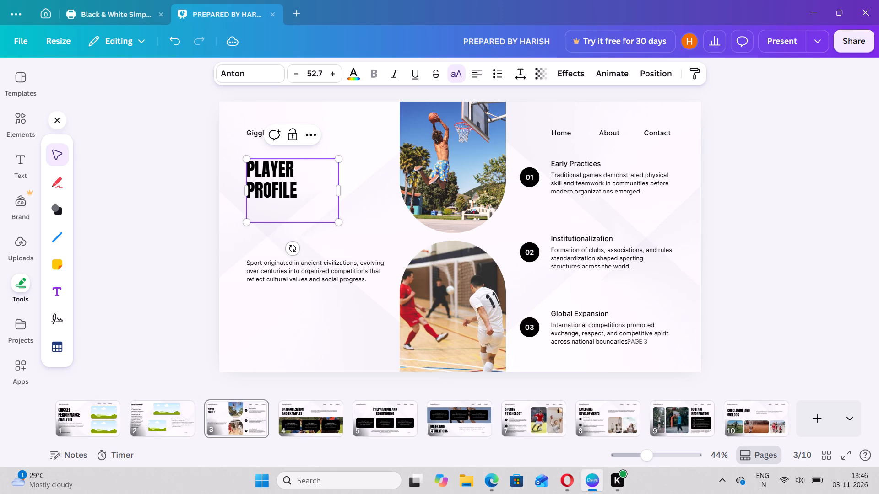
{"action": "left_click_drag", "start_coordinate": [276, 176], "coordinate": [276, 171]}
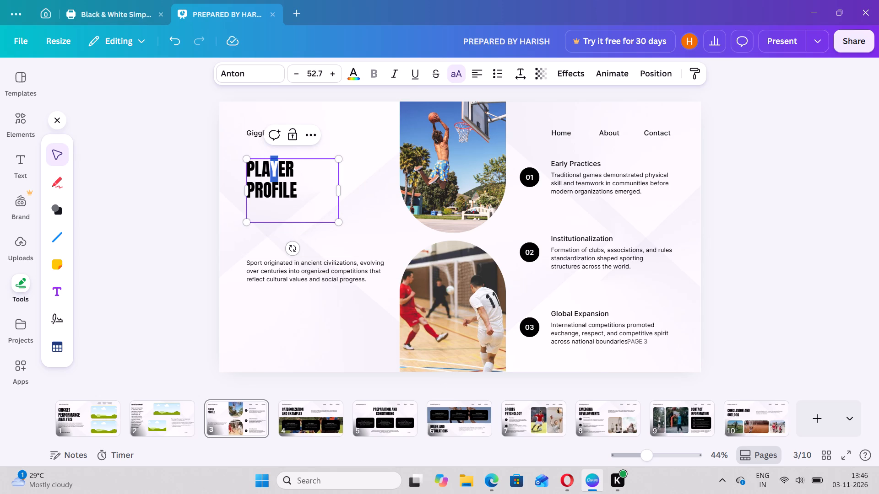
{"action": "left_click_drag", "start_coordinate": [297, 190], "coordinate": [331, 250]}
{"action": "left_click", "coordinate": [331, 250]}
{"action": "left_click_drag", "start_coordinate": [316, 214], "coordinate": [300, 199]}
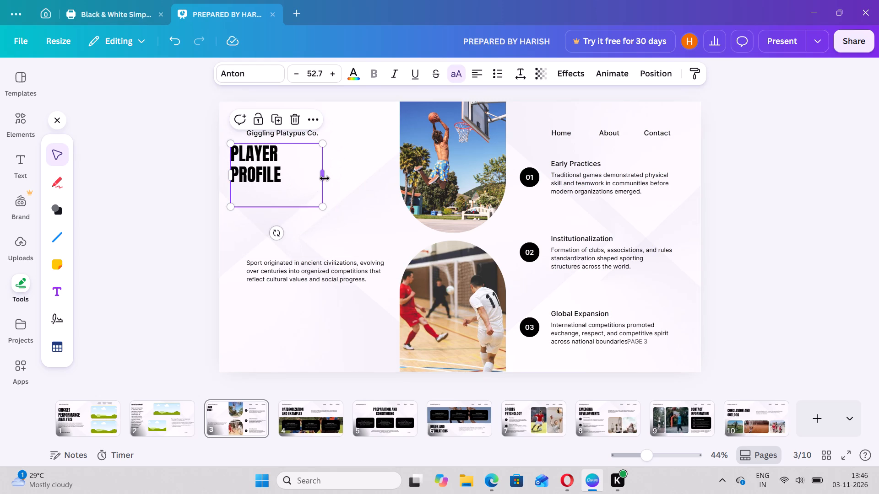
{"action": "left_click_drag", "start_coordinate": [325, 176], "coordinate": [336, 171]}
{"action": "left_click_drag", "start_coordinate": [283, 177], "coordinate": [281, 155]}
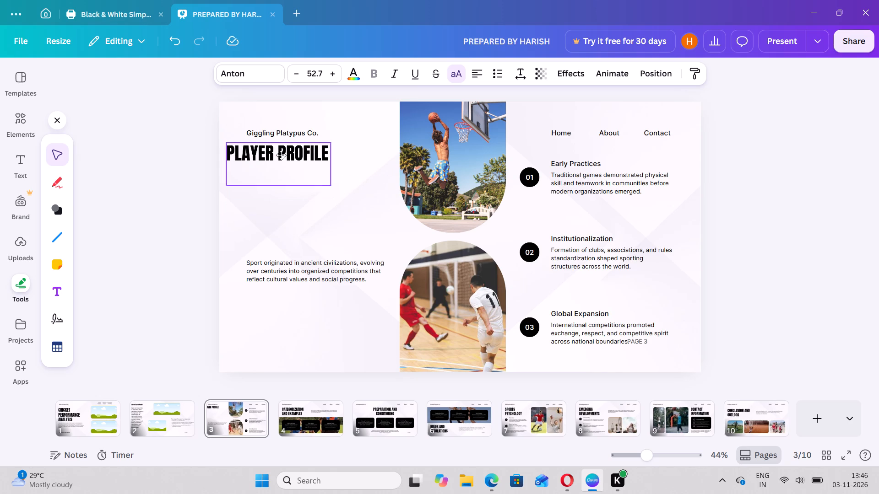
{"action": "left_click_drag", "start_coordinate": [281, 155], "coordinate": [281, 159]}
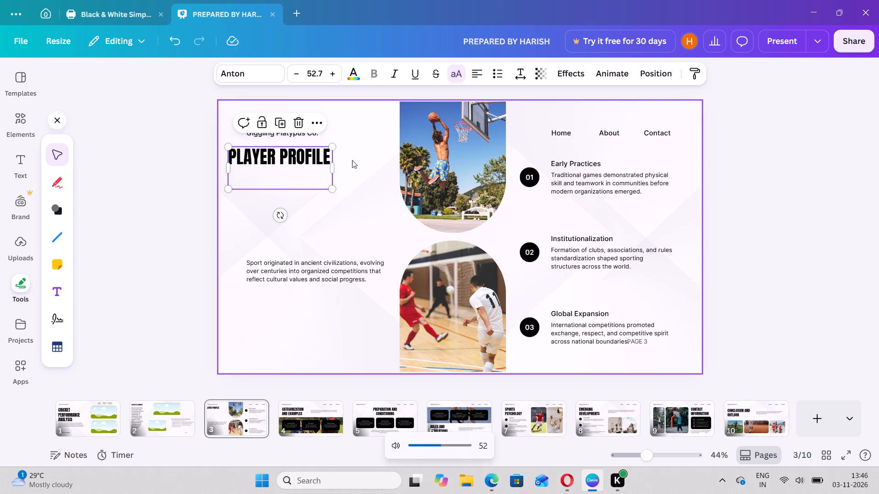
Delete the Giggling Platypus Co. label from page 3.
{"action": "left_click", "coordinate": [333, 211]}
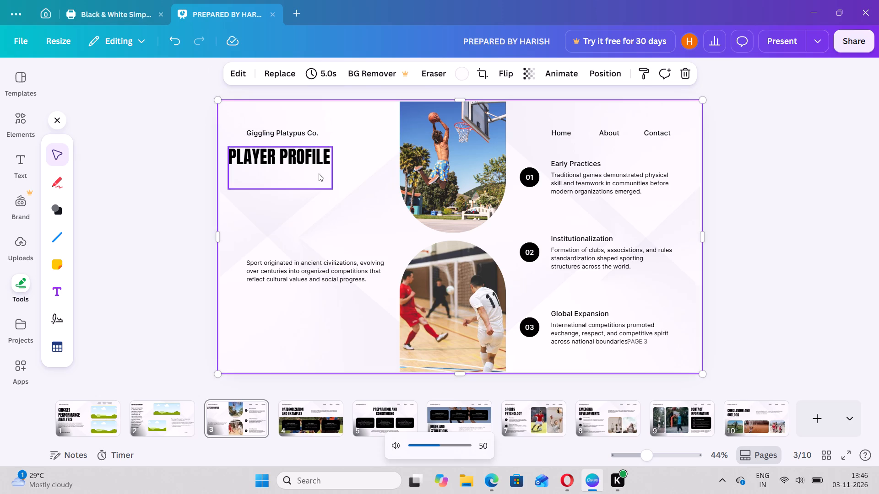
{"action": "left_click", "coordinate": [306, 128]}
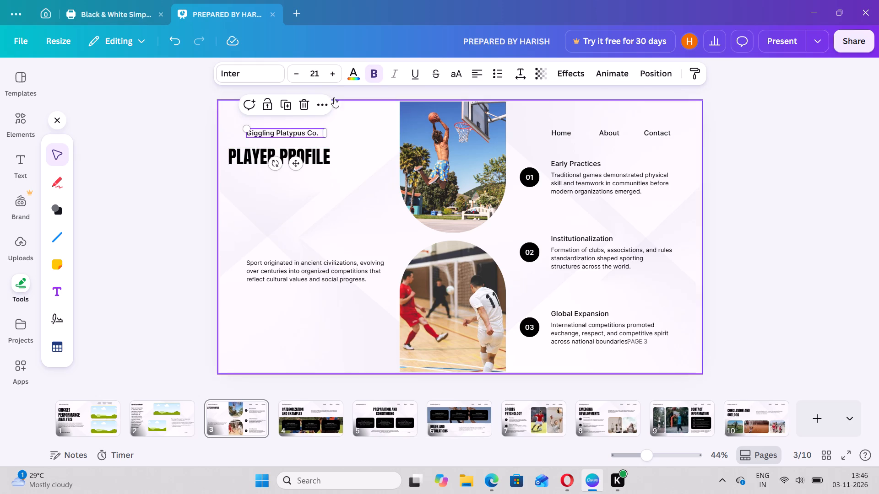
{"action": "left_click", "coordinate": [301, 103]}
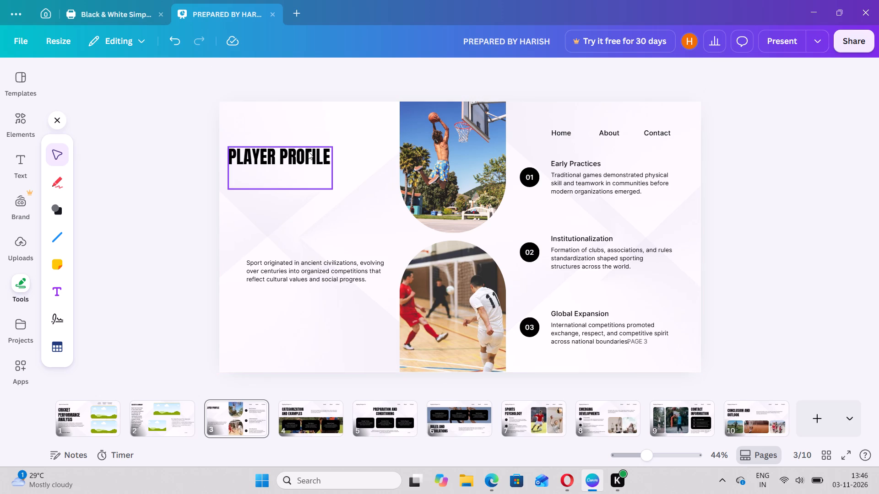
Move the Player Profile title up toward the top edge of page 3, into the removed label's space.
{"action": "left_click_drag", "start_coordinate": [303, 184], "coordinate": [303, 169]}
Delete the paragraph about sport originating in ancient civilizations from page 3.
{"action": "left_click", "coordinate": [321, 273]}
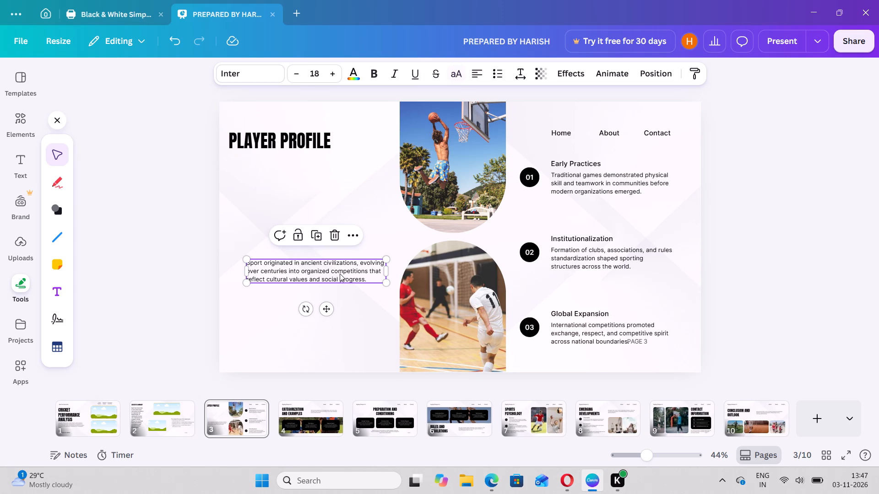
{"action": "left_click", "coordinate": [336, 235]}
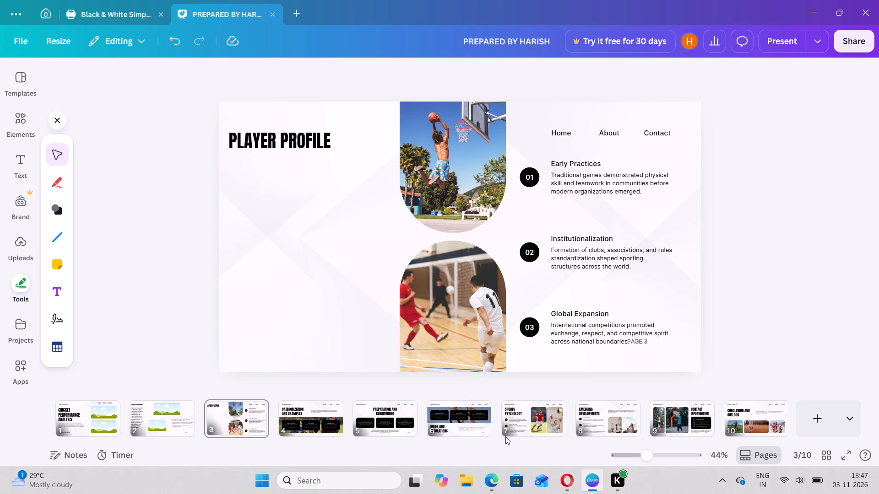
{"action": "key", "text": "alt+Tab"}
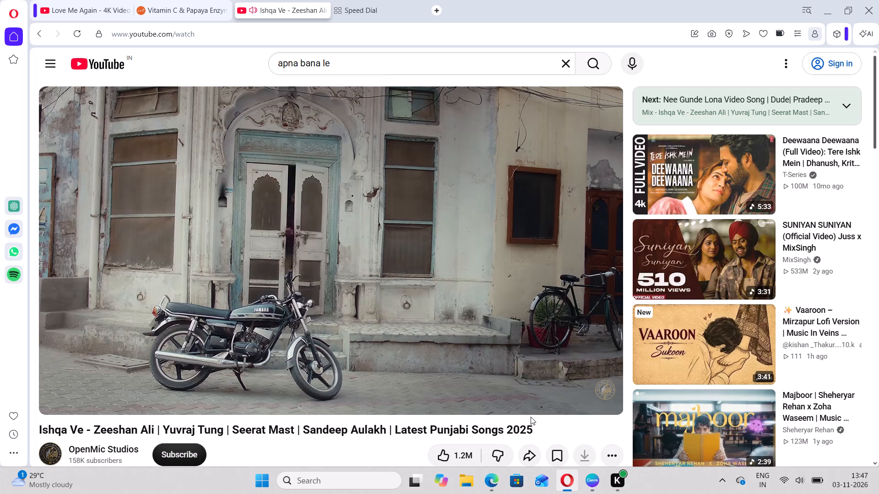
{"action": "key", "text": "alt+Tab"}
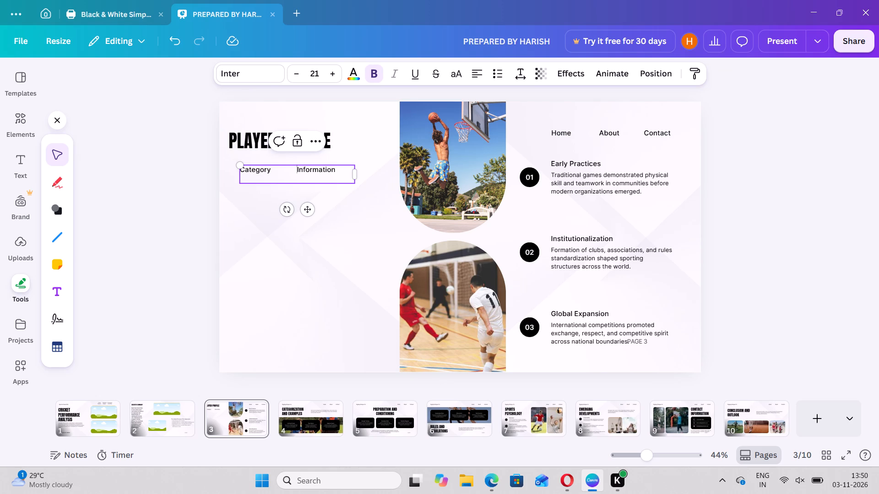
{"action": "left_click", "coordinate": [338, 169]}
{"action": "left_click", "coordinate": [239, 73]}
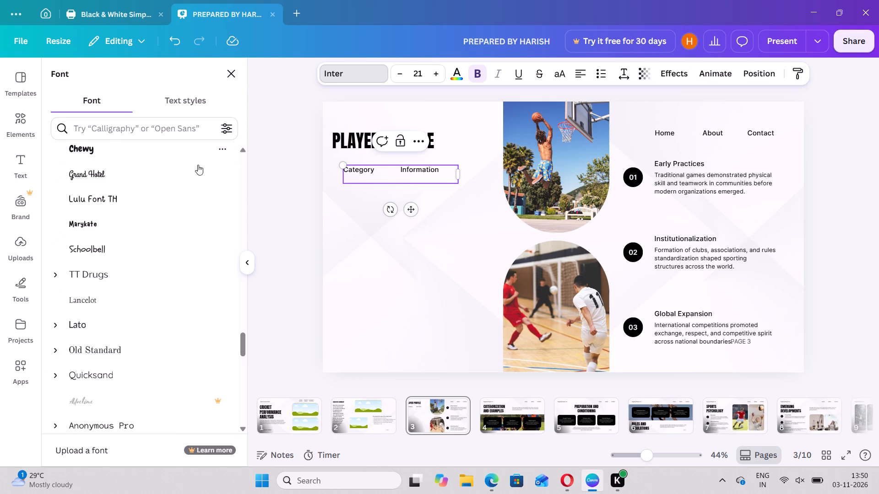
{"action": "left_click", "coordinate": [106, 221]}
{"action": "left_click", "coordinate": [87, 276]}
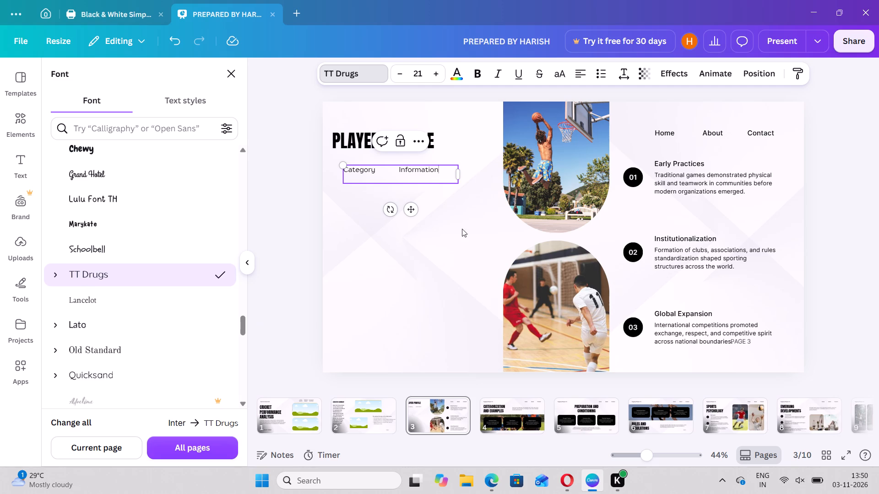
Check the font of the Early Practices heading and description, and set the Category and Information header text to Inter.
{"action": "left_click", "coordinate": [666, 192]}
{"action": "left_click", "coordinate": [647, 216]}
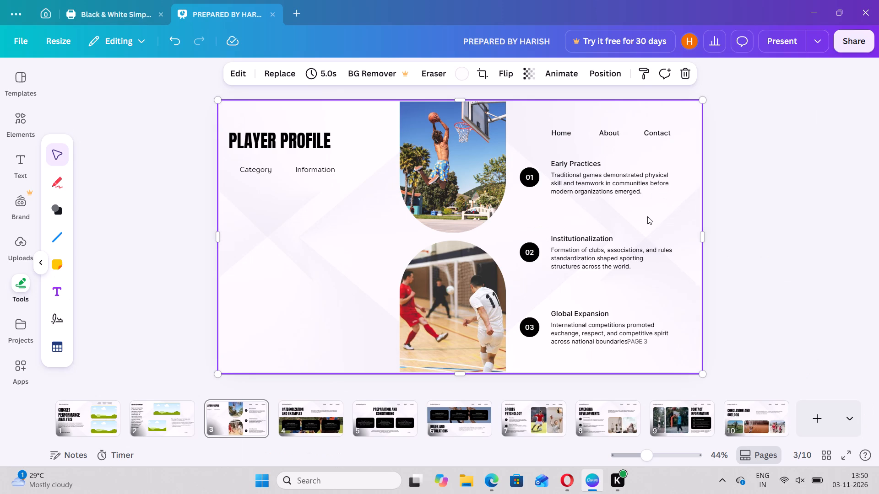
{"action": "left_click", "coordinate": [593, 165]}
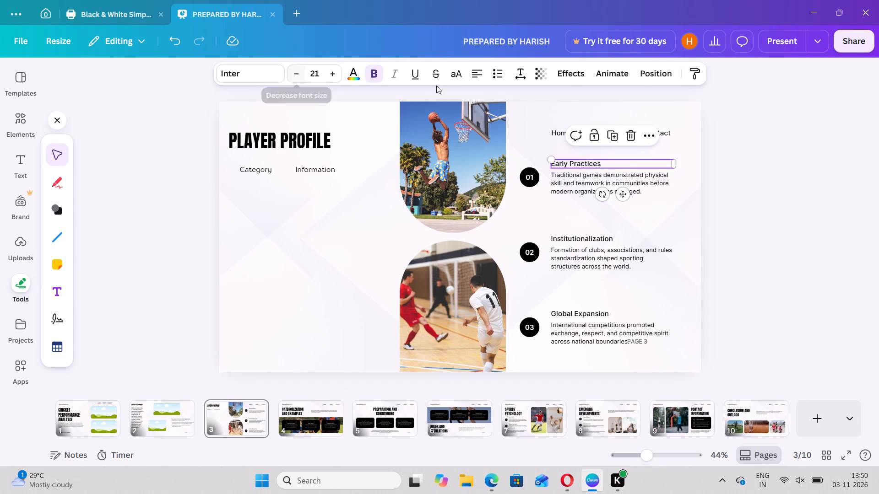
{"action": "left_click", "coordinate": [575, 193]}
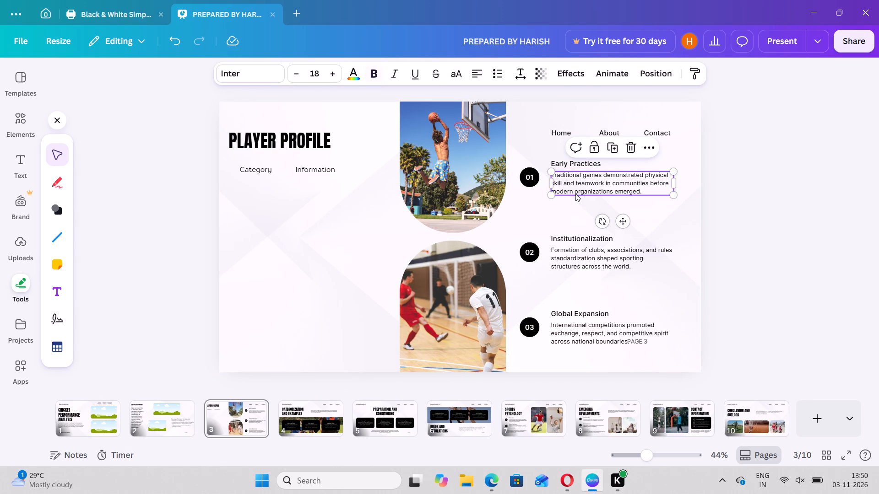
{"action": "left_click", "coordinate": [314, 177]}
{"action": "left_click", "coordinate": [245, 70]}
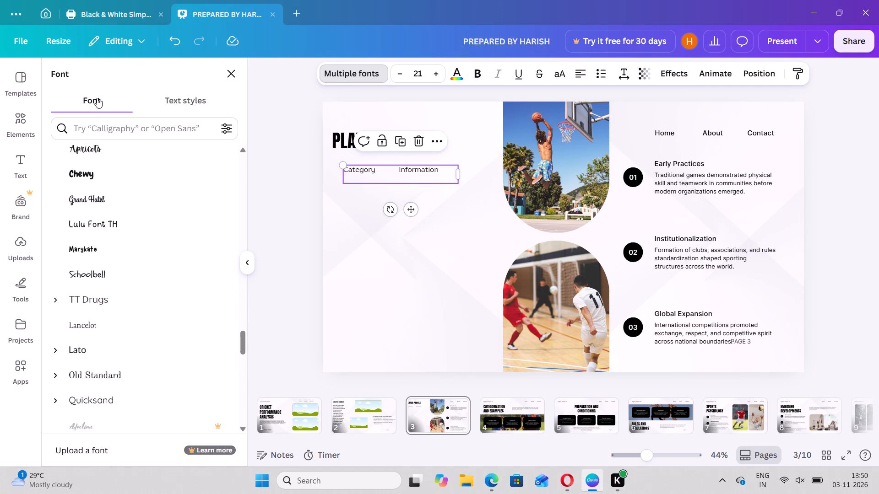
{"action": "left_click", "coordinate": [119, 127]}
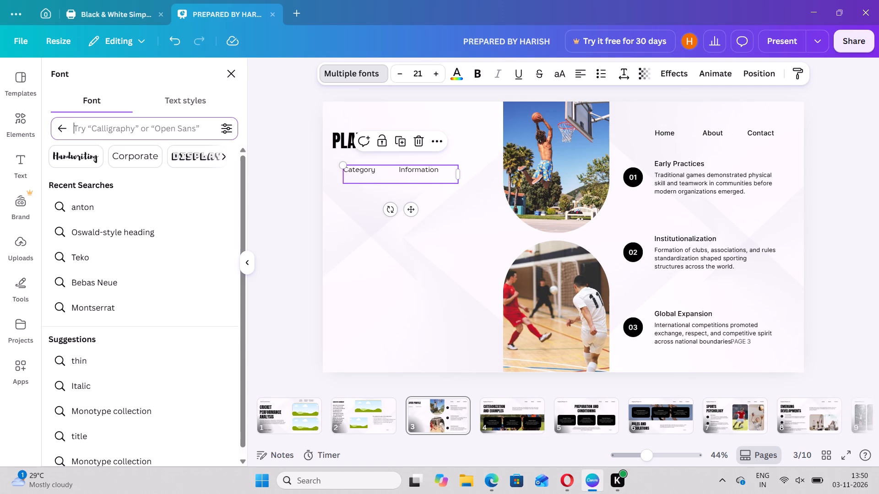
{"action": "type", "text": "inter"}
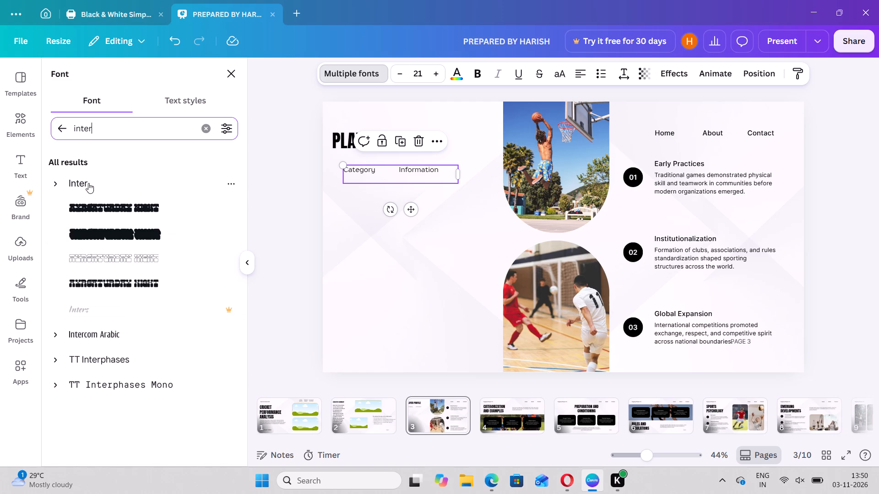
{"action": "left_click", "coordinate": [88, 184]}
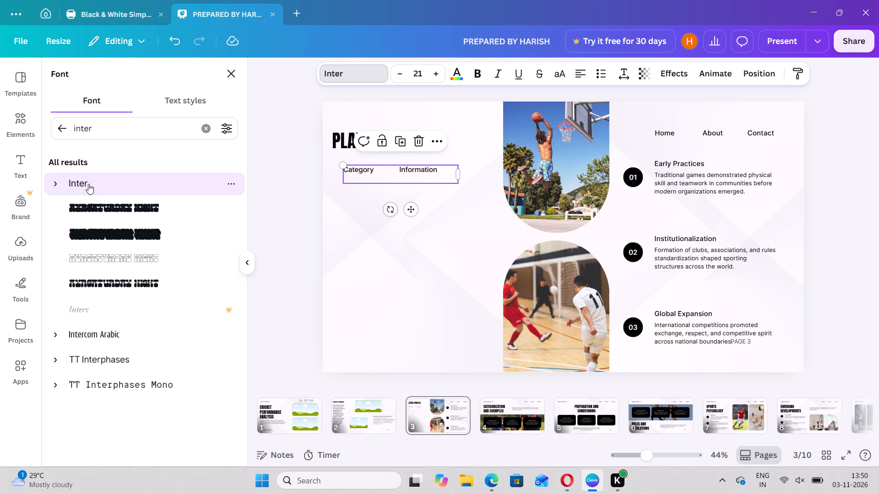
{"action": "left_click", "coordinate": [286, 237]}
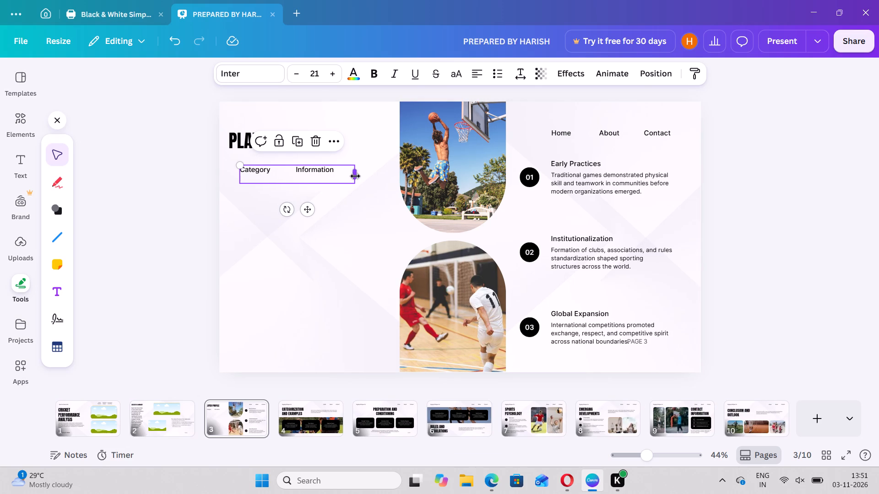
Enlarge the header row text box to font size 22.7 and reposition it just below the Player Profile title.
{"action": "left_click", "coordinate": [257, 172]}
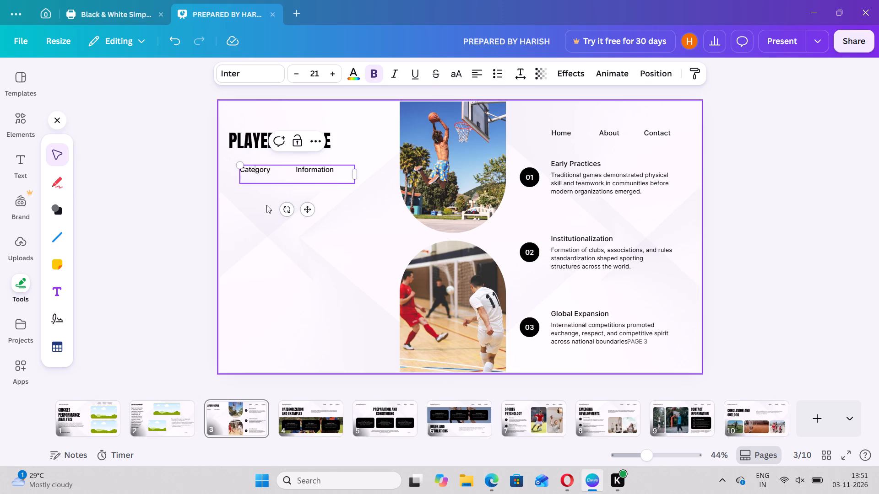
{"action": "left_click", "coordinate": [266, 205]}
{"action": "left_click", "coordinate": [266, 166]}
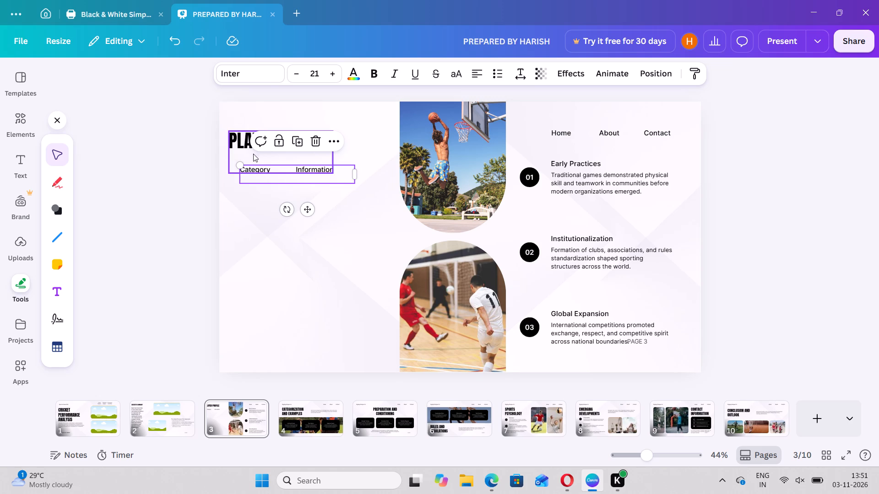
{"action": "left_click_drag", "start_coordinate": [241, 163], "coordinate": [233, 161]}
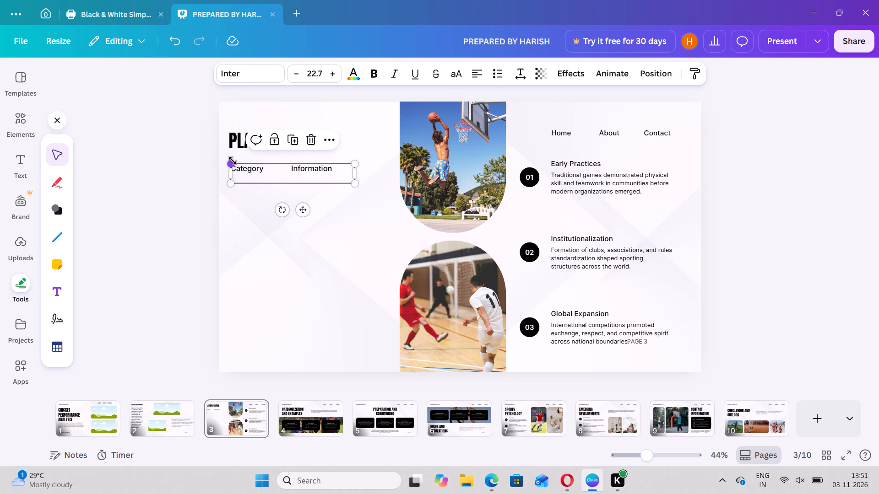
{"action": "left_click_drag", "start_coordinate": [269, 177], "coordinate": [281, 177]}
{"action": "left_click", "coordinate": [281, 177]}
{"action": "left_click_drag", "start_coordinate": [246, 224], "coordinate": [267, 222]}
{"action": "left_click", "coordinate": [267, 222]}
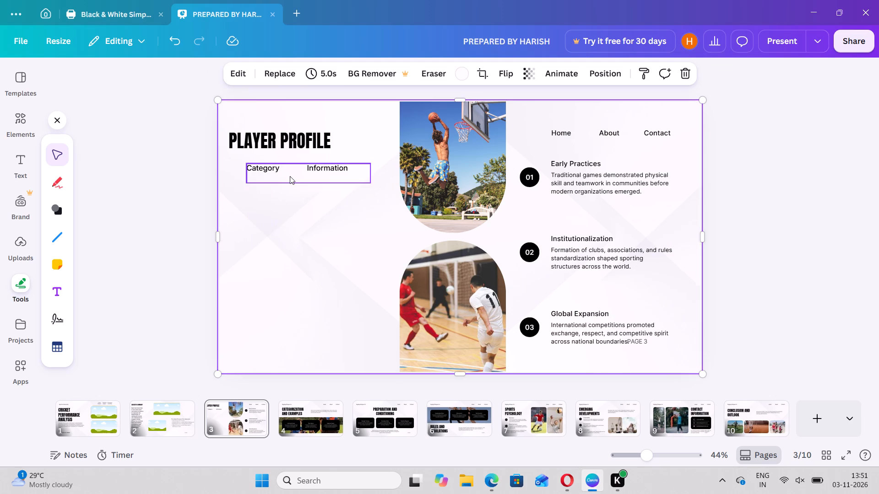
{"action": "left_click_drag", "start_coordinate": [290, 176], "coordinate": [279, 177]}
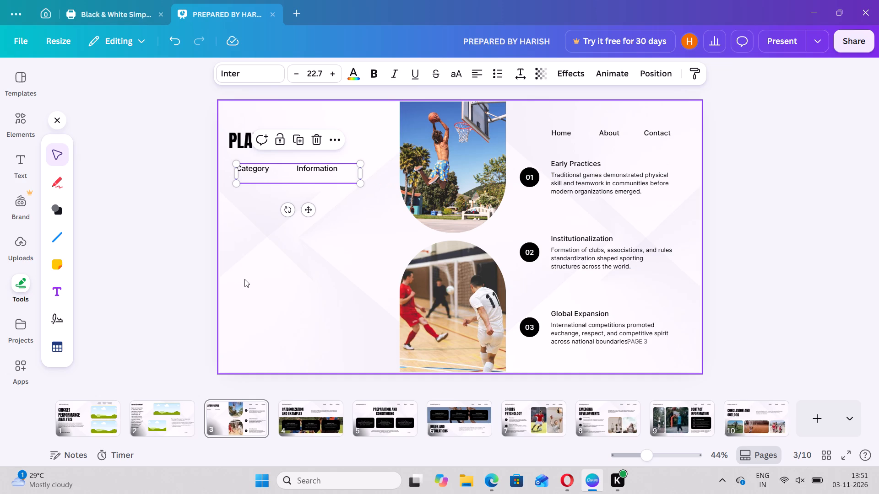
Copy the Full Name row of the Player Profile table from ChatGPT again and return to Canva.
{"action": "key", "text": "alt+Tab"}
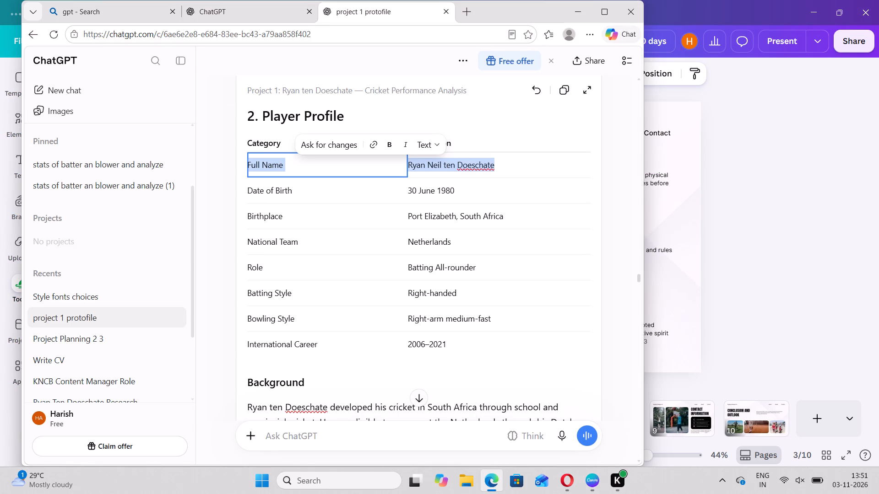
{"action": "key", "text": "ctrl+c"}
{"action": "key", "text": "alt+Tab"}
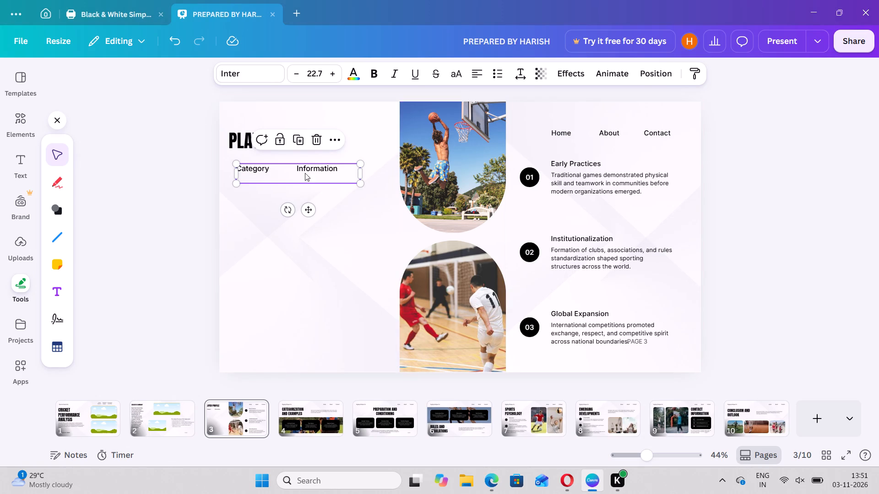
Add a text box below the Category and Information header row and replace its placeholder with the copied Full Name row.
{"action": "left_click", "coordinate": [245, 207]}
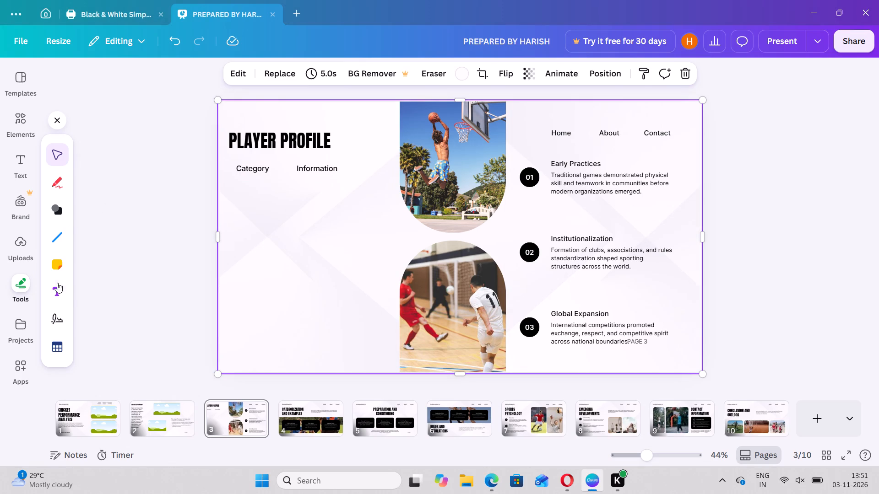
{"action": "left_click", "coordinate": [57, 286]}
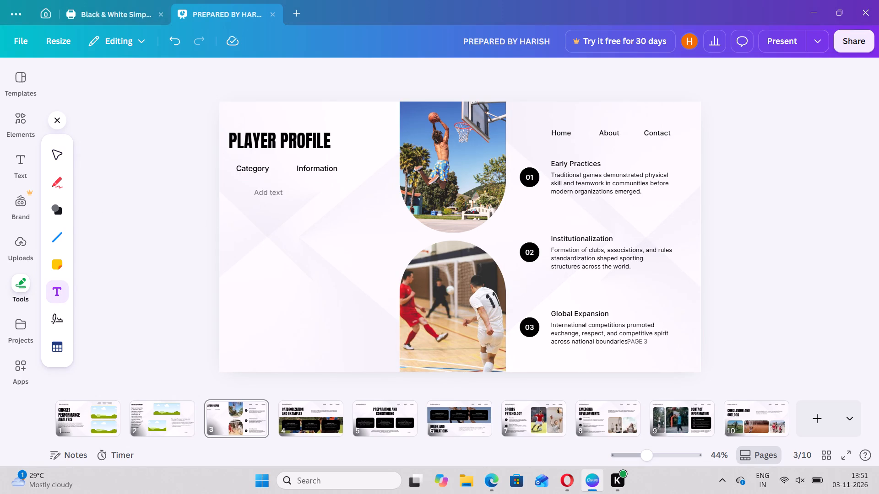
{"action": "left_click", "coordinate": [254, 188]}
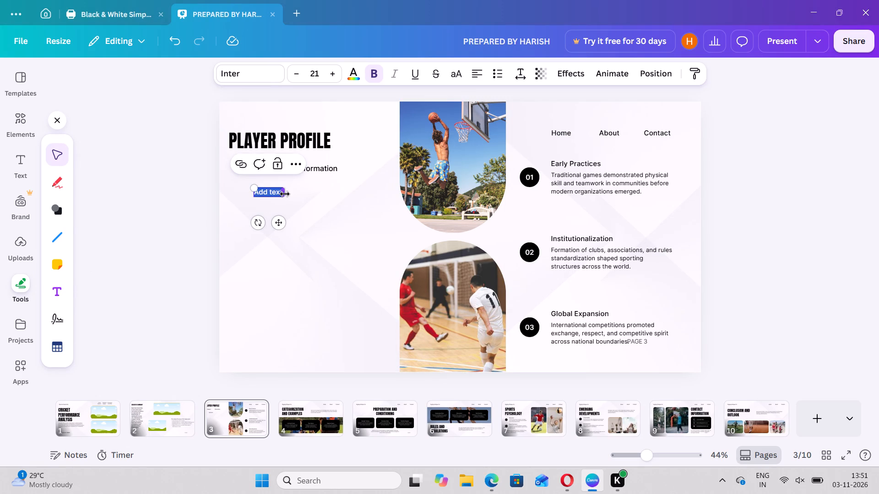
{"action": "left_click_drag", "start_coordinate": [286, 197], "coordinate": [303, 192]}
{"action": "left_click", "coordinate": [280, 199]}
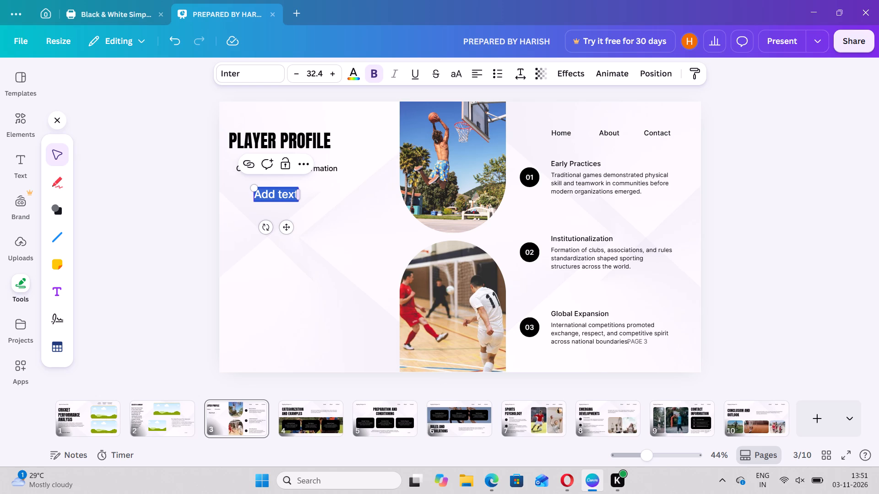
{"action": "left_click", "coordinate": [287, 196]}
{"action": "key", "text": "Right"}
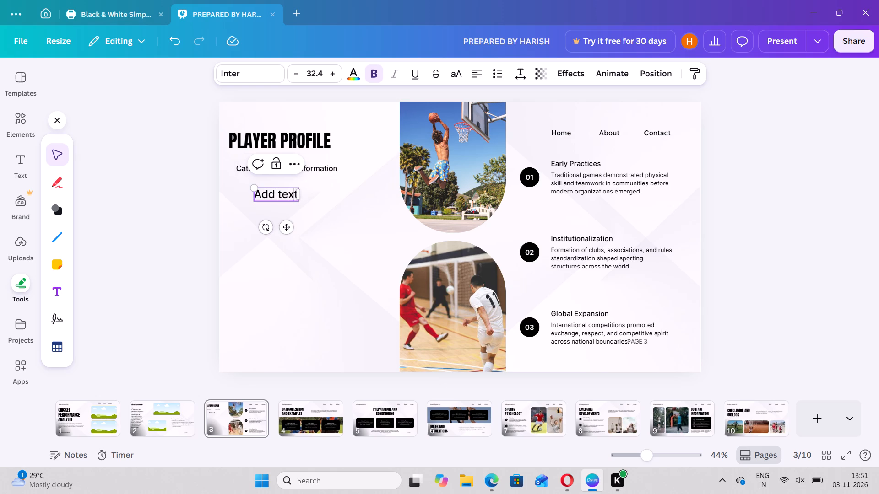
{"action": "key", "text": "Right"}
{"action": "key", "text": "BackSpace"}
{"action": "key", "text": "BackSpace"}
{"action": "key", "text": "BackSpace"}
{"action": "key", "text": "BackSpace"}
{"action": "key", "text": "BackSpace"}
{"action": "key", "text": "BackSpace"}
{"action": "key", "text": "BackSpace"}
{"action": "key", "text": "BackSpace"}
{"action": "key", "text": "BackSpace"}
{"action": "key", "text": "ctrl+v"}
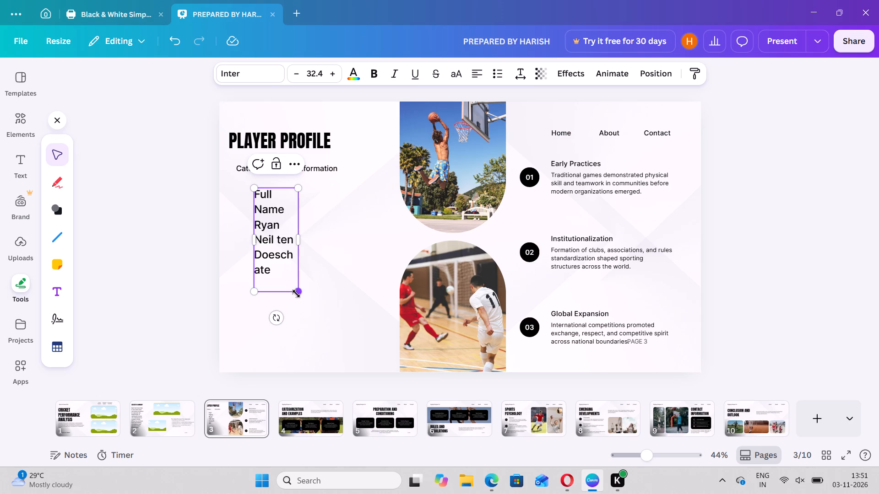
Shrink the Full Name text box to font size 20.2 and widen it so Ryan Neil ten Doeschate fits on one line.
{"action": "left_click_drag", "start_coordinate": [296, 294], "coordinate": [272, 260]}
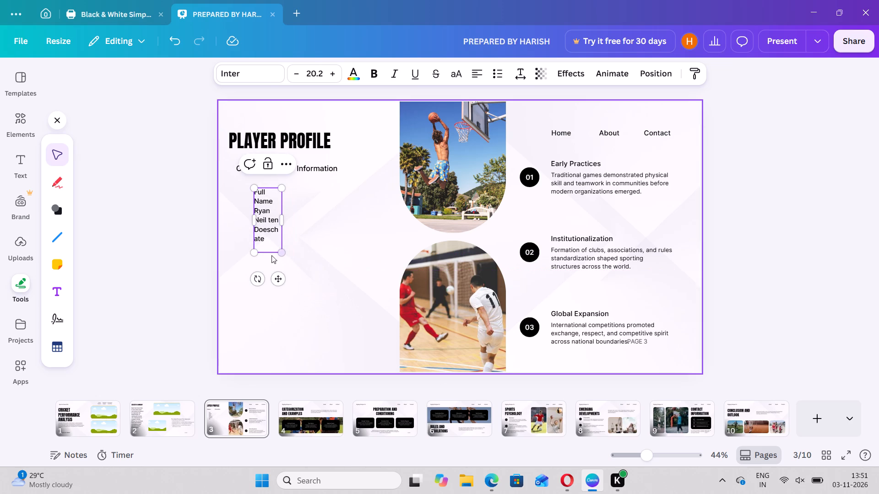
{"action": "left_click_drag", "start_coordinate": [282, 221], "coordinate": [341, 212]}
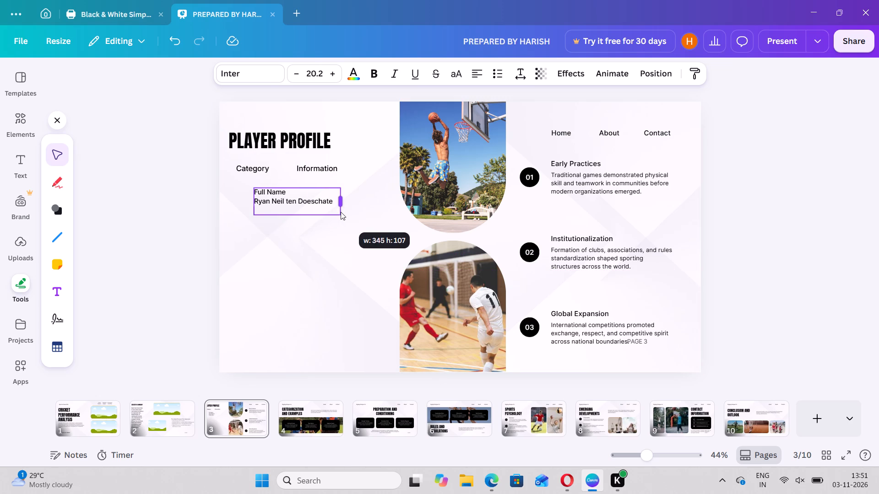
{"action": "left_click_drag", "start_coordinate": [341, 212], "coordinate": [400, 199]}
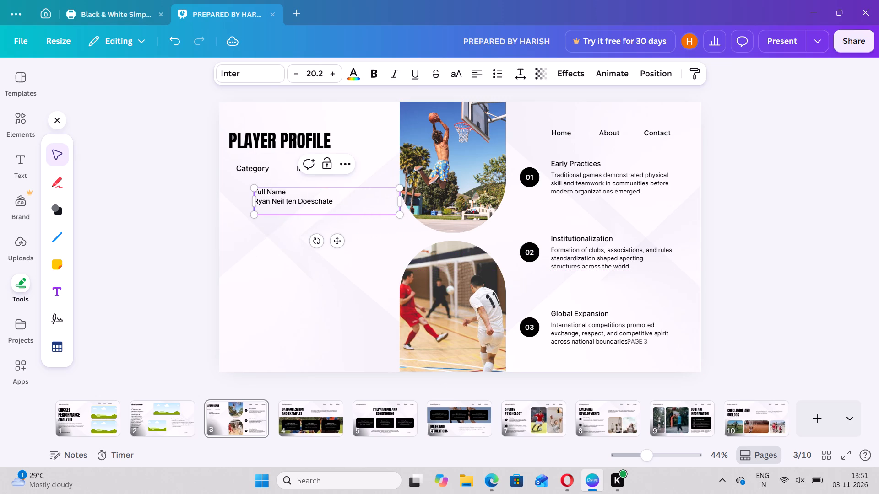
{"action": "left_click_drag", "start_coordinate": [266, 203], "coordinate": [246, 202]}
{"action": "left_click_drag", "start_coordinate": [239, 209], "coordinate": [255, 209]}
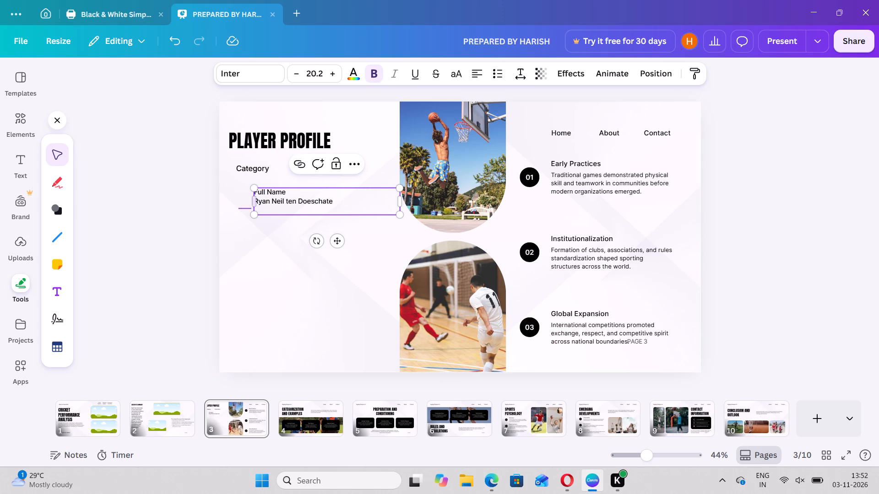
{"action": "left_click_drag", "start_coordinate": [255, 209], "coordinate": [284, 213]}
{"action": "left_click", "coordinate": [267, 242]}
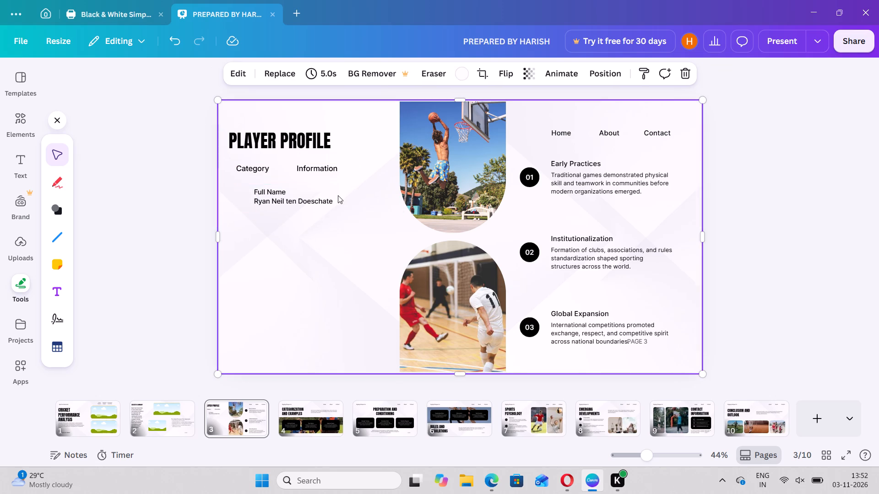
Delete the Ryan Neil ten Doeschate line from the new text box, keeping only the Full Name label.
{"action": "left_click", "coordinate": [336, 200]}
{"action": "double_click", "coordinate": [336, 200]}
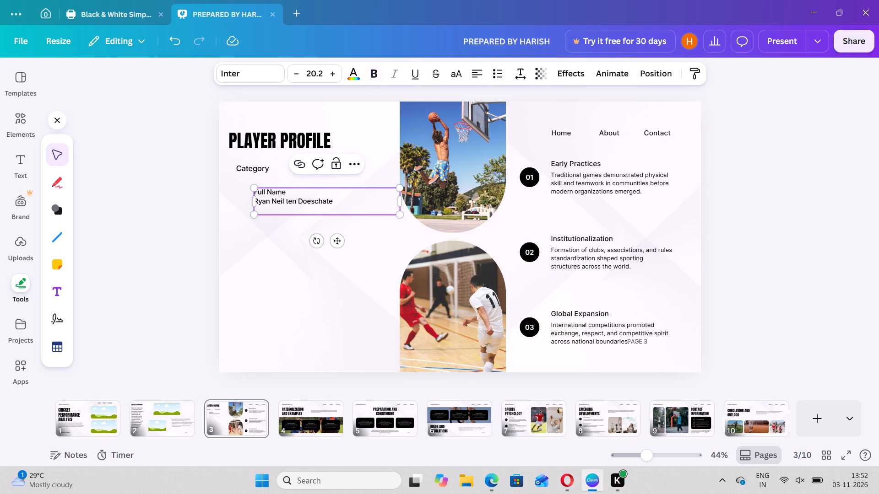
{"action": "key", "text": "BackSpace"}
{"action": "key", "text": "BackSpace"}
{"action": "key", "text": "BackSpace"}
{"action": "key", "text": "BackSpace"}
{"action": "key", "text": "BackSpace"}
{"action": "key", "text": "BackSpace"}
{"action": "key", "text": "BackSpace"}
{"action": "key", "text": "BackSpace"}
{"action": "key", "text": "BackSpace"}
{"action": "key", "text": "BackSpace"}
{"action": "key", "text": "BackSpace"}
{"action": "key", "text": "BackSpace"}
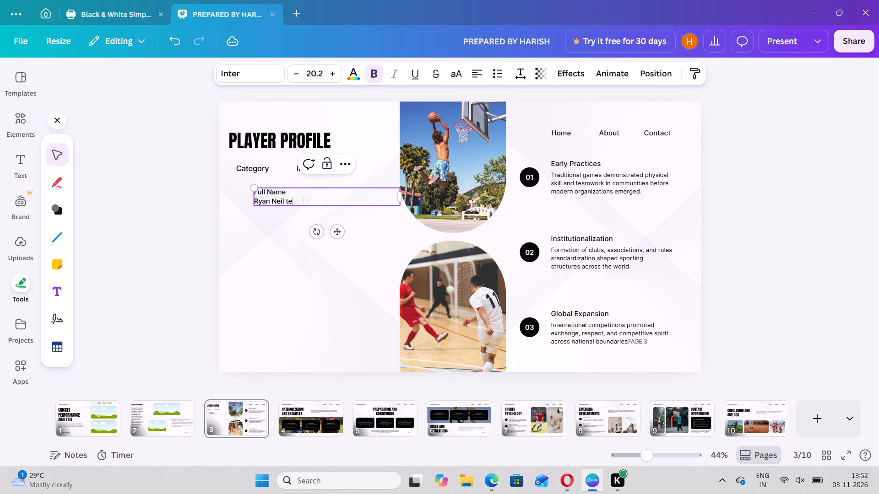
{"action": "key", "text": "BackSpace"}
{"action": "key", "text": "BackSpace"}
{"action": "key", "text": "BackSpace"}
{"action": "key", "text": "BackSpace"}
{"action": "key", "text": "BackSpace"}
{"action": "key", "text": "BackSpace"}
{"action": "key", "text": "BackSpace"}
{"action": "key", "text": "BackSpace"}
{"action": "key", "text": "BackSpace"}
{"action": "key", "text": "BackSpace"}
{"action": "key", "text": "BackSpace"}
{"action": "key", "text": "BackSpace"}
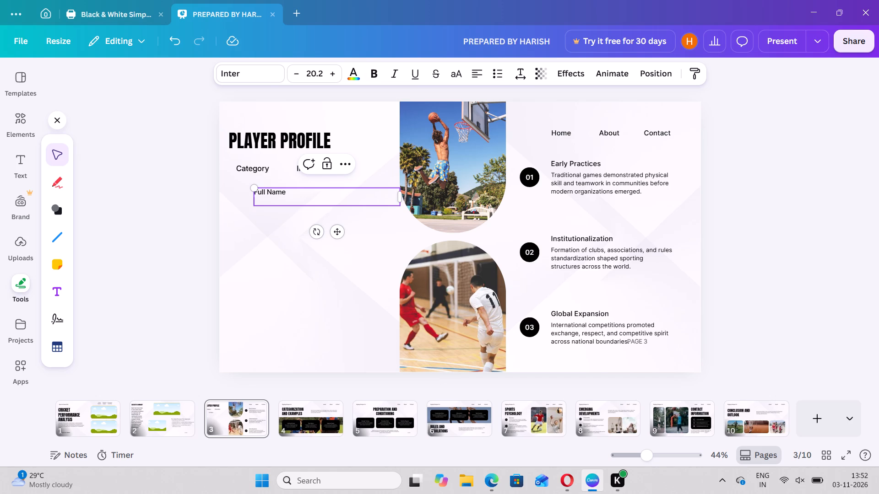
{"action": "left_click", "coordinate": [319, 277]}
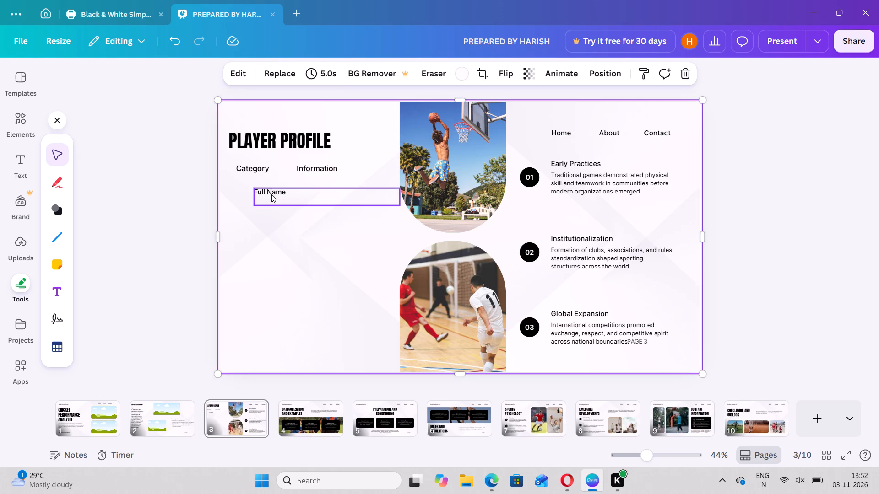
Reduce the Full Name label to font size 19.3 and align it directly under the Category heading.
{"action": "left_click_drag", "start_coordinate": [271, 194], "coordinate": [257, 190]}
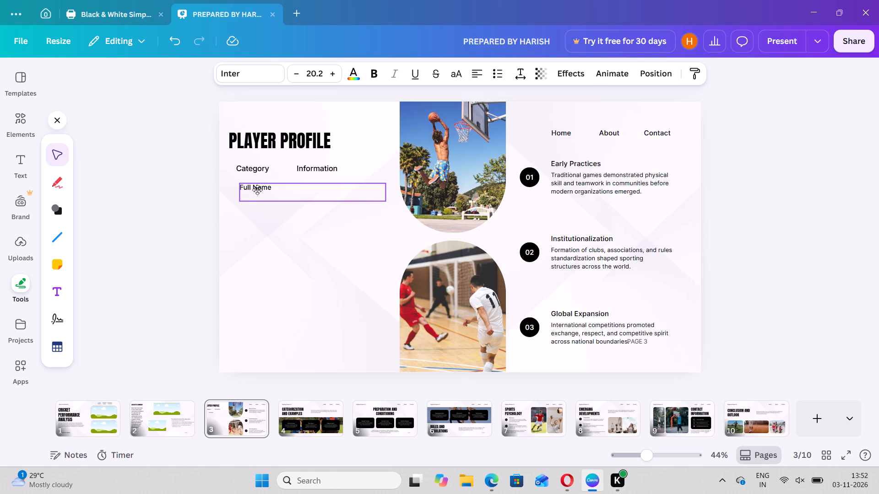
{"action": "left_click_drag", "start_coordinate": [257, 190], "coordinate": [259, 188]}
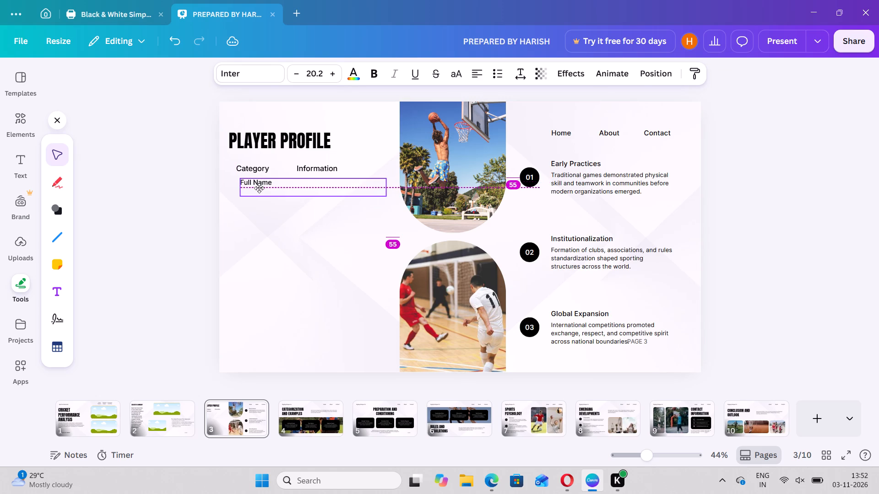
{"action": "left_click_drag", "start_coordinate": [259, 188], "coordinate": [257, 190]}
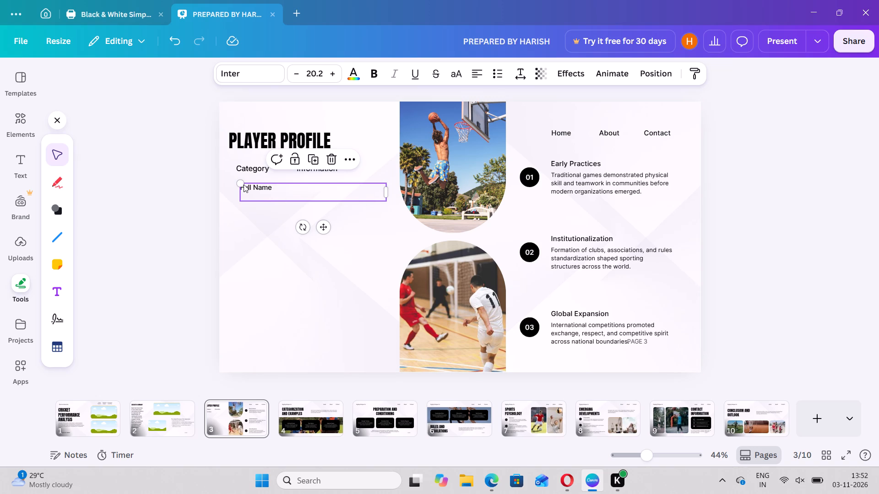
{"action": "left_click_drag", "start_coordinate": [243, 184], "coordinate": [251, 186]}
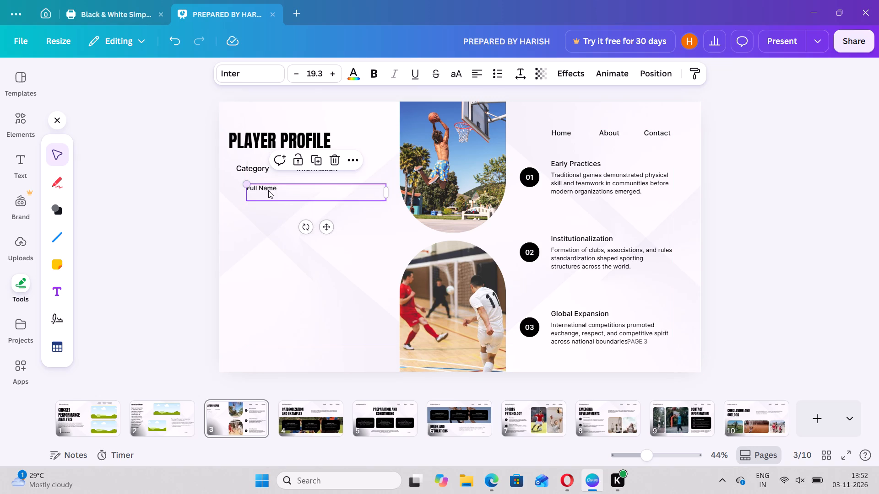
{"action": "left_click_drag", "start_coordinate": [268, 190], "coordinate": [265, 189]}
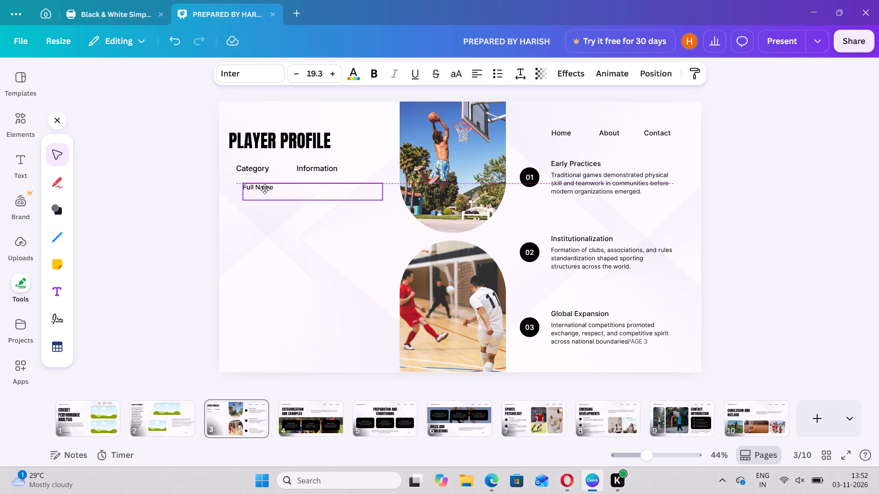
{"action": "left_click_drag", "start_coordinate": [265, 189], "coordinate": [256, 187]}
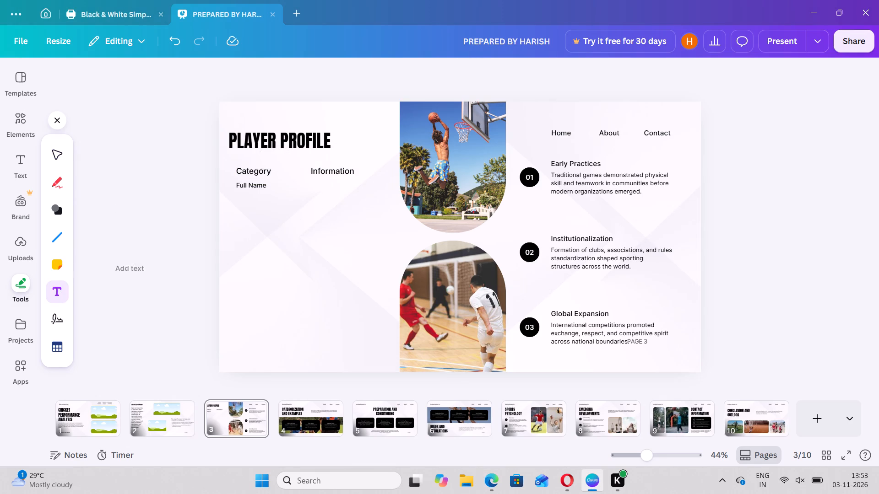
{"action": "left_click", "coordinate": [310, 182]}
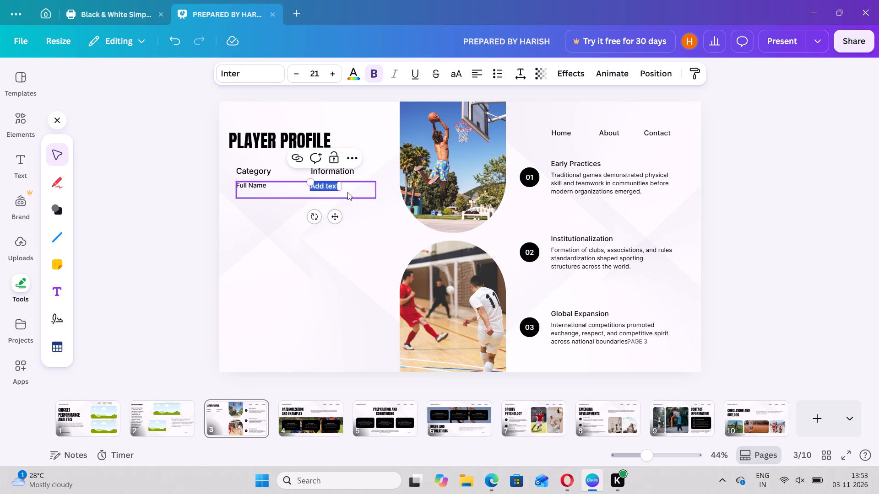
{"action": "left_click_drag", "start_coordinate": [339, 186], "coordinate": [364, 186]}
{"action": "key", "text": "BackSpace"}
{"action": "key", "text": "BackSpace"}
{"action": "key", "text": "BackSpace"}
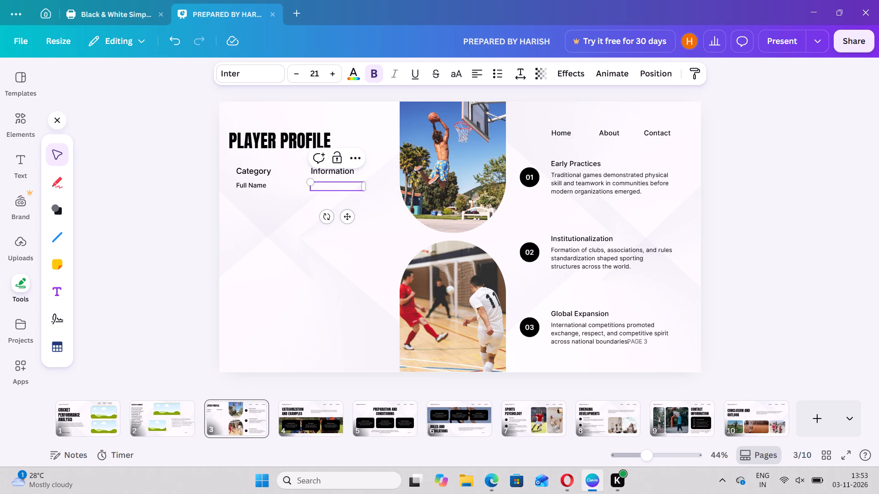
{"action": "key", "text": "ctrl+v"}
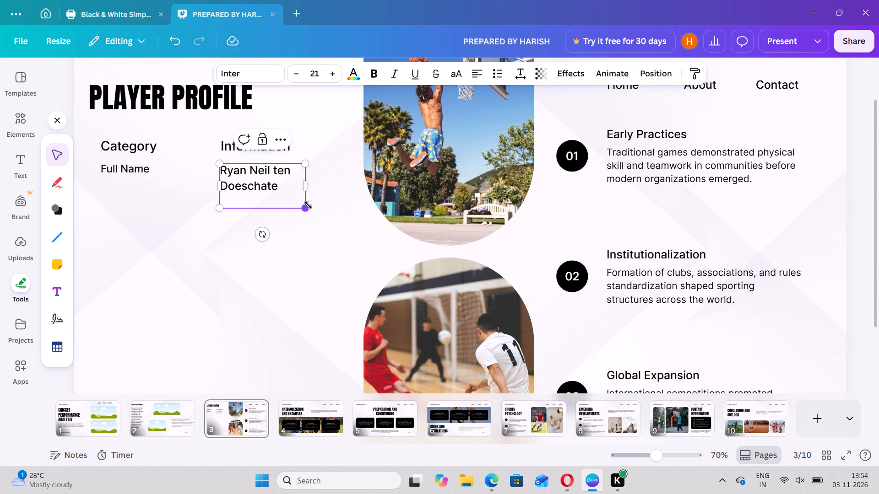
Reduce the player name text to font size 17.5 and align it under Information, its top level with the Full Name label.
{"action": "left_click_drag", "start_coordinate": [308, 205], "coordinate": [295, 202]}
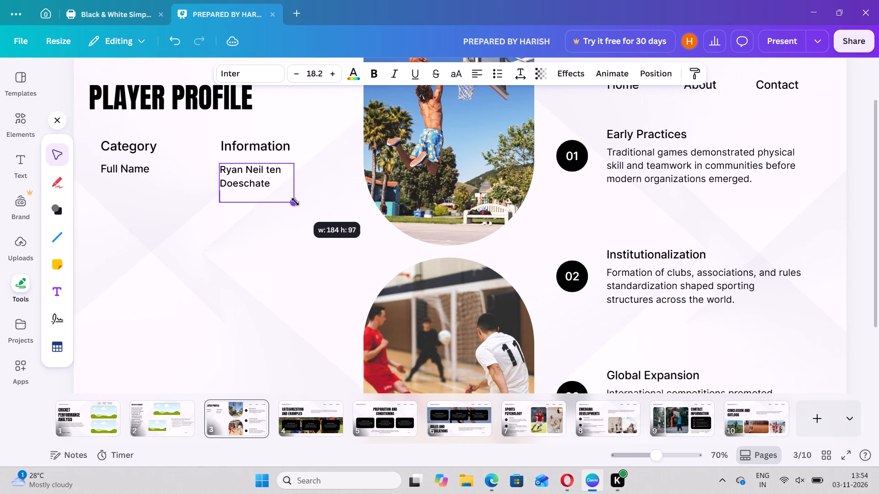
{"action": "left_click_drag", "start_coordinate": [295, 202], "coordinate": [292, 200]}
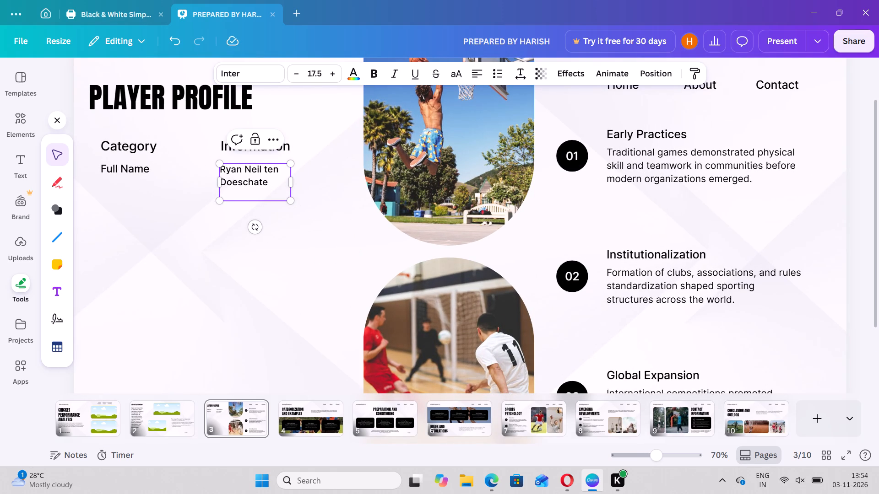
{"action": "left_click_drag", "start_coordinate": [251, 192], "coordinate": [268, 191]}
{"action": "left_click", "coordinate": [294, 241]}
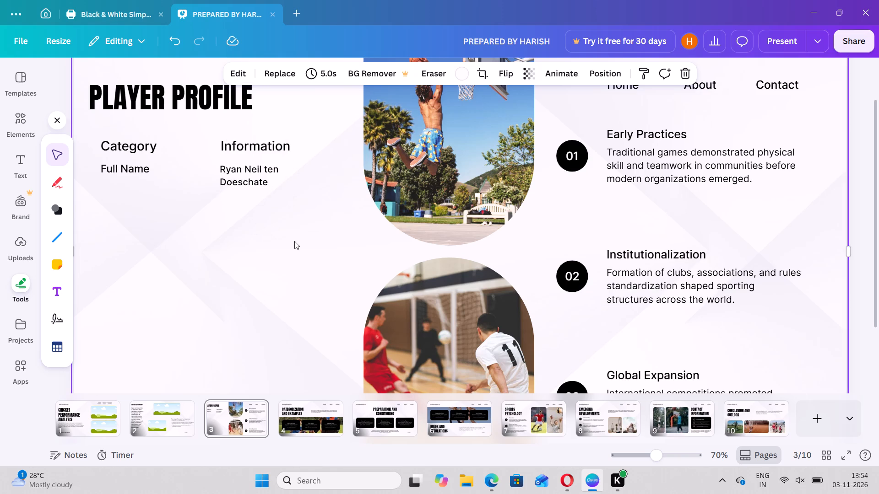
{"action": "left_click", "coordinate": [249, 176]}
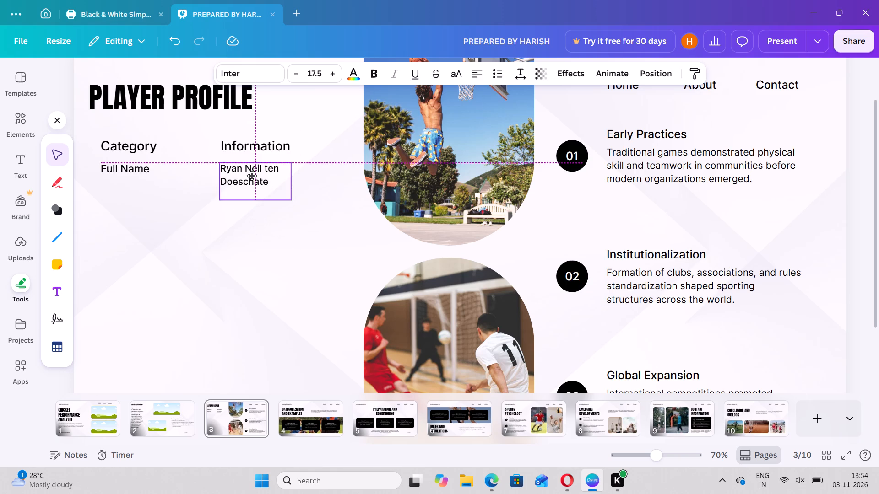
{"action": "triple_click", "coordinate": [252, 176]}
{"action": "double_click", "coordinate": [252, 176]}
{"action": "left_click", "coordinate": [287, 249]}
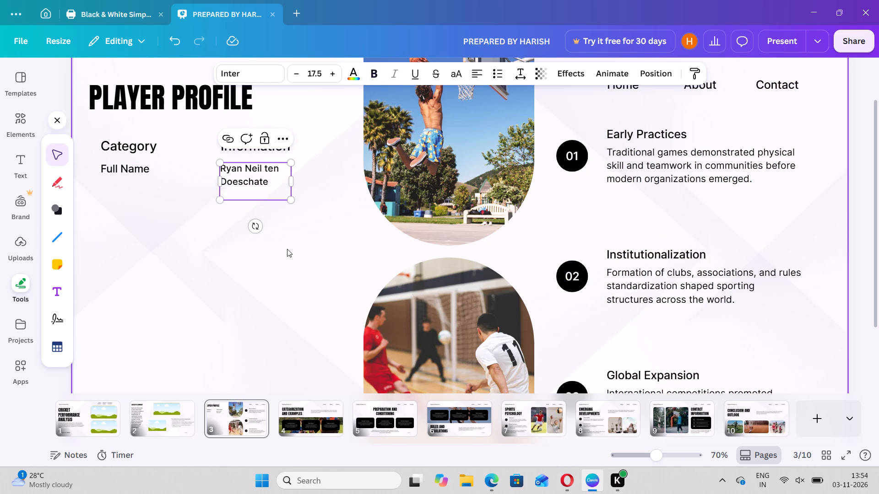
Reduce the Full Name label to font size 18.9, aligning it with Category's left edge and the top of the player name.
{"action": "left_click", "coordinate": [135, 171]}
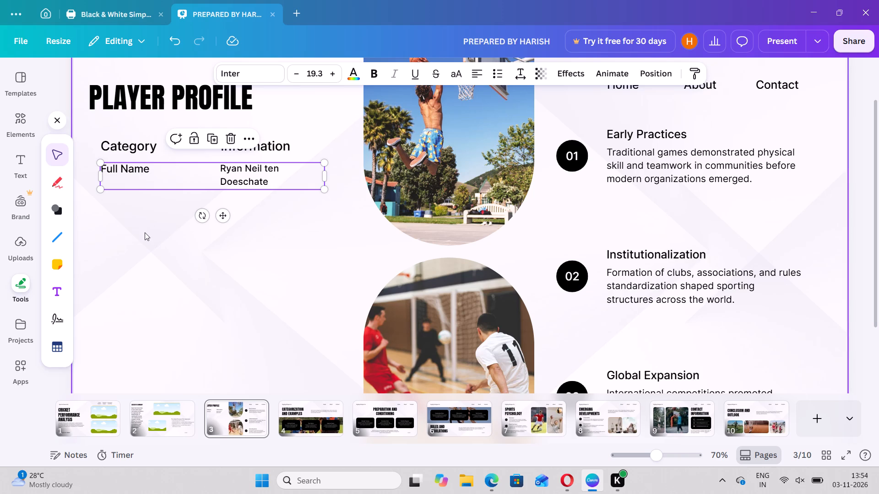
{"action": "left_click", "coordinate": [116, 223]}
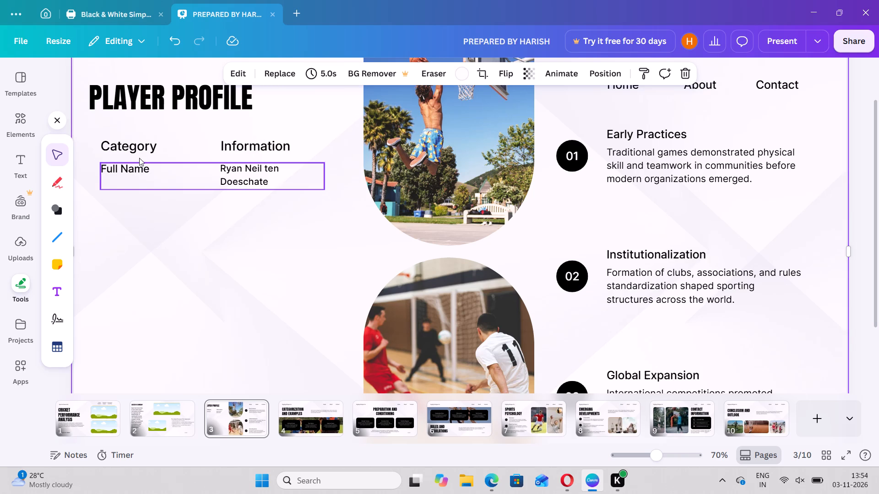
{"action": "left_click", "coordinate": [145, 177]}
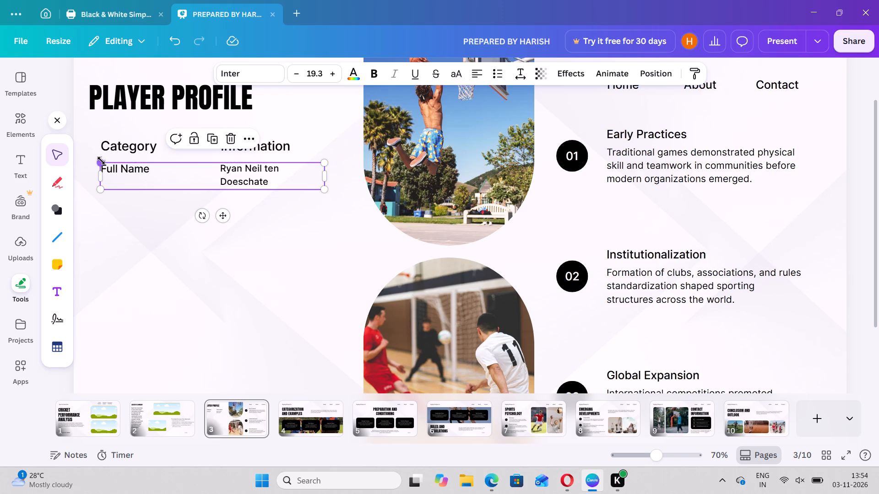
{"action": "left_click_drag", "start_coordinate": [101, 161], "coordinate": [105, 161]}
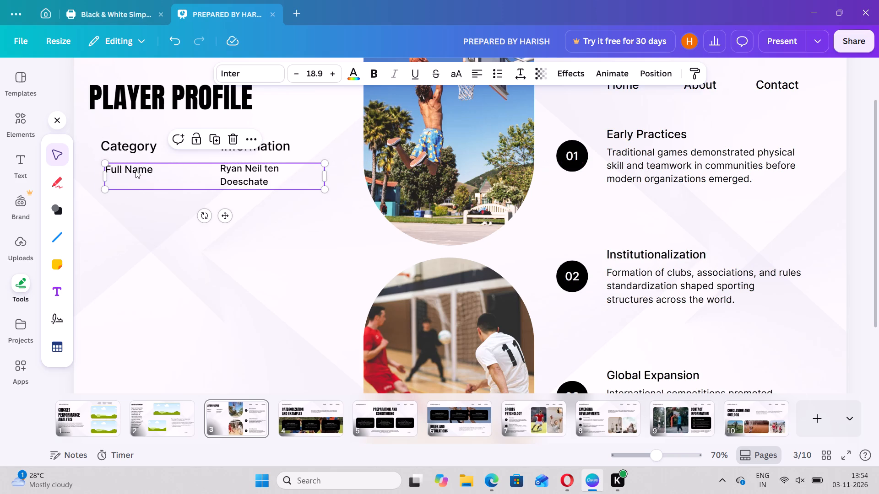
{"action": "left_click_drag", "start_coordinate": [136, 170], "coordinate": [131, 167]}
{"action": "left_click", "coordinate": [131, 167]}
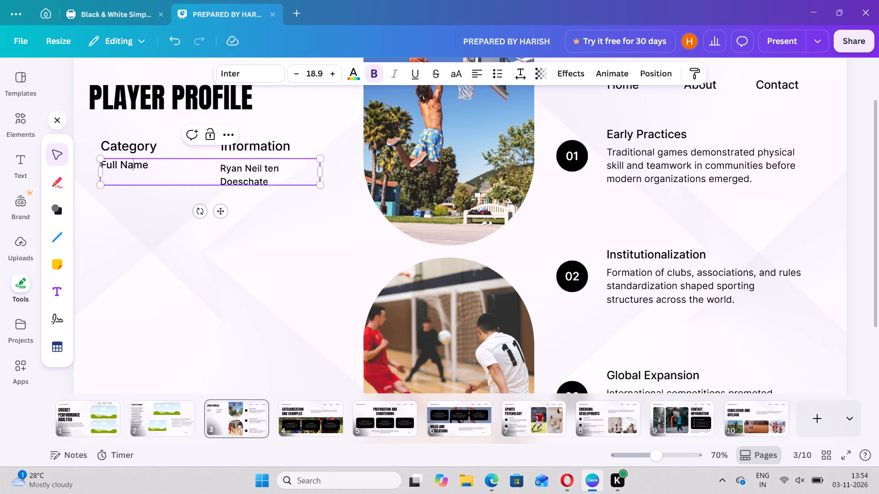
{"action": "left_click", "coordinate": [157, 222]}
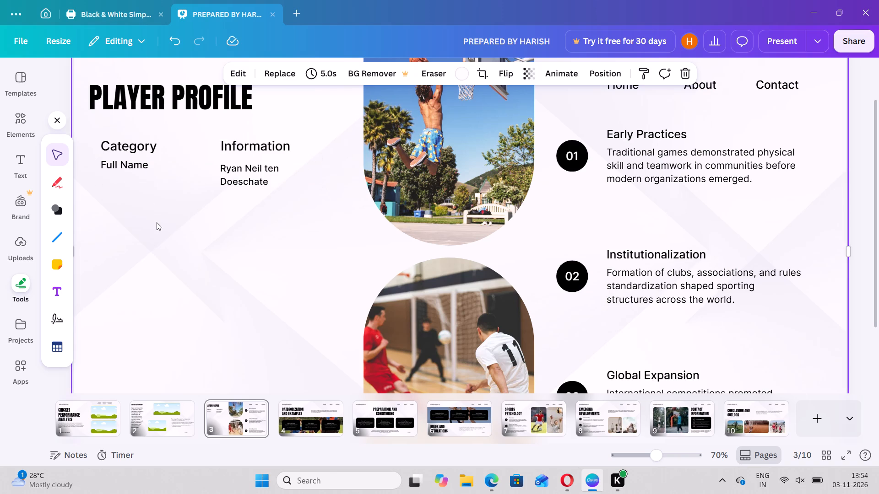
{"action": "left_click", "coordinate": [155, 176]}
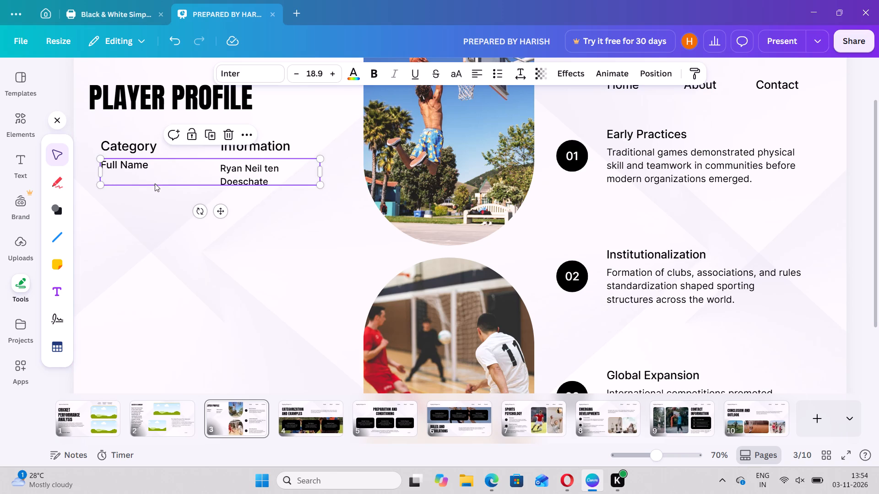
{"action": "left_click", "coordinate": [164, 236]}
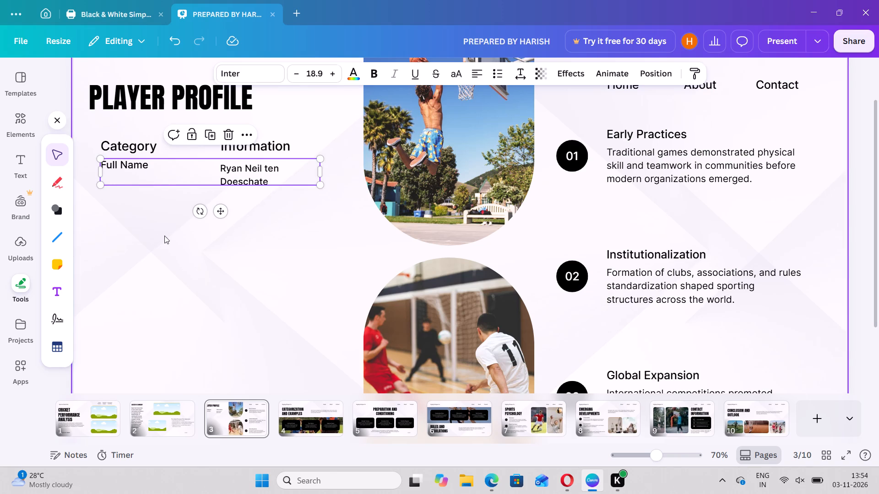
{"action": "left_click", "coordinate": [157, 180]}
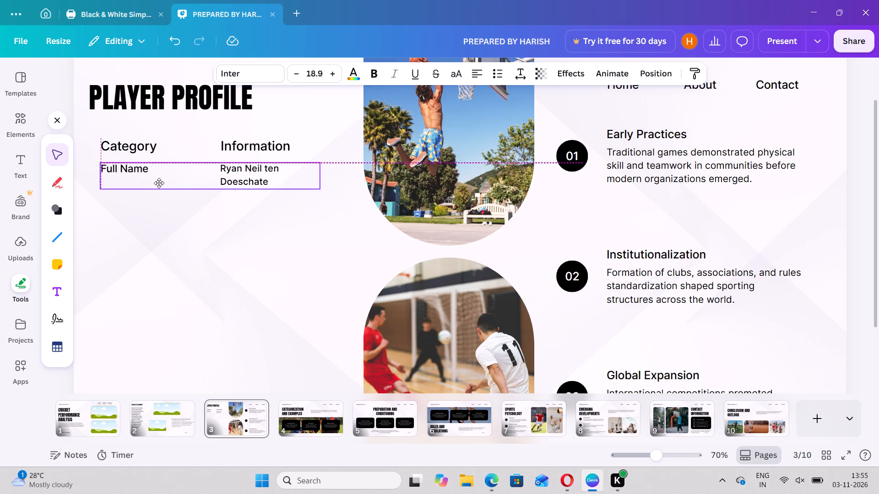
{"action": "left_click", "coordinate": [158, 229]}
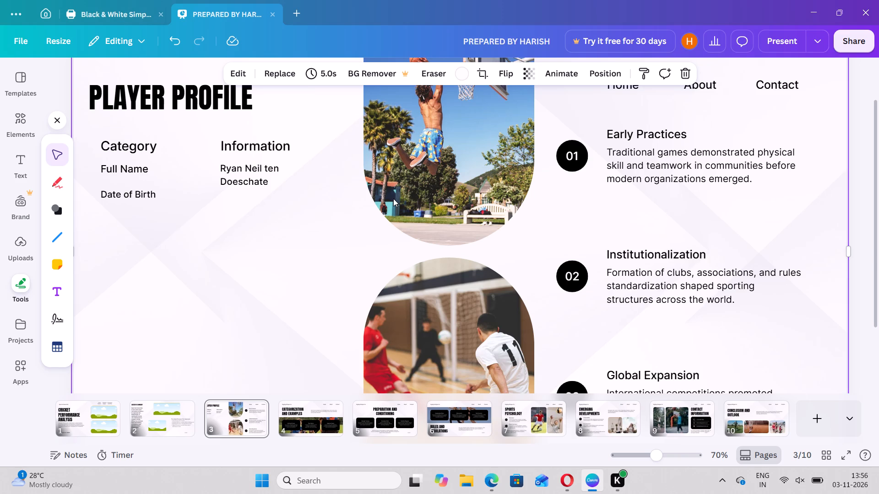
{"action": "left_click", "coordinate": [52, 294]}
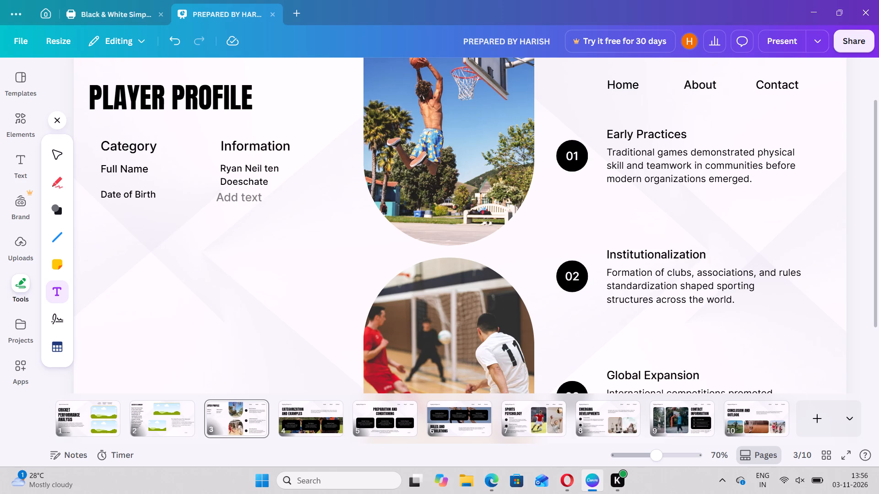
{"action": "left_click", "coordinate": [216, 189]}
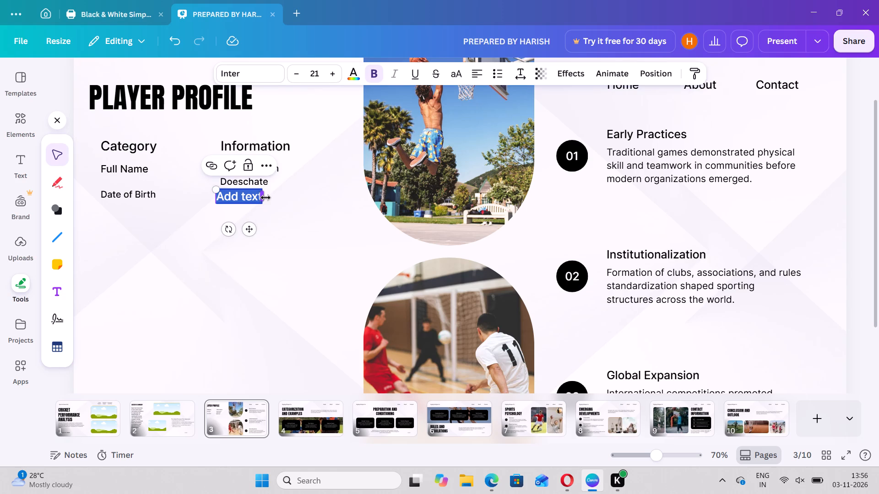
{"action": "left_click_drag", "start_coordinate": [266, 198], "coordinate": [278, 199]}
{"action": "left_click", "coordinate": [263, 191]}
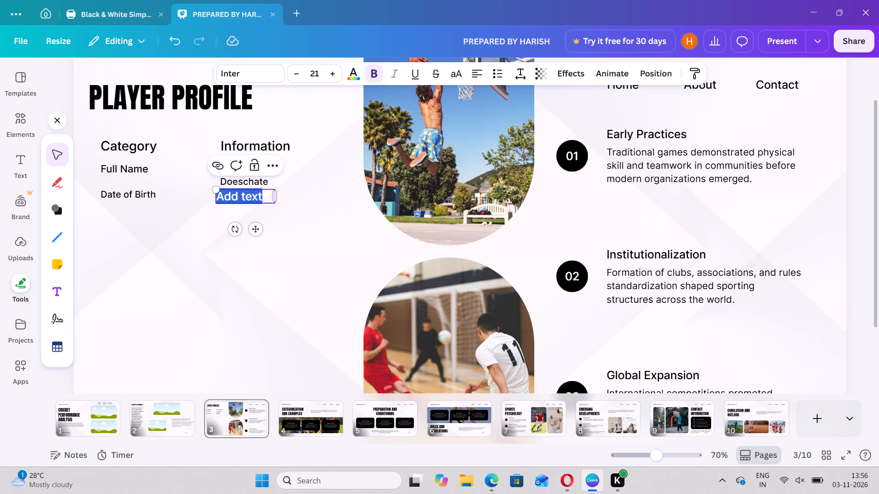
{"action": "key", "text": "BackSpace"}
{"action": "double_click", "coordinate": [263, 191]}
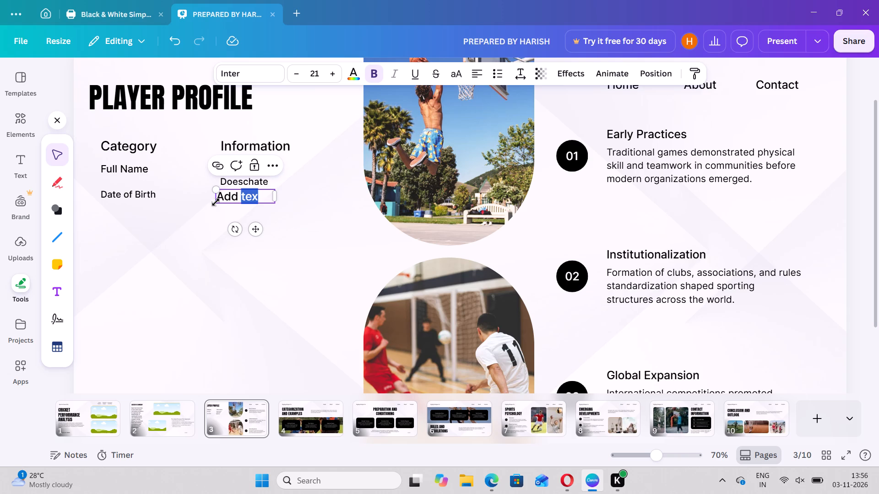
{"action": "key", "text": "BackSpace"}
{"action": "key", "text": "BackSpace"}
{"action": "key", "text": "BackSpace"}
{"action": "key", "text": "BackSpace"}
{"action": "key", "text": "BackSpace"}
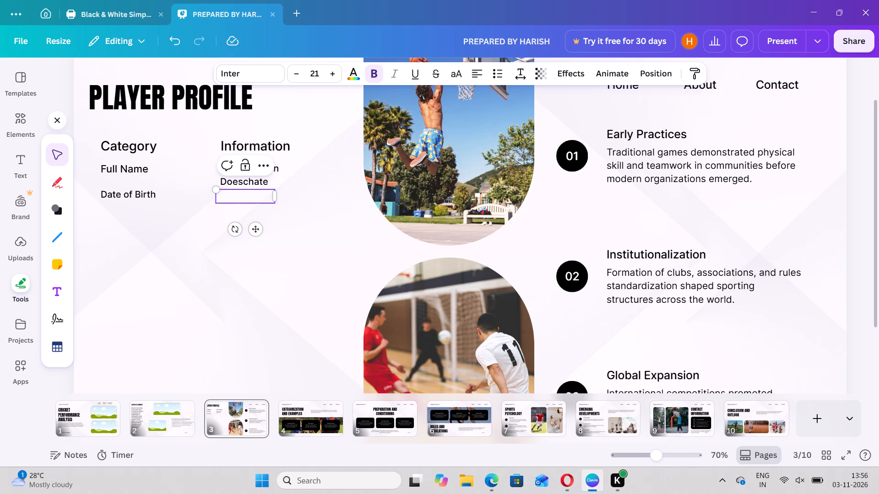
{"action": "left_click", "coordinate": [213, 197], "text": "ctrl"}
{"action": "key", "text": "ctrl+v"}
{"action": "left_click", "coordinate": [213, 197], "text": "ctrl"}
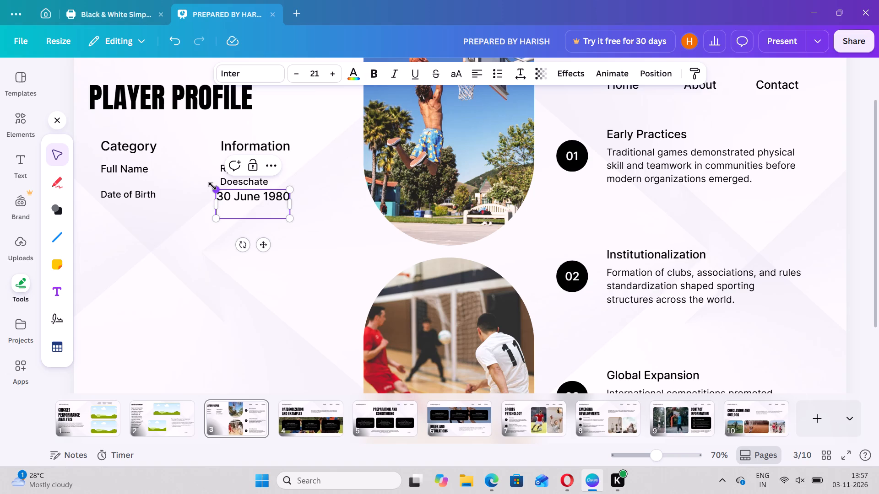
Reduce the birth date text to font size 16.1 and align it under the player name, level with the Date of Birth label.
{"action": "left_click_drag", "start_coordinate": [212, 186], "coordinate": [229, 195]}
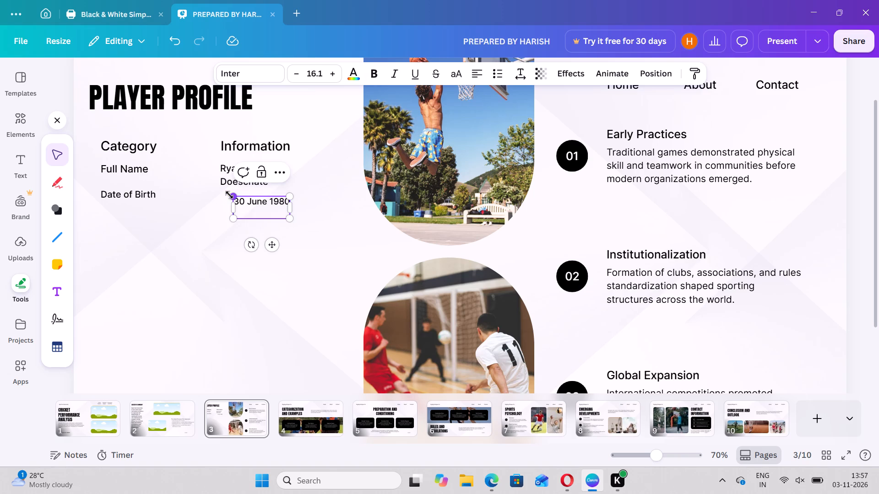
{"action": "left_click_drag", "start_coordinate": [311, 251], "coordinate": [300, 236]}
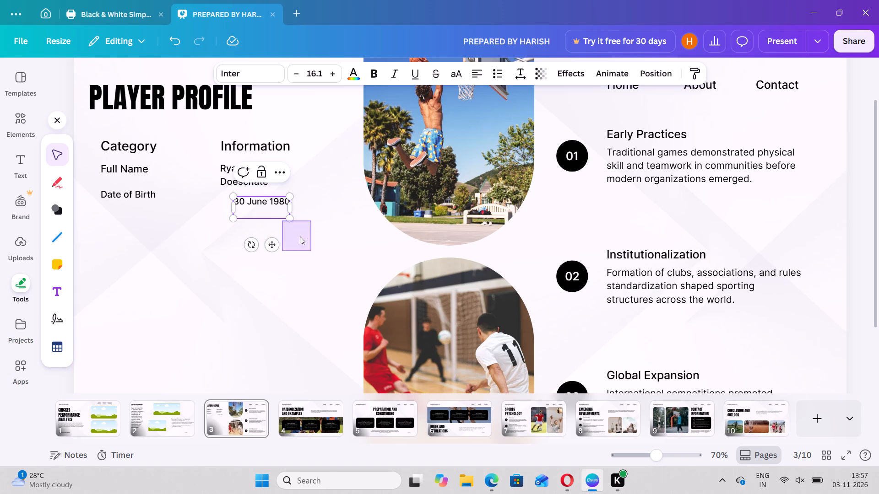
{"action": "left_click_drag", "start_coordinate": [300, 236], "coordinate": [335, 273]}
{"action": "left_click", "coordinate": [335, 273]}
{"action": "left_click_drag", "start_coordinate": [270, 209], "coordinate": [254, 206]}
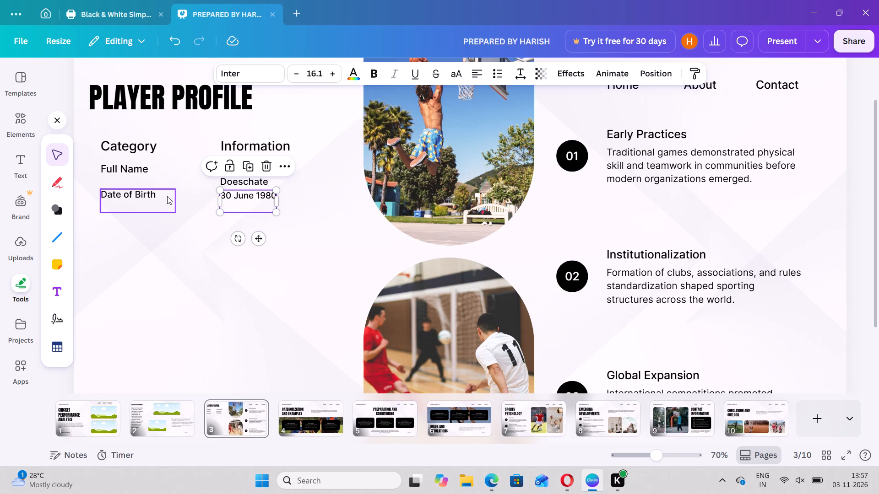
{"action": "left_click", "coordinate": [322, 232]}
{"action": "left_click", "coordinate": [255, 199]}
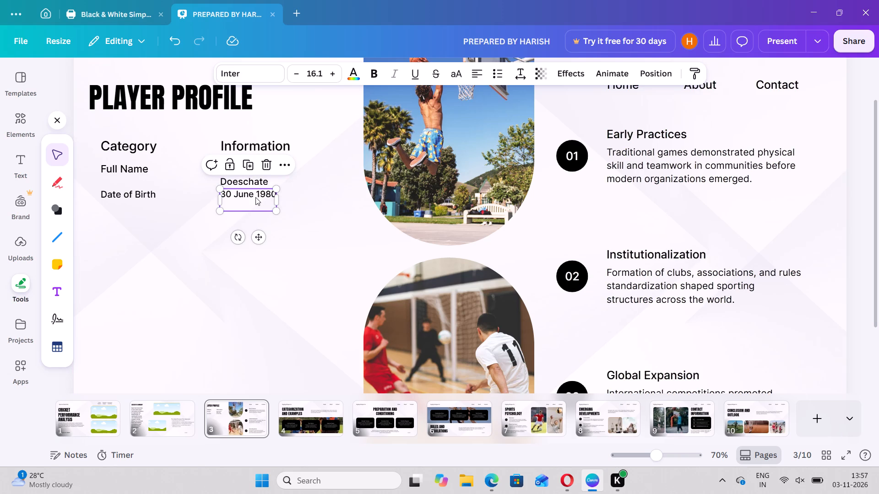
{"action": "left_click", "coordinate": [140, 197]}
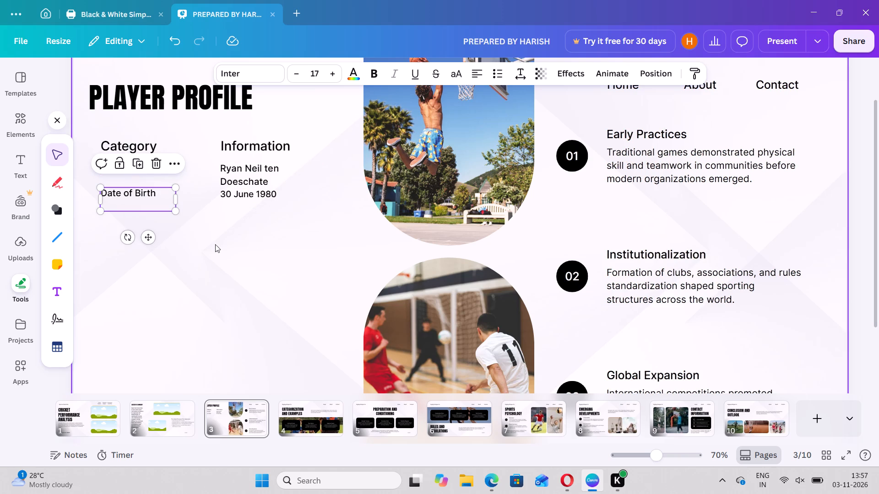
{"action": "left_click", "coordinate": [191, 236]}
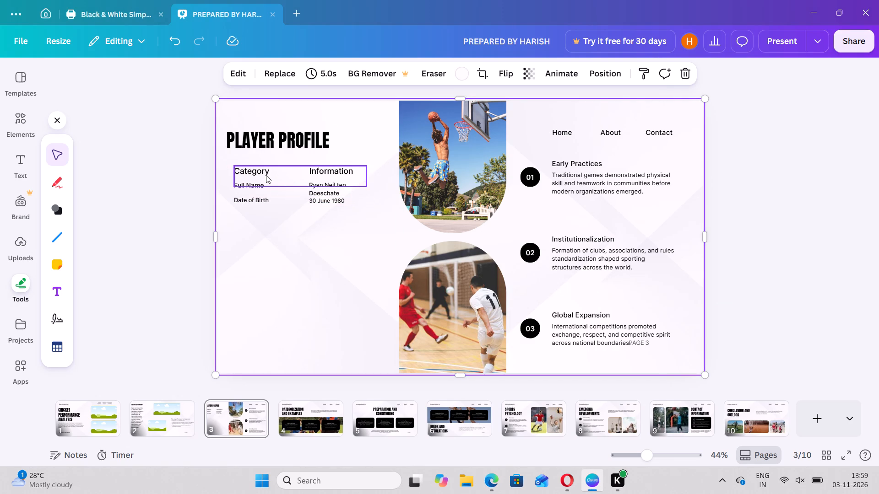
{"action": "left_click", "coordinate": [266, 175]}
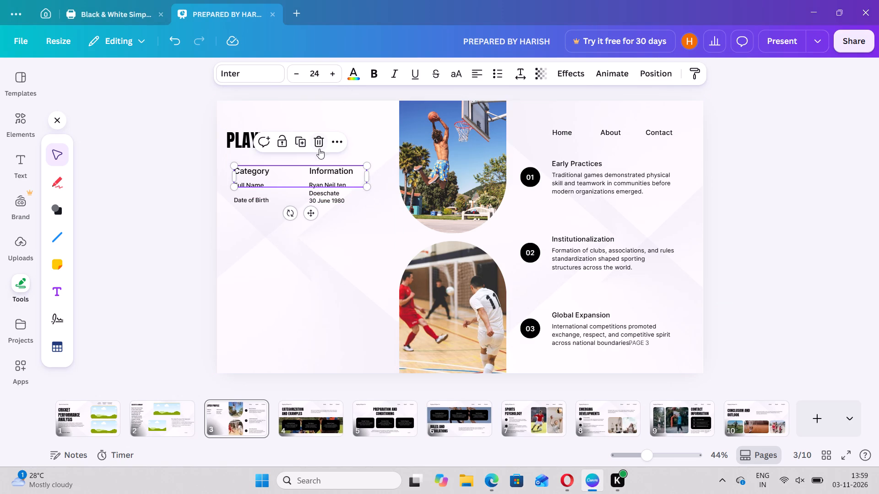
{"action": "left_click", "coordinate": [319, 149]}
{"action": "left_click", "coordinate": [274, 186]}
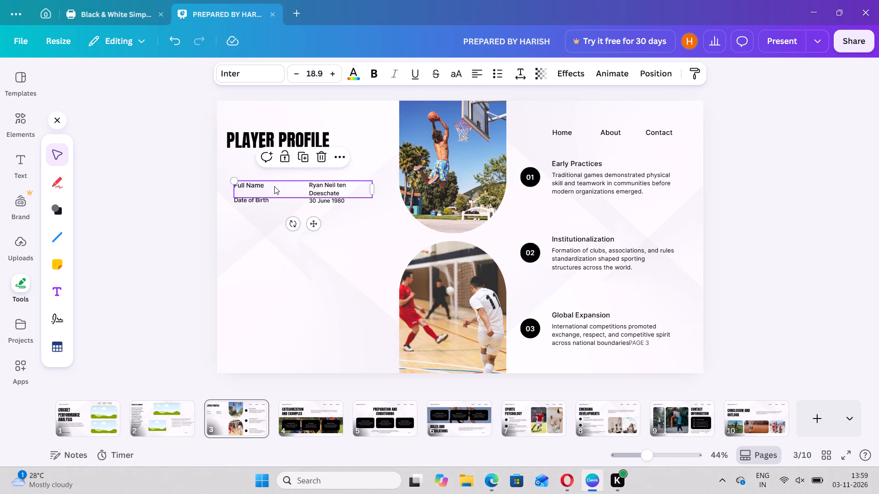
{"action": "left_click", "coordinate": [316, 157]}
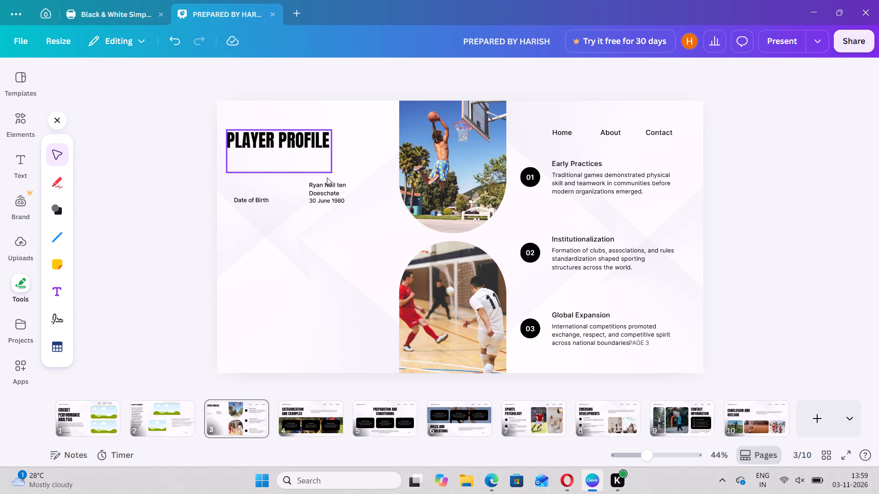
{"action": "left_click", "coordinate": [330, 190]}
{"action": "left_click", "coordinate": [347, 151]}
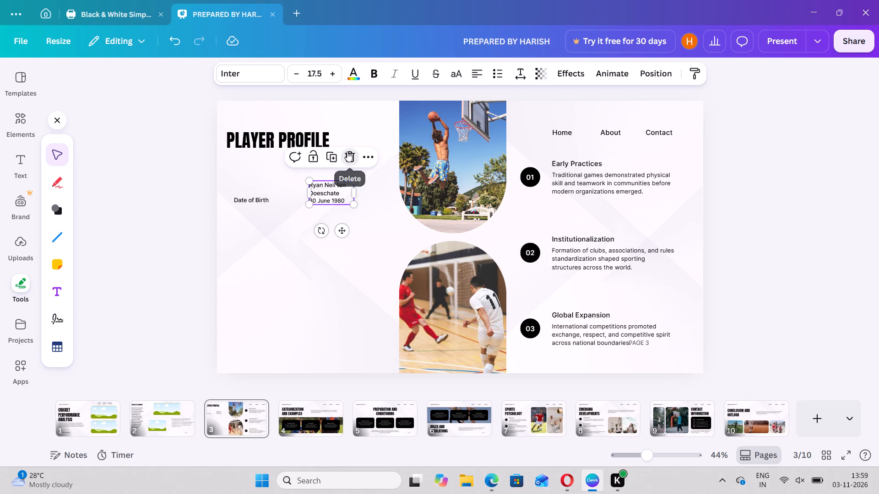
Delete the remaining Date of Birth label and the birth date text from page 3.
{"action": "left_click", "coordinate": [268, 198]}
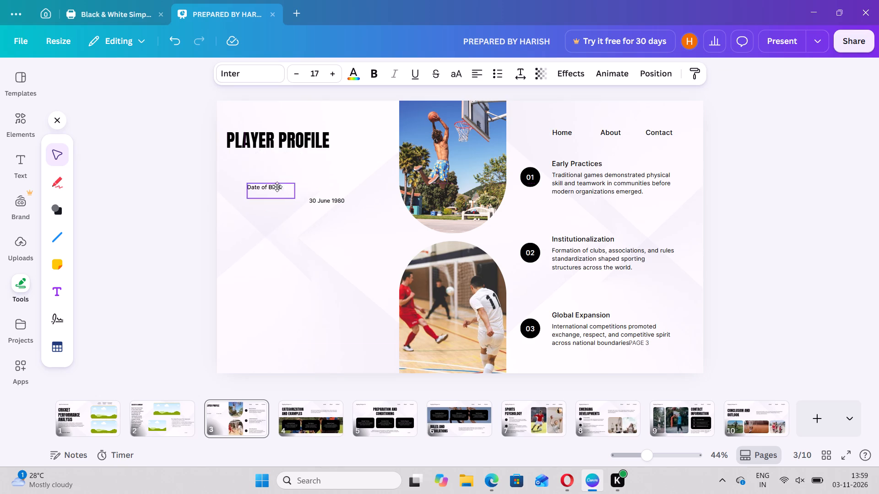
{"action": "left_click", "coordinate": [269, 198]}
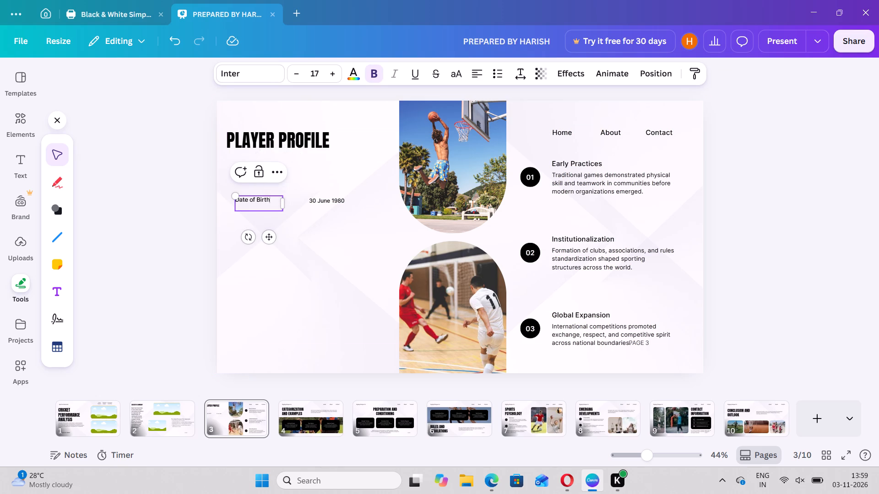
{"action": "left_click", "coordinate": [266, 204]}
{"action": "left_click", "coordinate": [304, 265]}
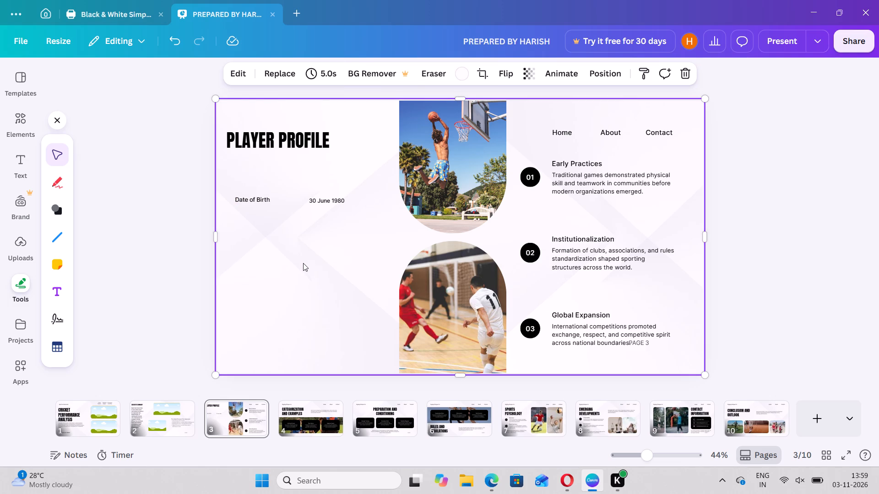
{"action": "left_click", "coordinate": [251, 205]}
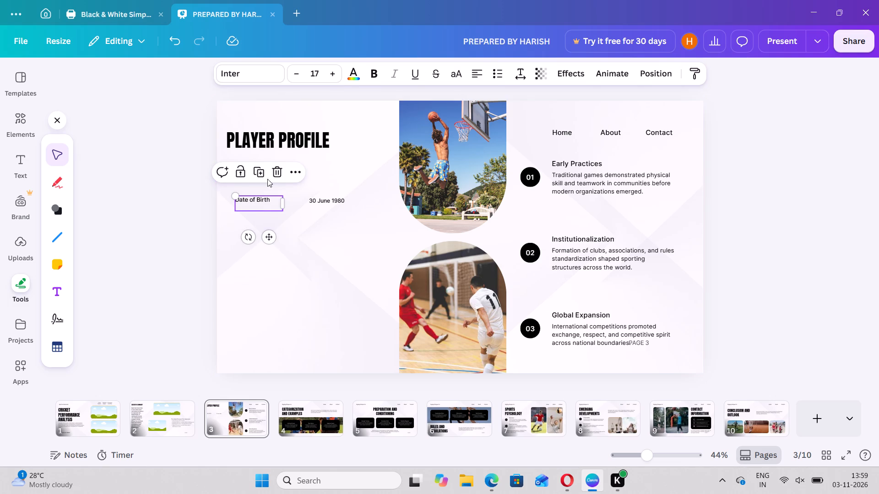
{"action": "left_click", "coordinate": [277, 172]}
{"action": "left_click", "coordinate": [333, 197]}
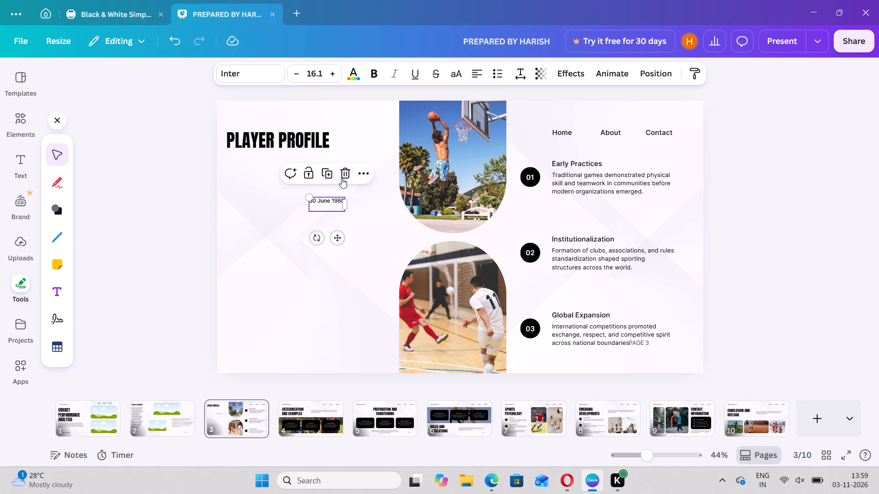
{"action": "left_click", "coordinate": [343, 177]}
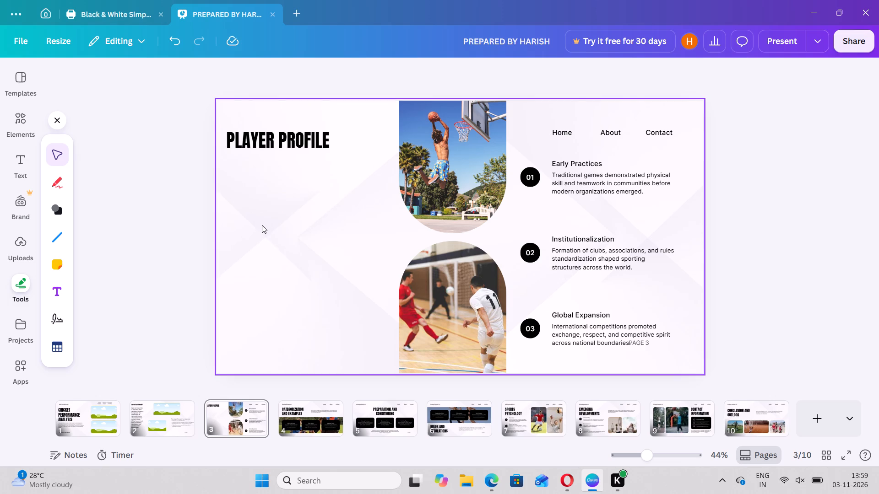
Add a text box below the PLAYER PROFILE title and replace its placeholder with the copied category list.
{"action": "left_click", "coordinate": [60, 293]}
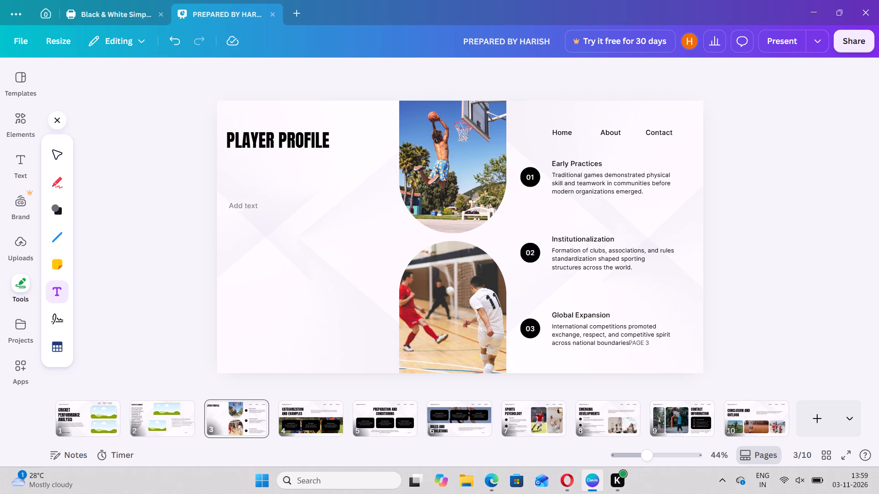
{"action": "left_click", "coordinate": [244, 173]}
{"action": "left_click", "coordinate": [266, 176]}
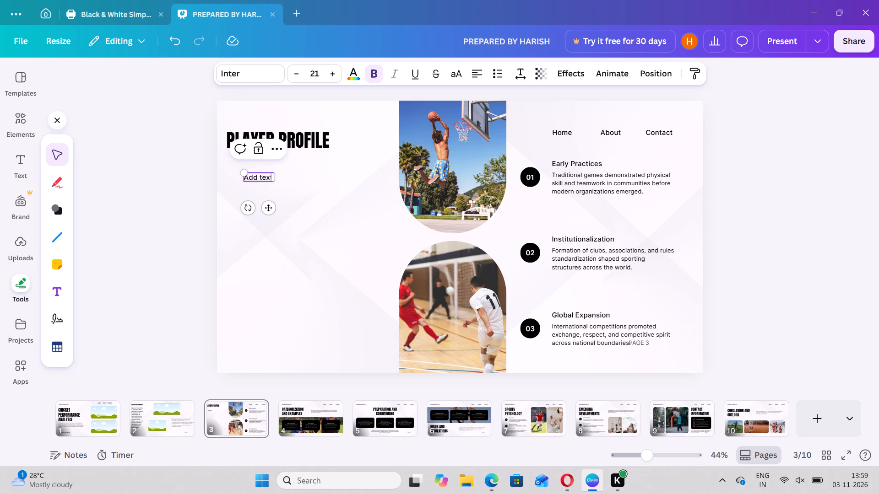
{"action": "left_click", "coordinate": [268, 177]}
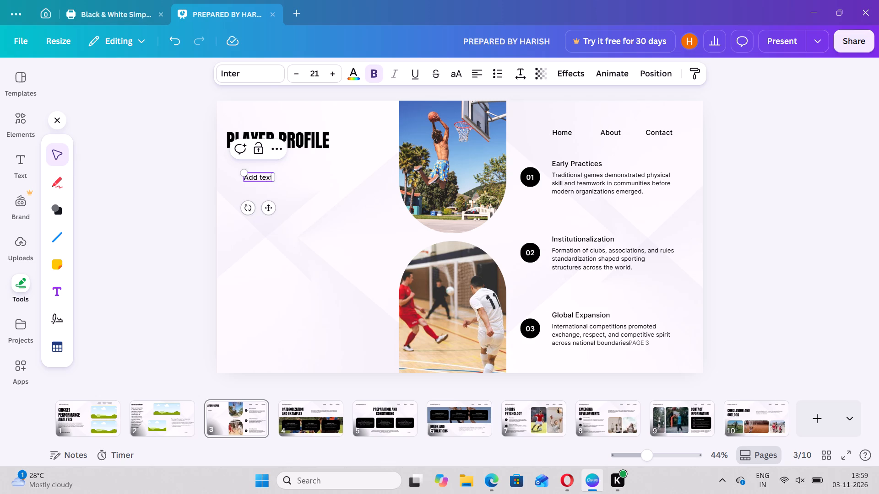
{"action": "left_click", "coordinate": [268, 177]}
{"action": "key", "text": "BackSpace"}
{"action": "key", "text": "BackSpace"}
{"action": "key", "text": "BackSpace"}
{"action": "key", "text": "BackSpace"}
{"action": "key", "text": "BackSpace"}
{"action": "key", "text": "BackSpace"}
{"action": "key", "text": "BackSpace"}
{"action": "key", "text": "Right"}
{"action": "key", "text": "Right"}
{"action": "key", "text": "BackSpace"}
{"action": "key", "text": "BackSpace"}
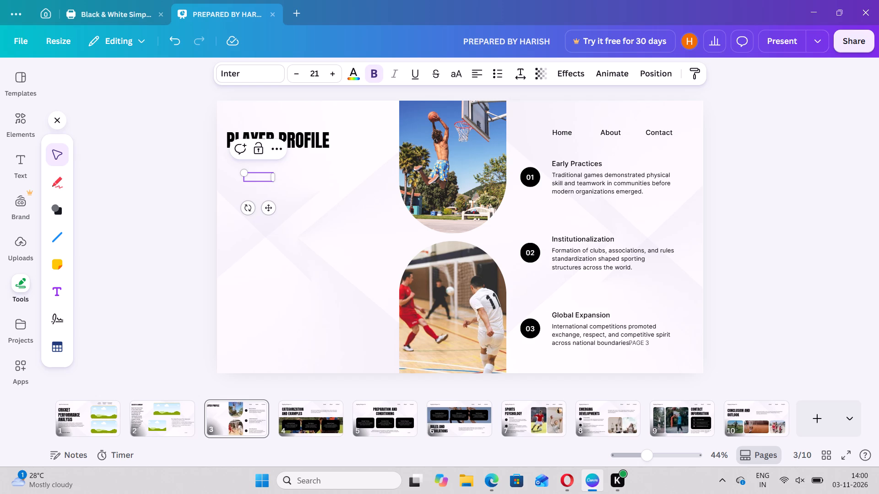
{"action": "left_click", "coordinate": [268, 177], "text": "ctrl"}
{"action": "key", "text": "ctrl+v"}
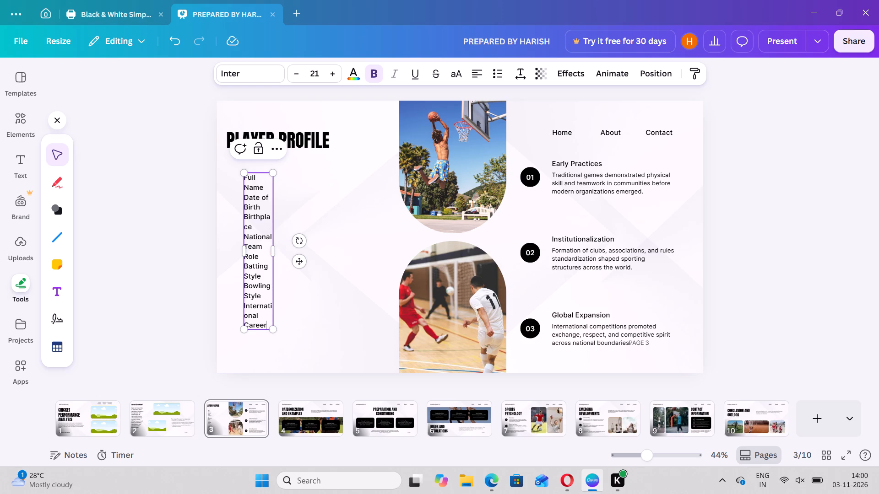
{"action": "left_click_drag", "start_coordinate": [273, 251], "coordinate": [287, 251]}
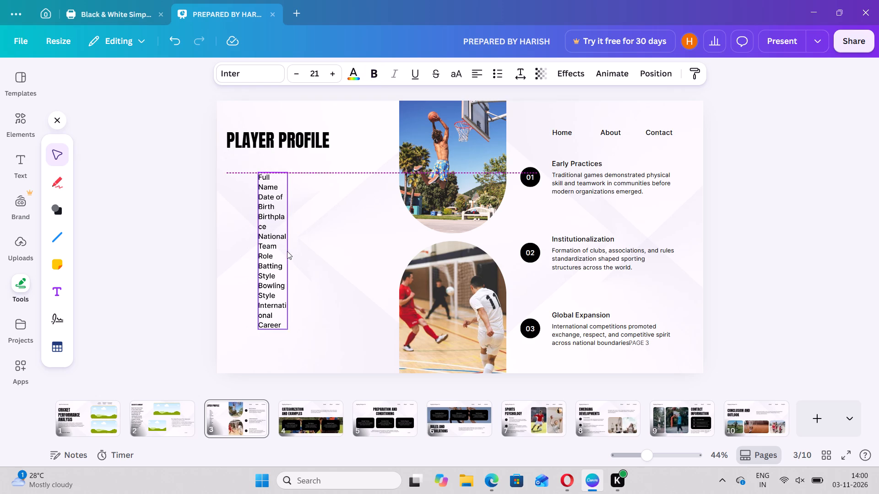
{"action": "left_click_drag", "start_coordinate": [287, 251], "coordinate": [283, 252]}
{"action": "left_click_drag", "start_coordinate": [288, 258], "coordinate": [302, 263]}
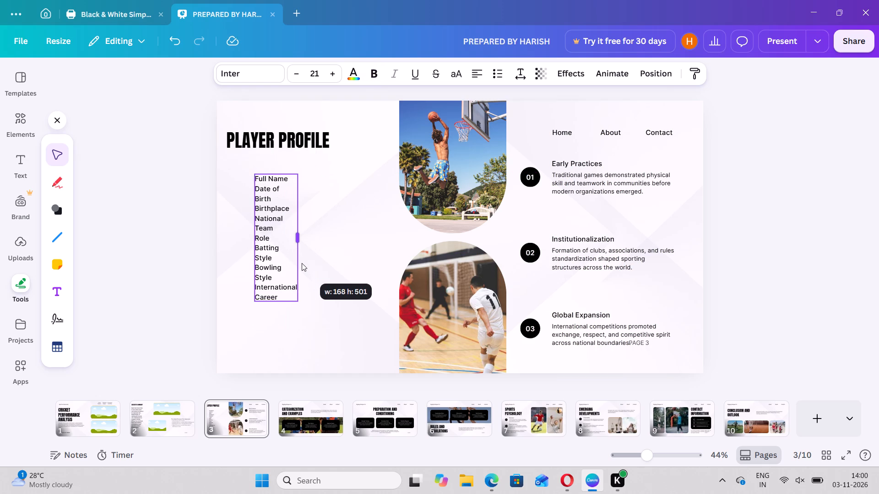
{"action": "left_click_drag", "start_coordinate": [302, 263], "coordinate": [296, 262]}
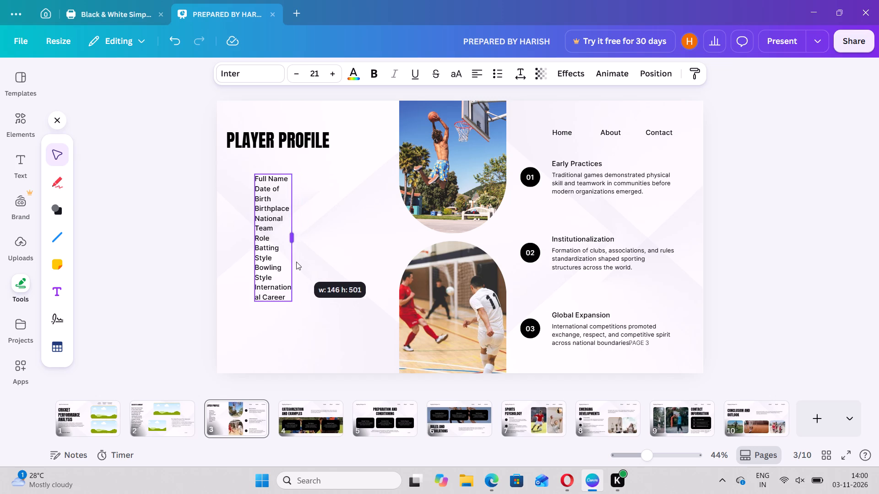
{"action": "left_click_drag", "start_coordinate": [296, 262], "coordinate": [294, 262]}
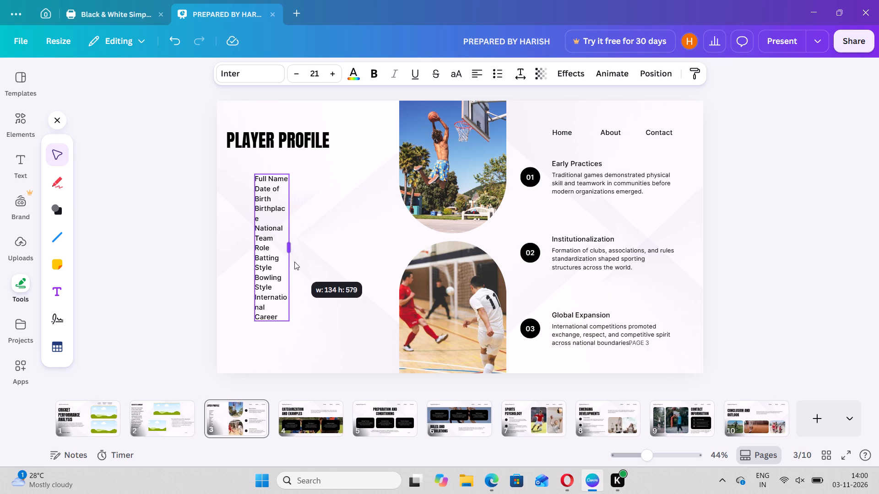
{"action": "left_click_drag", "start_coordinate": [294, 262], "coordinate": [297, 262]}
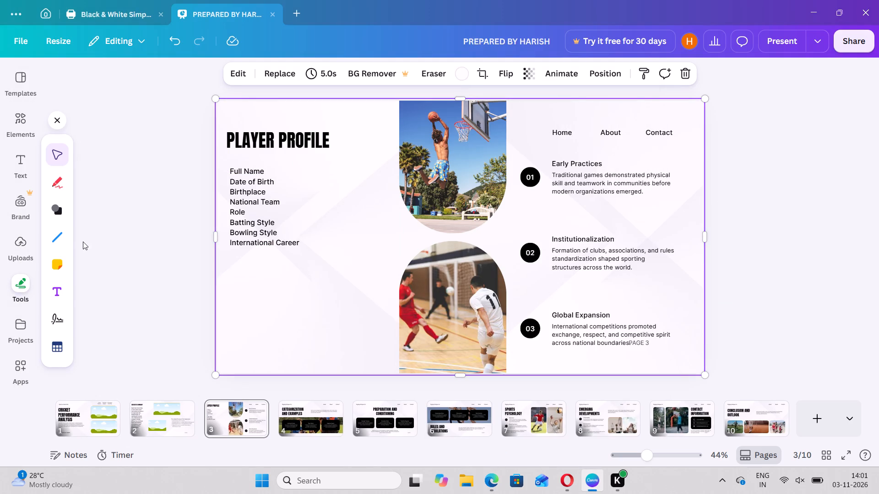
{"action": "left_click_drag", "start_coordinate": [52, 290], "coordinate": [327, 164]}
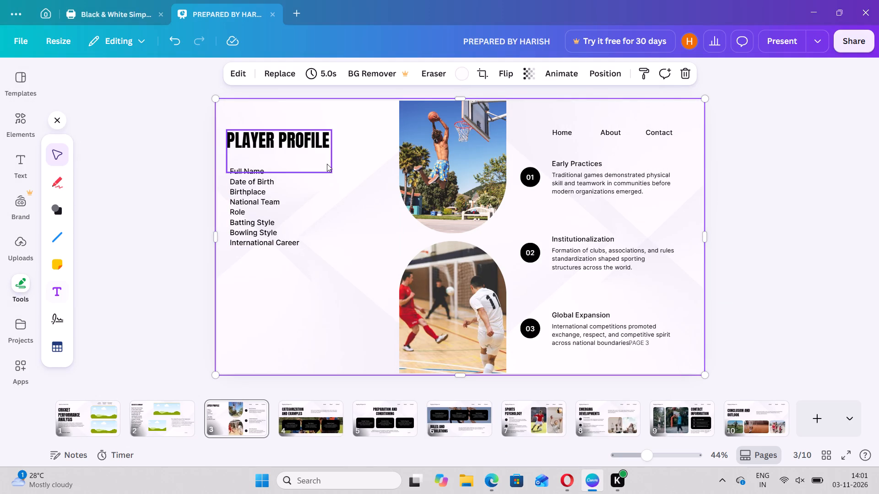
{"action": "left_click", "coordinate": [54, 293]}
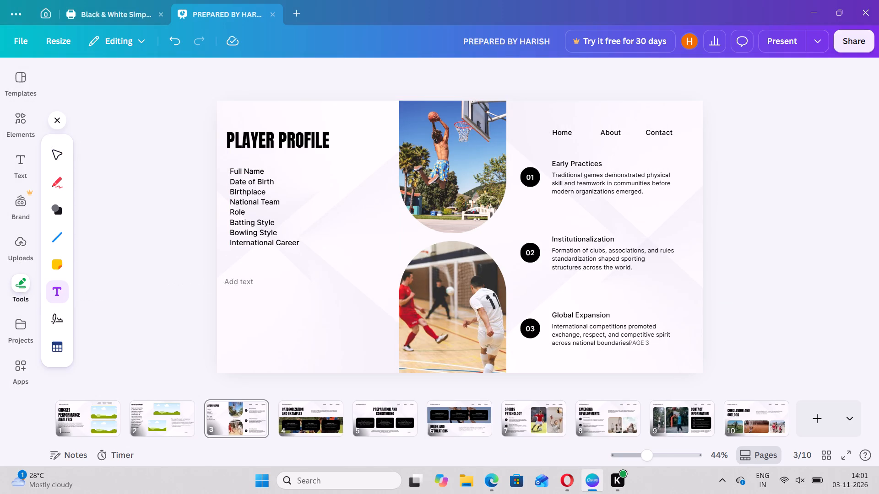
{"action": "left_click", "coordinate": [309, 166]}
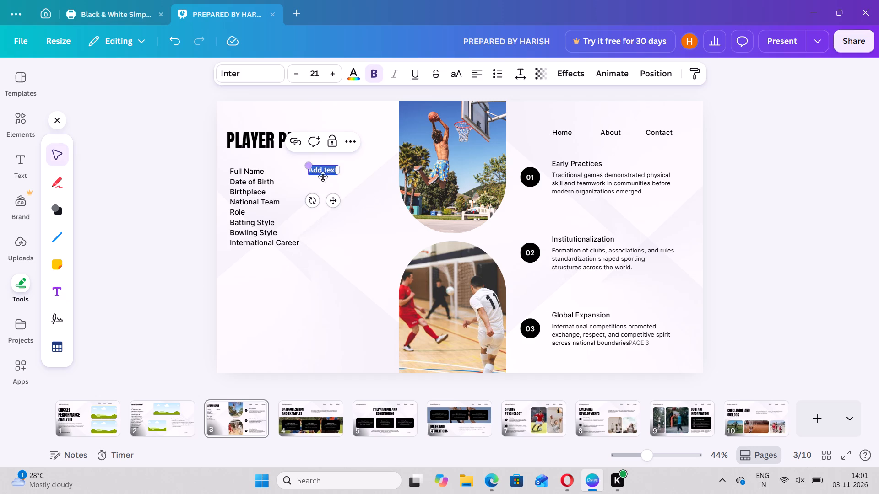
{"action": "key", "text": "BackSpace"}
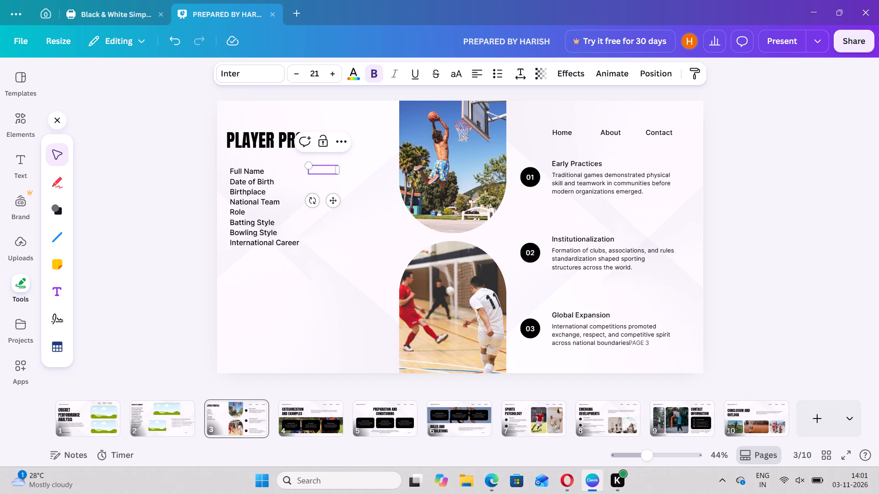
{"action": "key", "text": "ctrl+v"}
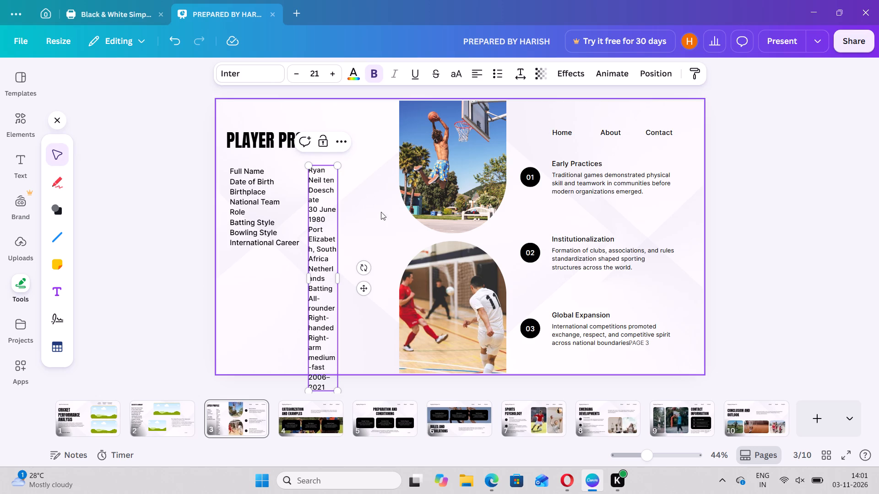
Widen the information list's text box until every entry, including Port Elizabeth, South Africa, fits on a single line.
{"action": "left_click_drag", "start_coordinate": [341, 275], "coordinate": [348, 275]}
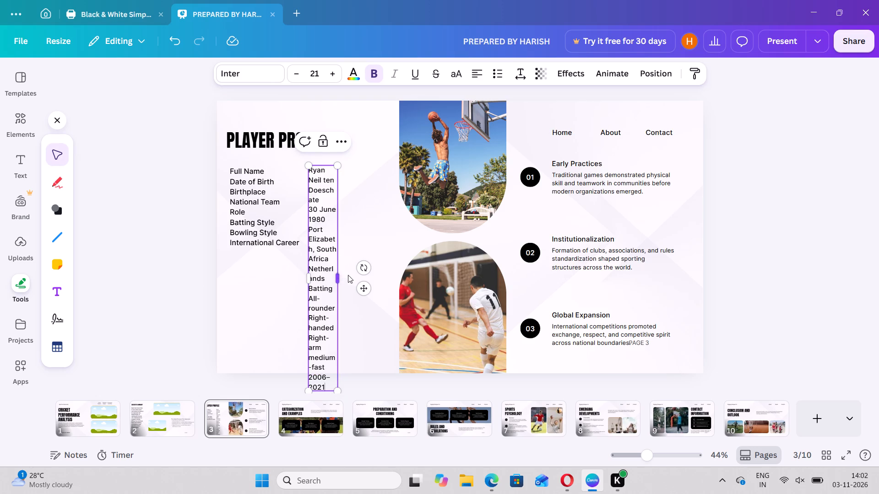
{"action": "left_click_drag", "start_coordinate": [348, 275], "coordinate": [407, 249]}
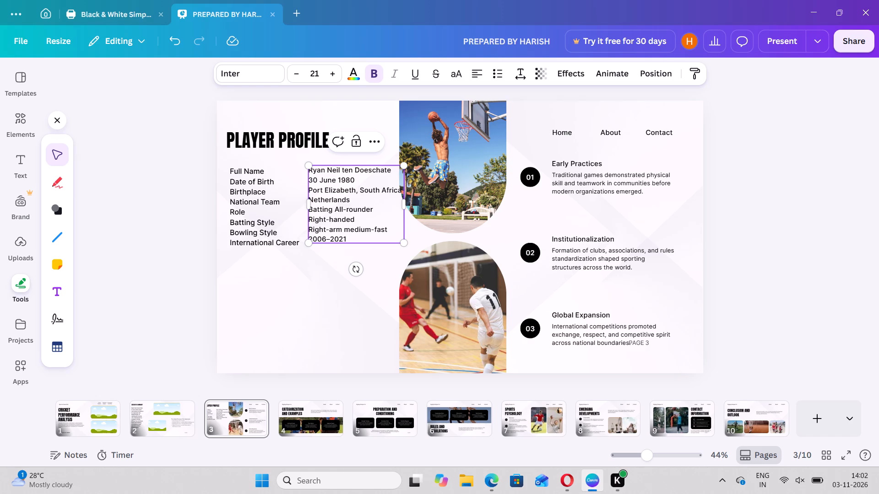
{"action": "left_click_drag", "start_coordinate": [339, 235], "coordinate": [352, 276]}
{"action": "left_click", "coordinate": [321, 275]}
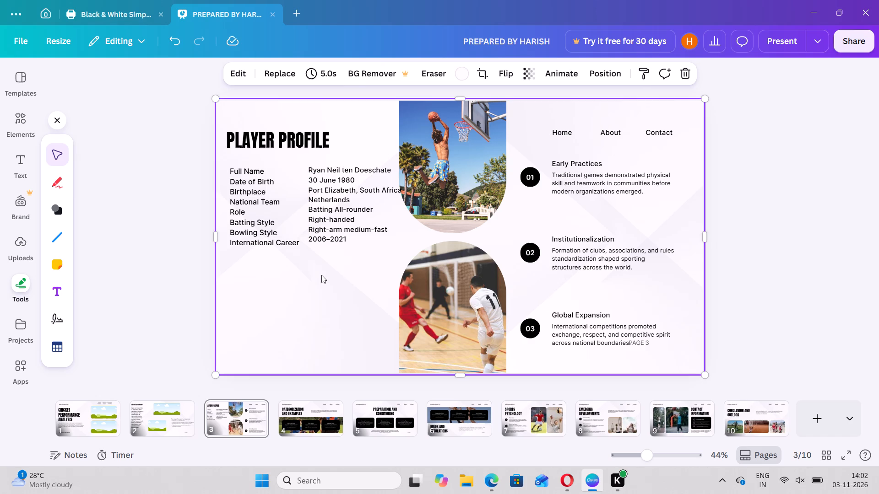
Move the information list slightly down and closer to the category list, clear of the basketball photo.
{"action": "left_click_drag", "start_coordinate": [335, 212], "coordinate": [335, 212]}
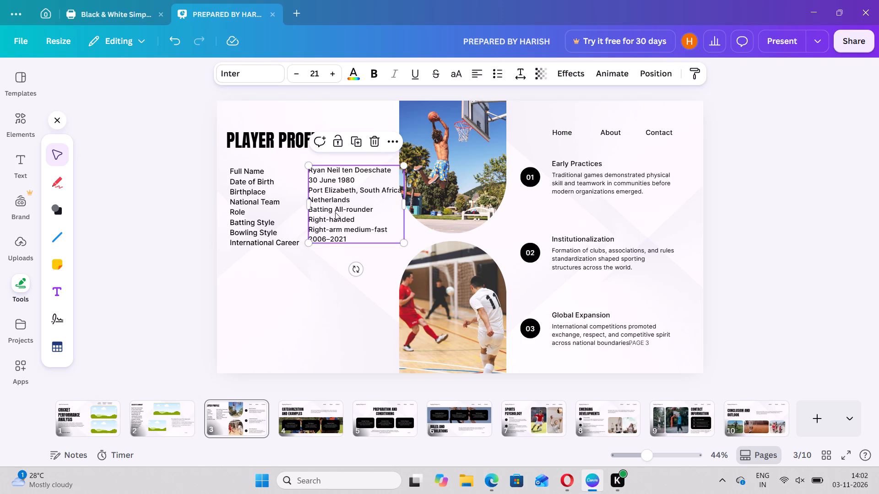
{"action": "left_click_drag", "start_coordinate": [335, 212], "coordinate": [331, 218]}
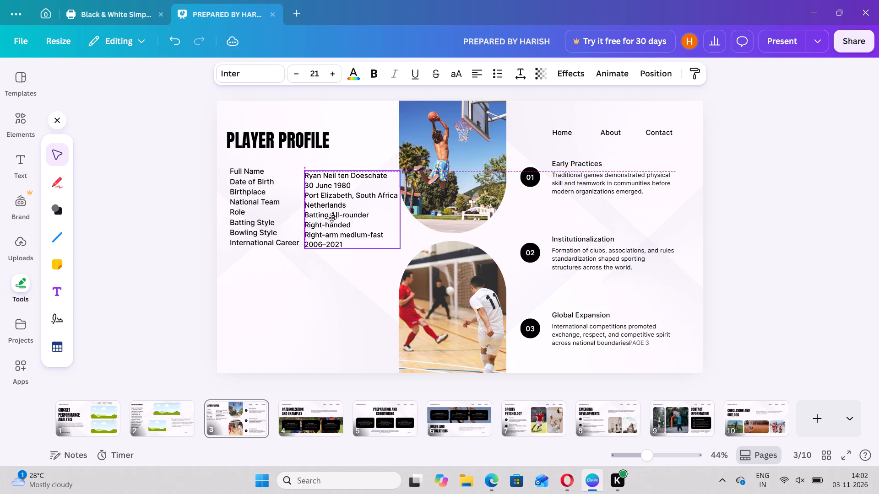
{"action": "left_click_drag", "start_coordinate": [331, 218], "coordinate": [329, 215]}
{"action": "left_click", "coordinate": [311, 296]}
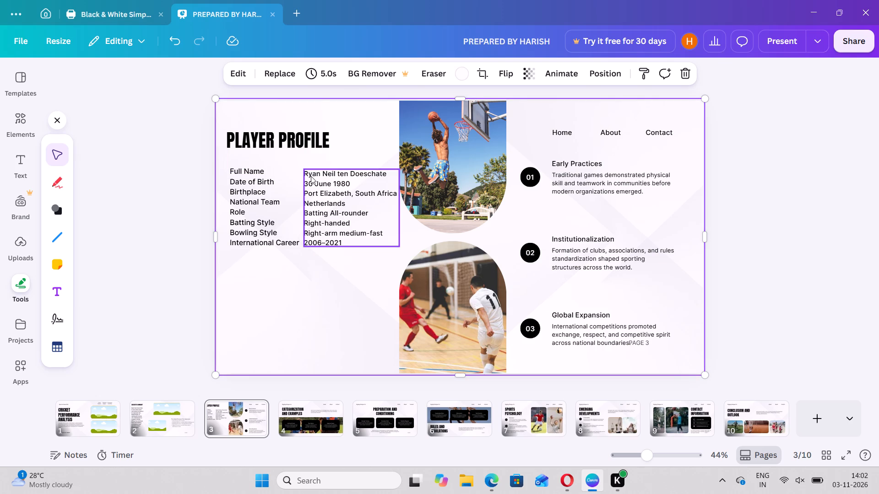
Enlarge the information list proportionally to text size 21.6 so its rows line up with the categories.
{"action": "left_click", "coordinate": [320, 188]}
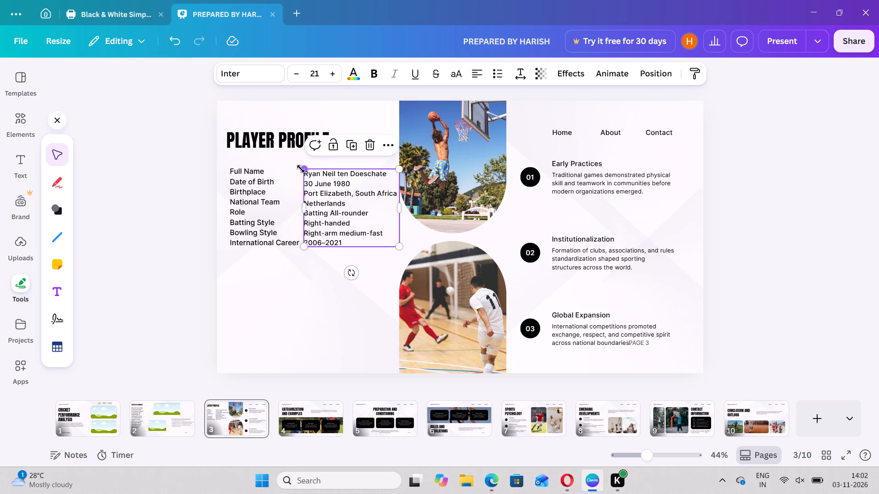
{"action": "left_click_drag", "start_coordinate": [301, 169], "coordinate": [298, 163]}
{"action": "left_click", "coordinate": [298, 163]}
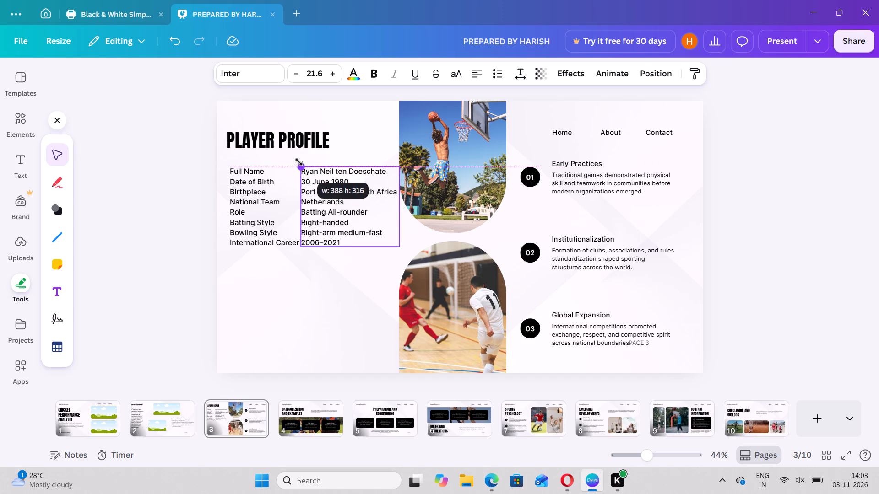
{"action": "left_click", "coordinate": [303, 310]}
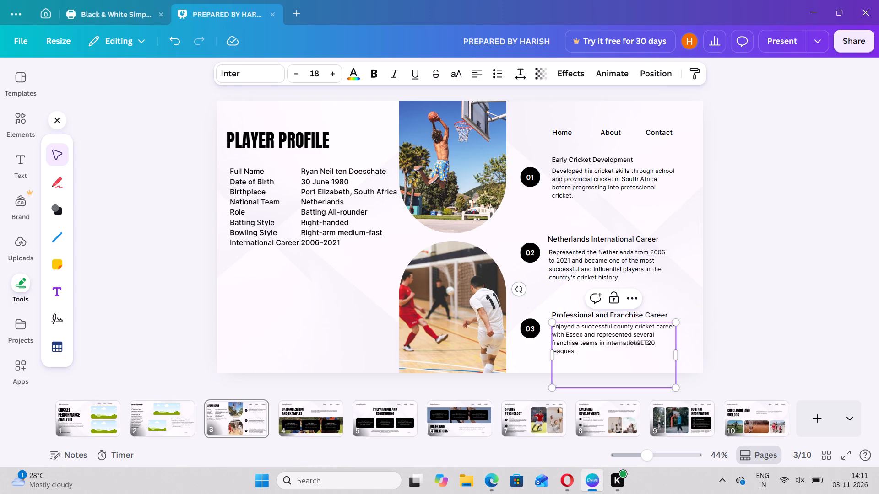
{"action": "left_click", "coordinate": [696, 354]}
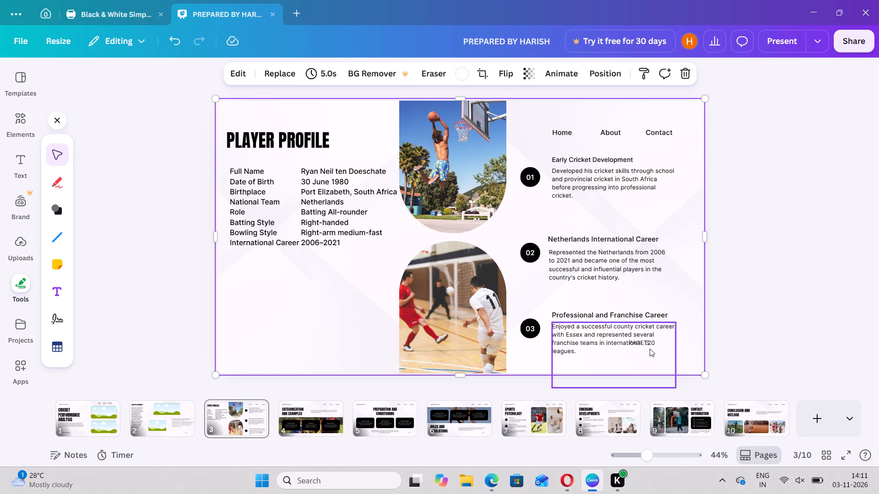
Delete the PAGE 3 label overlapping the Professional and Franchise Career description.
{"action": "left_click", "coordinate": [646, 344]}
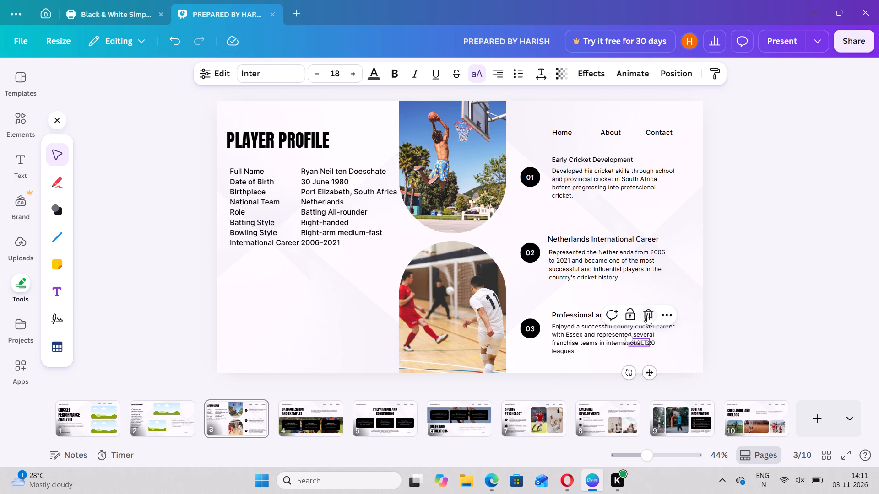
{"action": "left_click", "coordinate": [647, 314]}
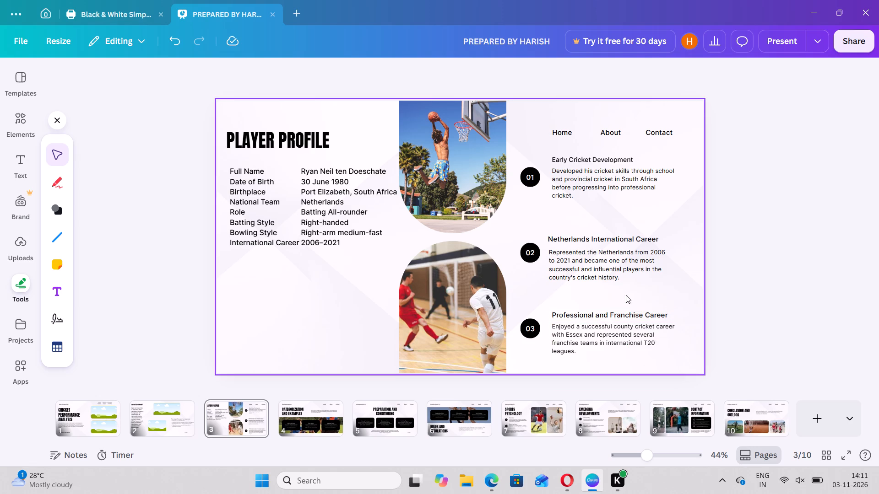
Delete the Home, About and Contact navigation labels from the top of page 3.
{"action": "left_click", "coordinate": [334, 292]}
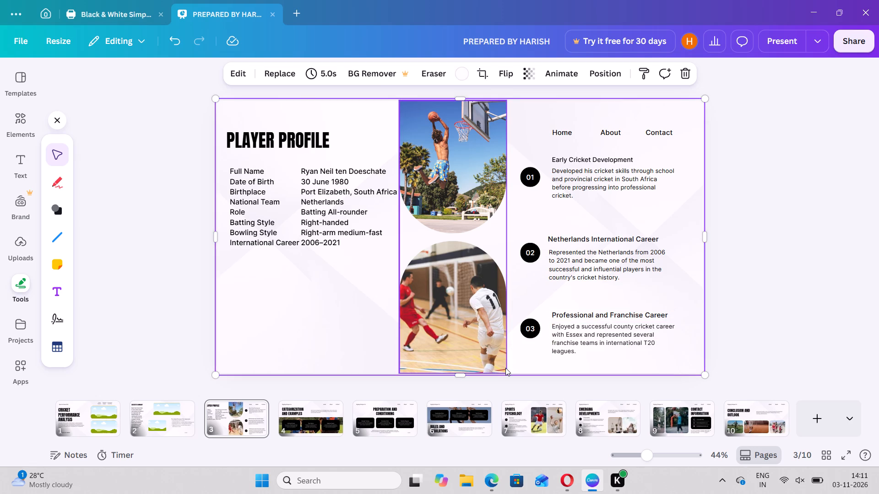
{"action": "left_click", "coordinate": [565, 128]}
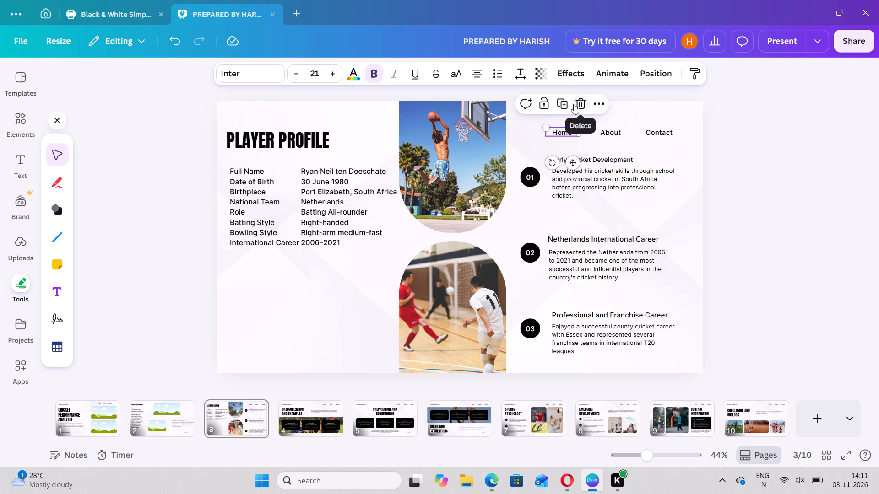
{"action": "left_click", "coordinate": [575, 104]}
{"action": "left_click_drag", "start_coordinate": [606, 128], "coordinate": [610, 117]}
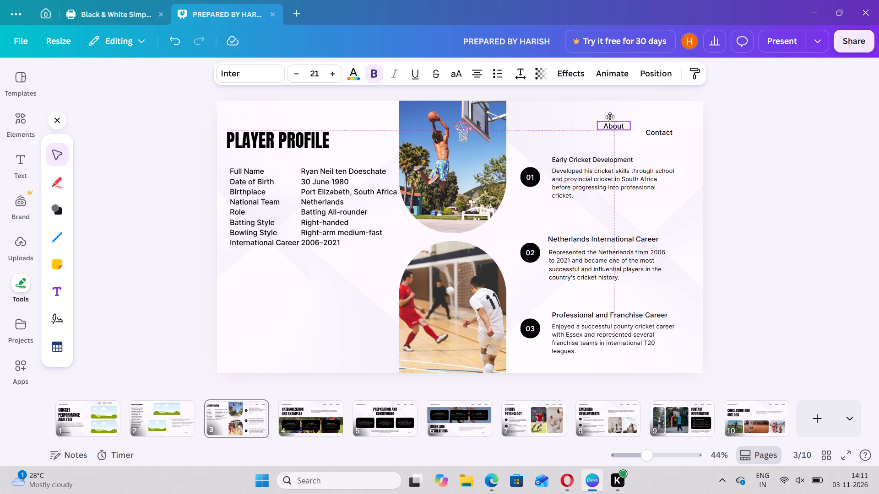
{"action": "left_click_drag", "start_coordinate": [610, 117], "coordinate": [610, 124]}
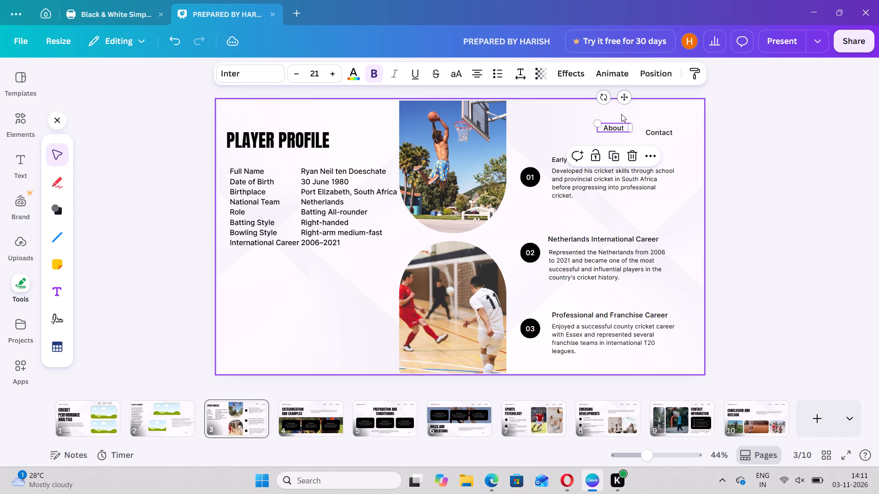
{"action": "left_click", "coordinate": [633, 152]}
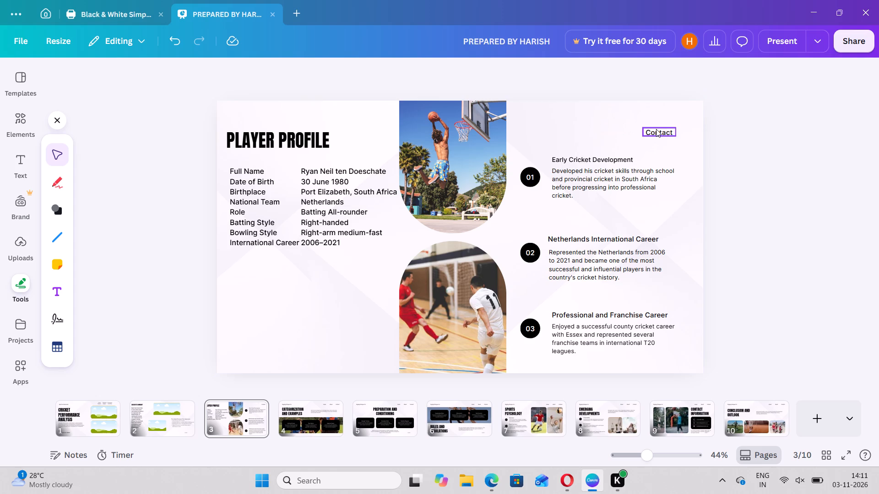
{"action": "left_click_drag", "start_coordinate": [656, 129], "coordinate": [658, 116]}
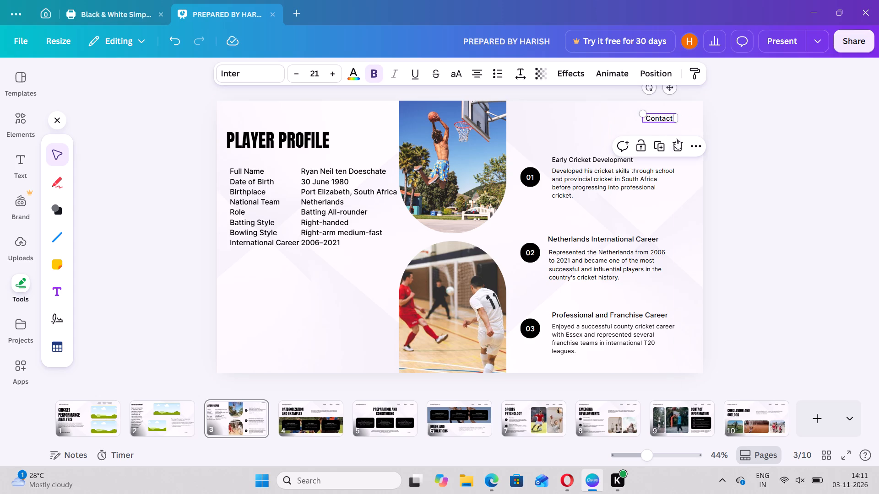
{"action": "left_click", "coordinate": [678, 142]}
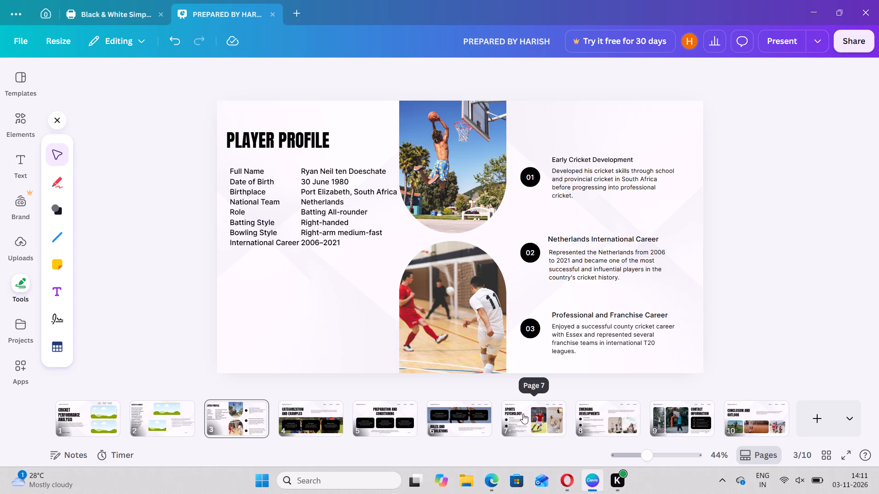
Delete the grouped basketball and indoor football photos from the middle of page 3.
{"action": "left_click", "coordinate": [467, 317]}
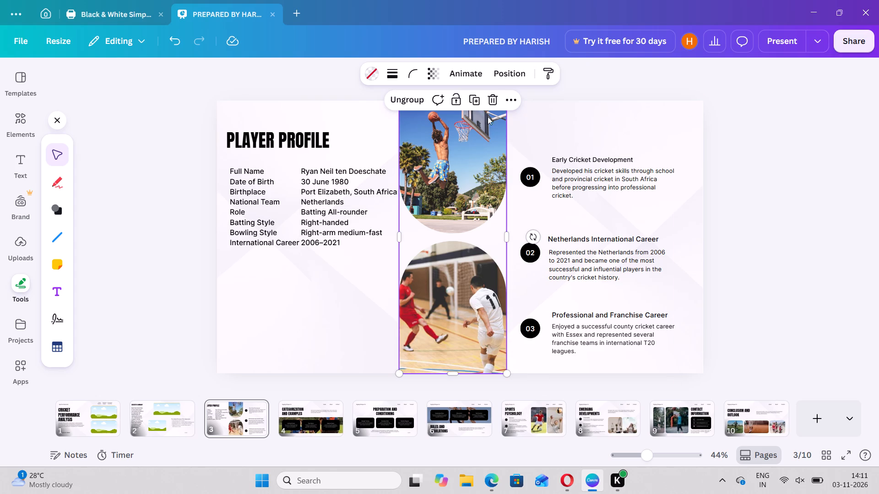
{"action": "left_click", "coordinate": [490, 100]}
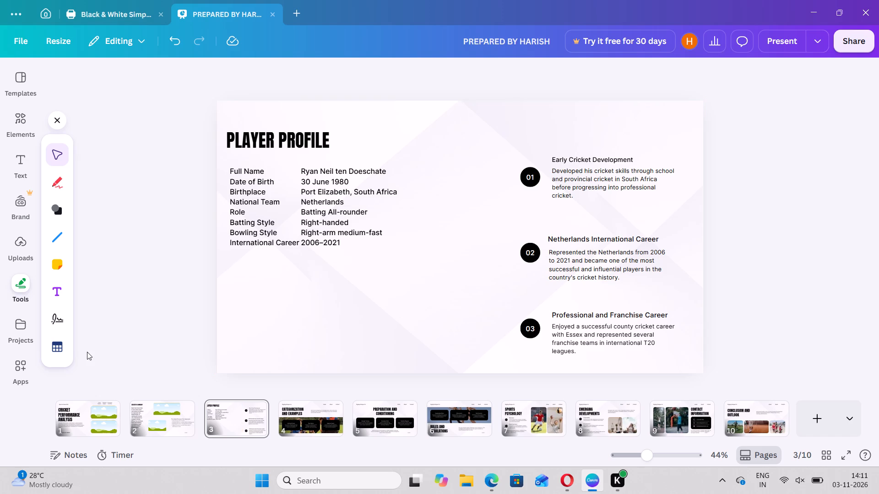
Add a grey rounded-bottom shape at the top middle of page 3, between the profile details and the numbered points.
{"action": "left_click", "coordinate": [51, 204]}
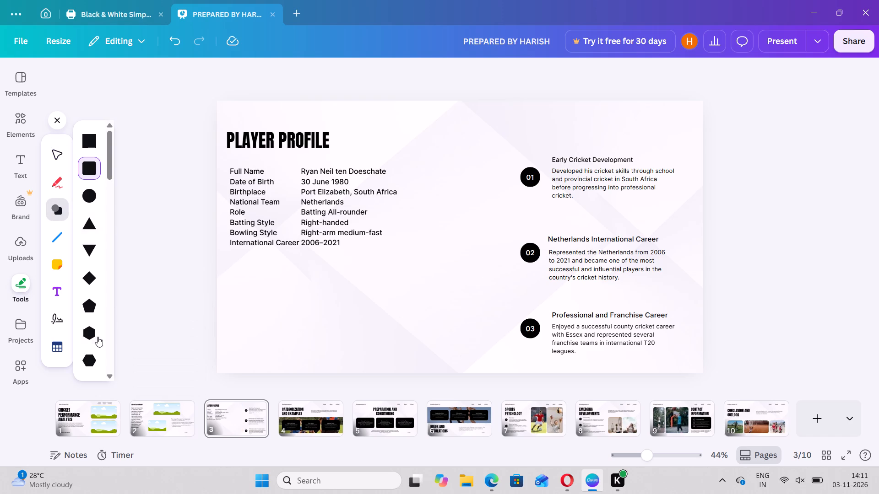
{"action": "scroll", "coordinate": [98, 337], "scroll_direction": "down", "scroll_amount": 9}
{"action": "scroll", "coordinate": [98, 337], "scroll_direction": "down", "scroll_amount": 12}
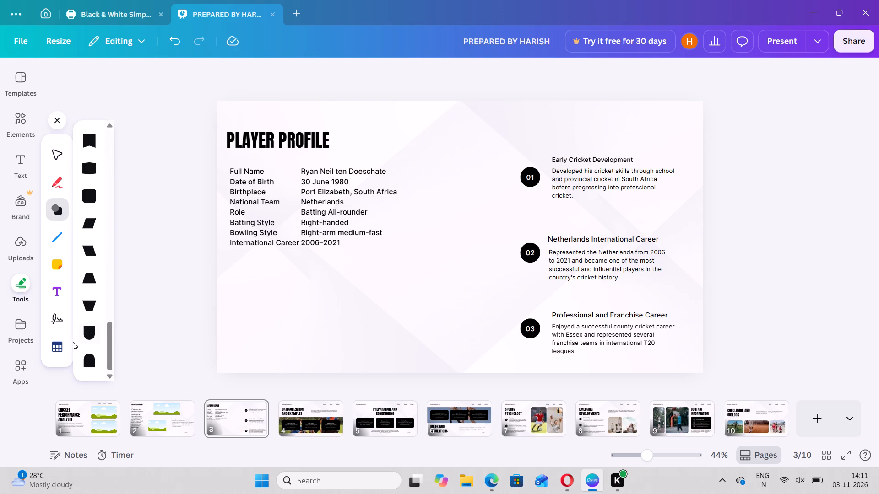
{"action": "left_click", "coordinate": [89, 337]}
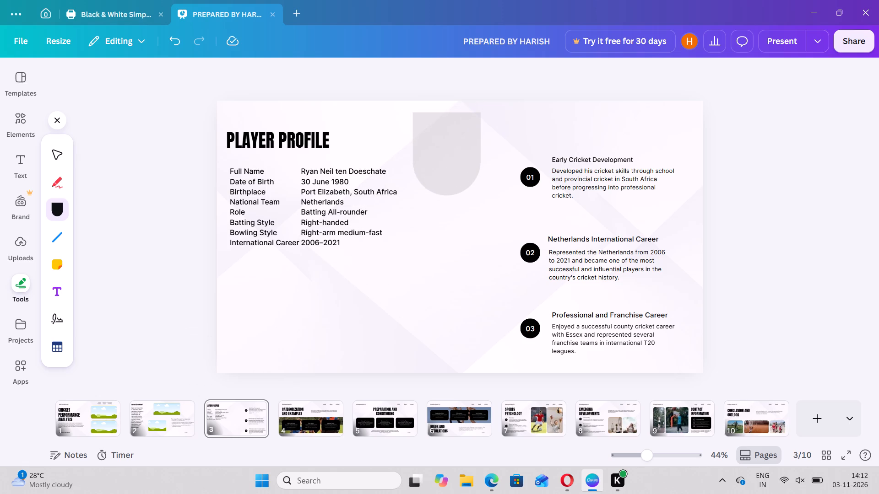
{"action": "left_click", "coordinate": [413, 113]}
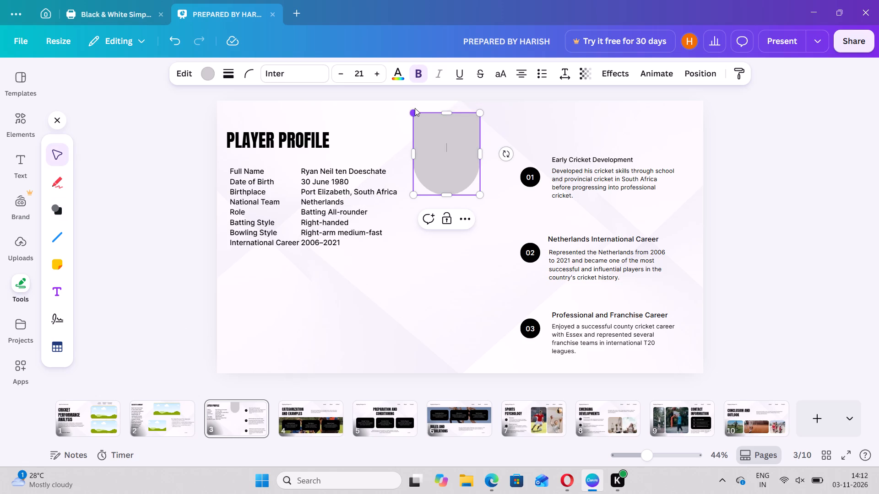
Enlarge the rounded-bottom shape to meet the page's top edge and fill most of the width between the profile details and numbered markers.
{"action": "left_click_drag", "start_coordinate": [415, 108], "coordinate": [410, 92]}
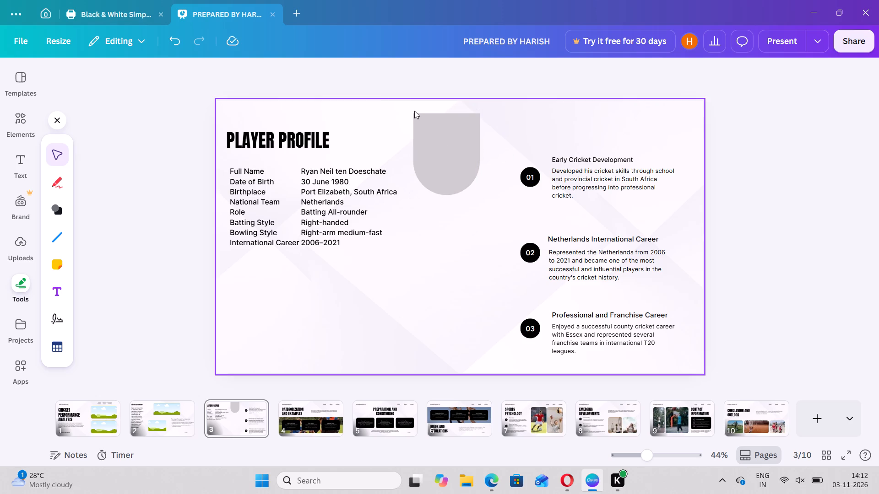
{"action": "left_click", "coordinate": [414, 111]}
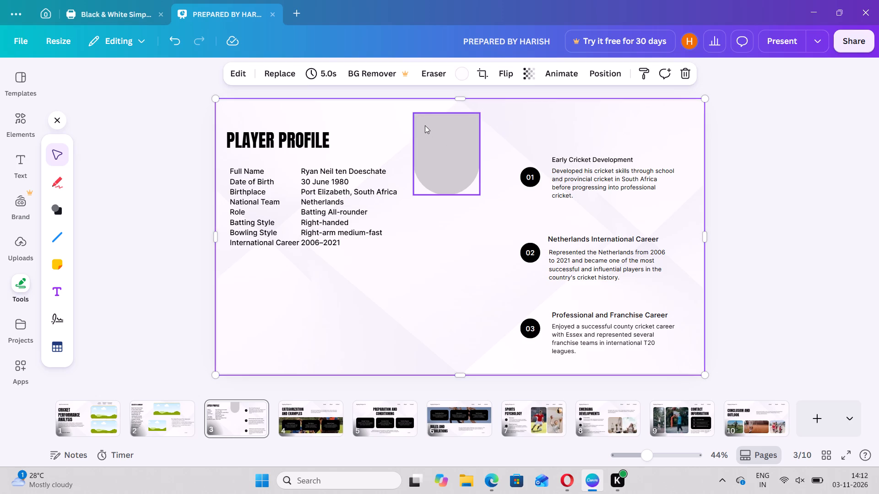
{"action": "left_click", "coordinate": [424, 122]}
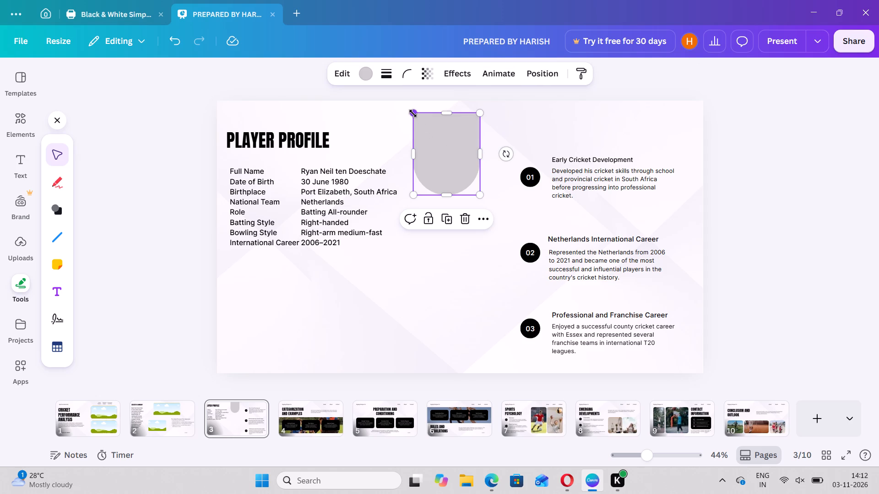
{"action": "left_click_drag", "start_coordinate": [413, 113], "coordinate": [411, 102]}
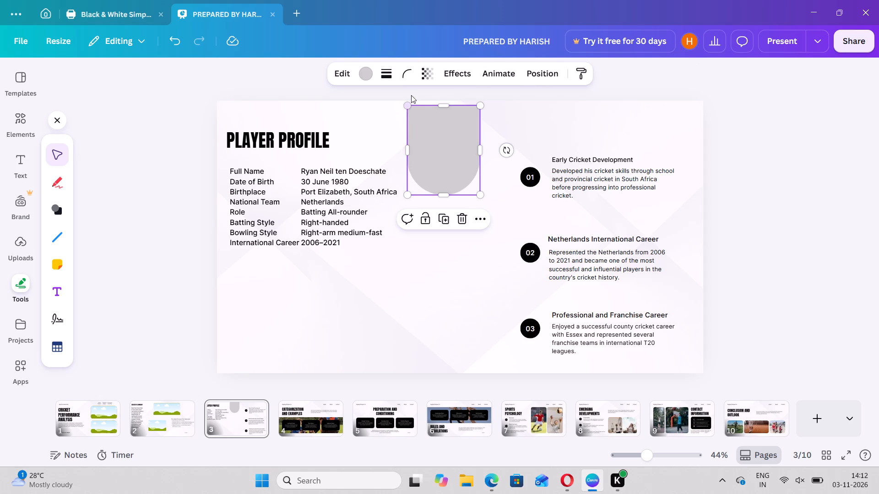
{"action": "left_click_drag", "start_coordinate": [407, 101], "coordinate": [405, 97]}
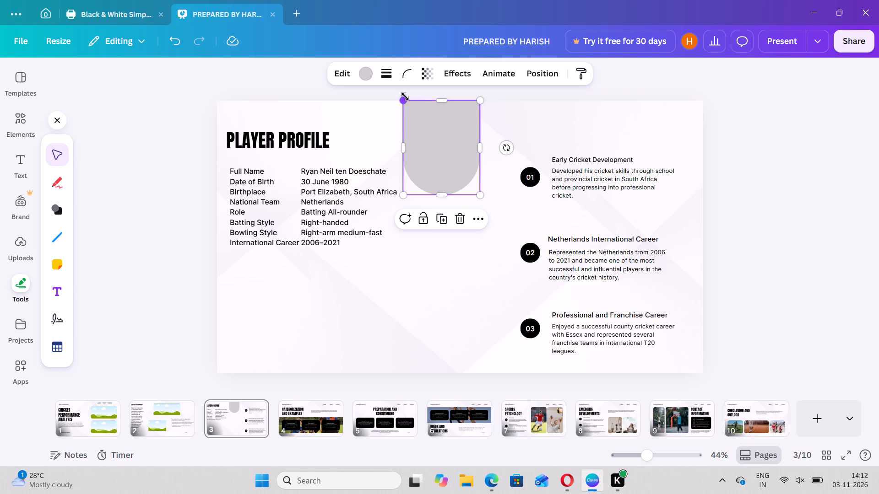
{"action": "left_click_drag", "start_coordinate": [458, 154], "coordinate": [462, 156]}
{"action": "left_click_drag", "start_coordinate": [453, 196], "coordinate": [452, 212]}
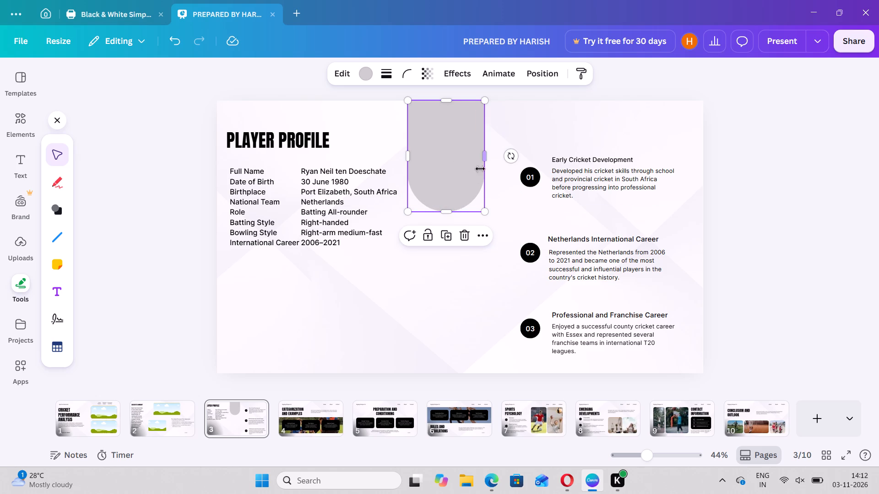
{"action": "left_click_drag", "start_coordinate": [486, 158], "coordinate": [496, 158]}
{"action": "left_click", "coordinate": [407, 158]}
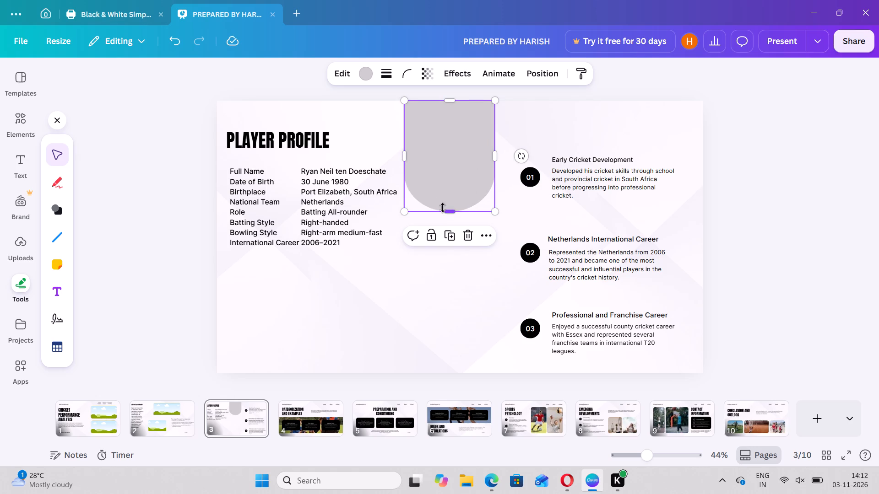
{"action": "scroll", "coordinate": [441, 276], "scroll_direction": "up", "scroll_amount": 1}
{"action": "left_click", "coordinate": [391, 329]}
{"action": "scroll", "coordinate": [282, 304], "scroll_direction": "left", "scroll_amount": 1}
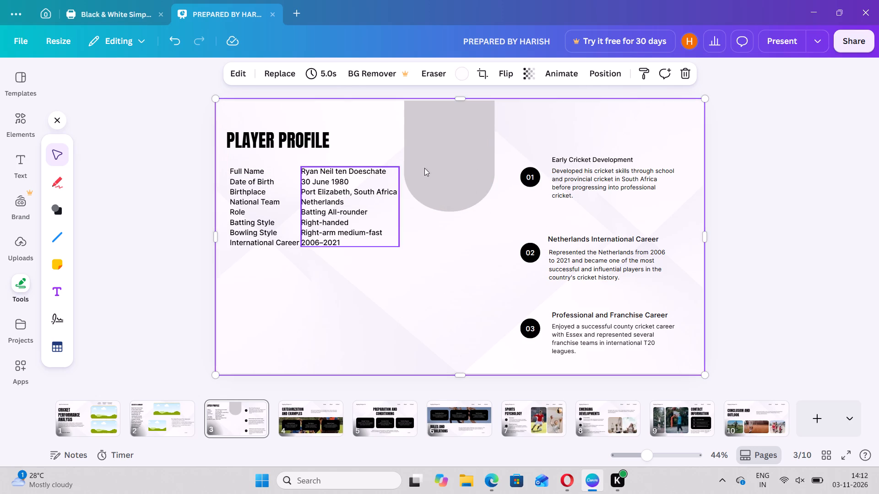
Add a grey rounded-top arch shape on page 3 below the rounded-bottom shape.
{"action": "left_click", "coordinate": [52, 217]}
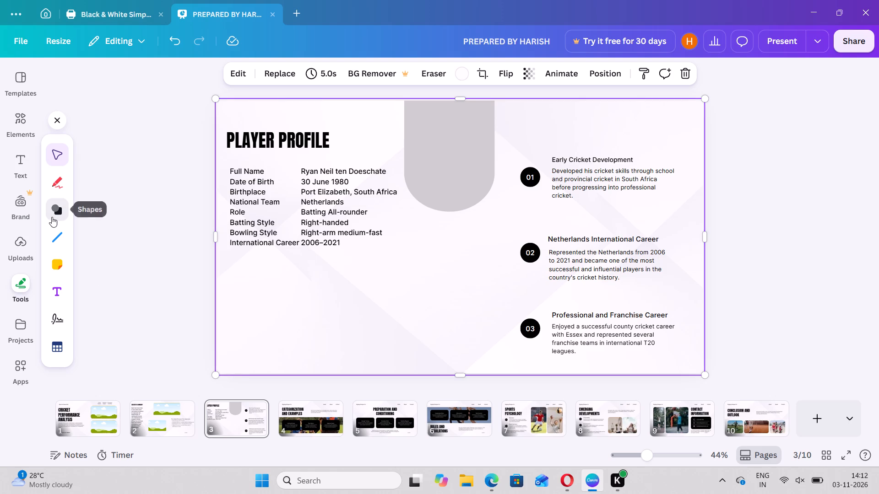
{"action": "left_click", "coordinate": [92, 354]}
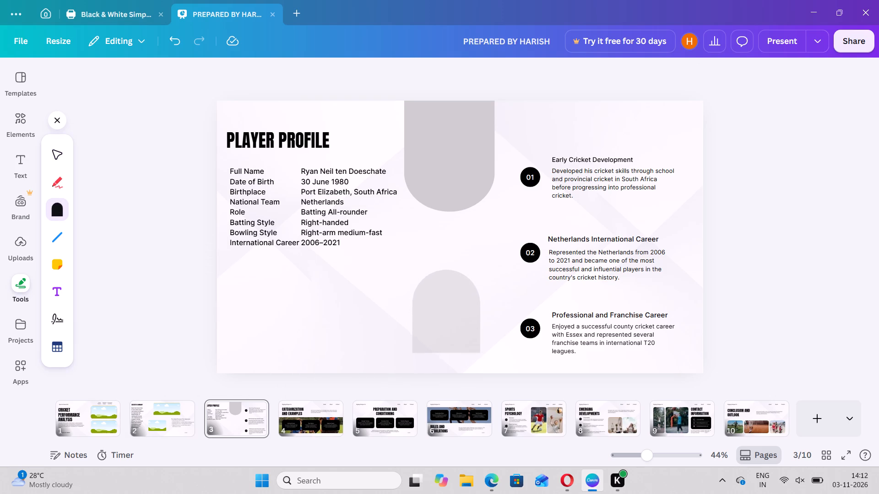
{"action": "left_click", "coordinate": [414, 266]}
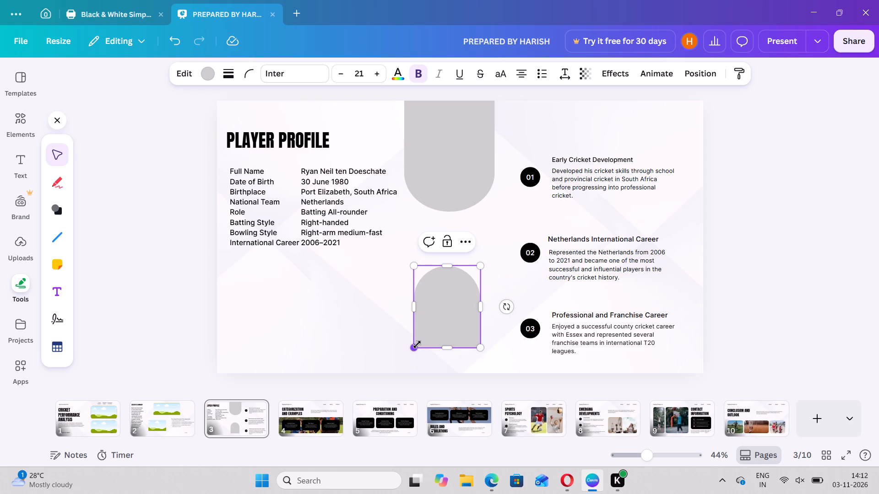
Enlarge the arch and position it against the page's bottom edge, with its left edge aligned to the shape above.
{"action": "left_click_drag", "start_coordinate": [417, 344], "coordinate": [406, 363]}
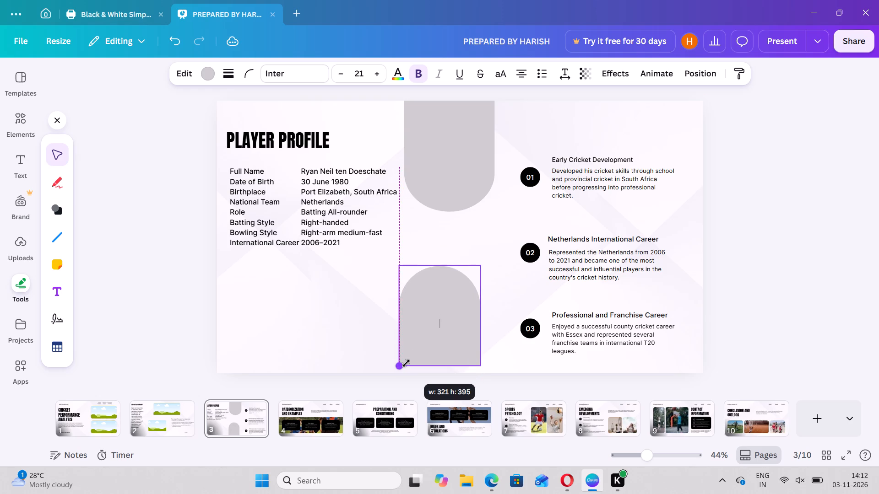
{"action": "left_click_drag", "start_coordinate": [406, 363], "coordinate": [406, 365]}
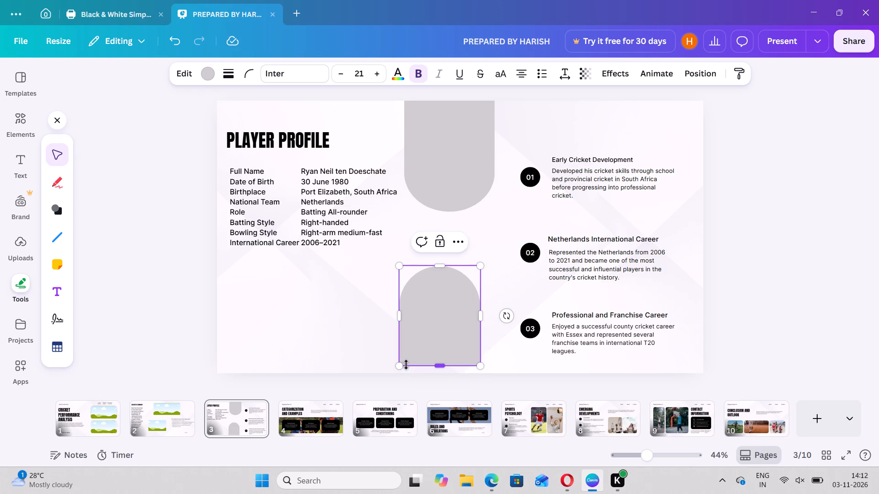
{"action": "left_click_drag", "start_coordinate": [479, 364], "coordinate": [485, 364]}
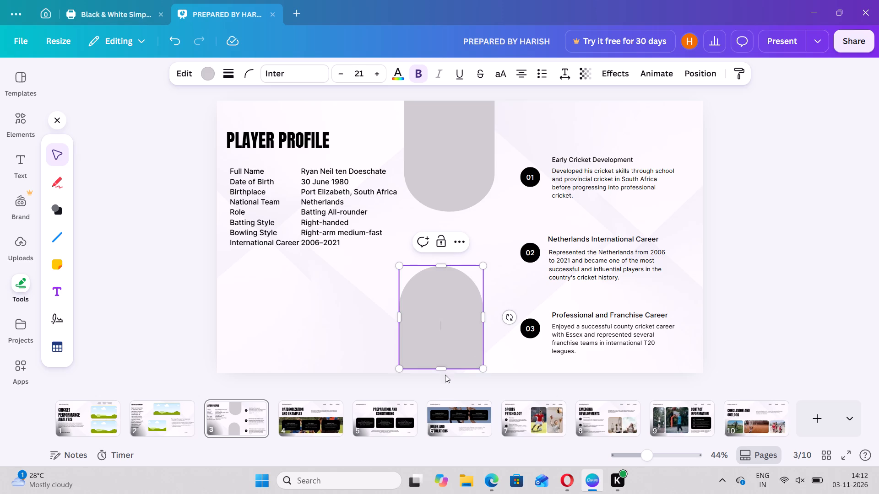
{"action": "left_click", "coordinate": [444, 348]}
{"action": "left_click_drag", "start_coordinate": [439, 336], "coordinate": [437, 348]}
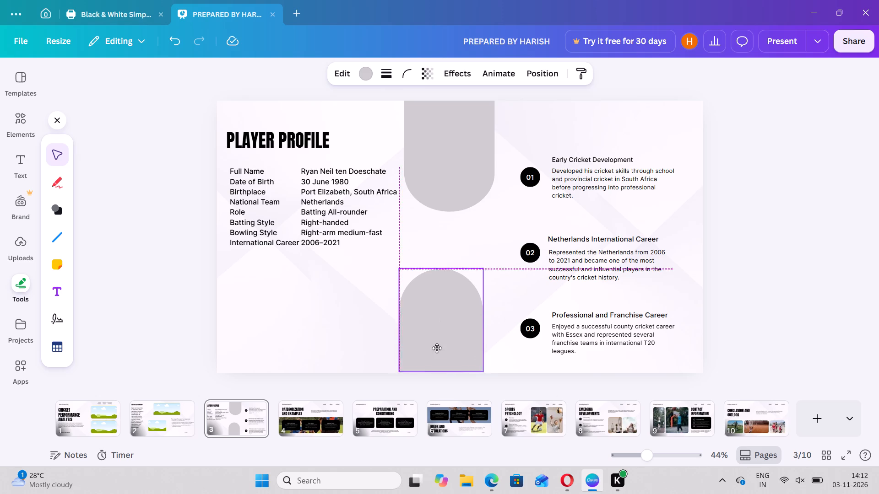
{"action": "left_click_drag", "start_coordinate": [437, 348], "coordinate": [437, 351]}
{"action": "left_click_drag", "start_coordinate": [438, 350], "coordinate": [439, 348]}
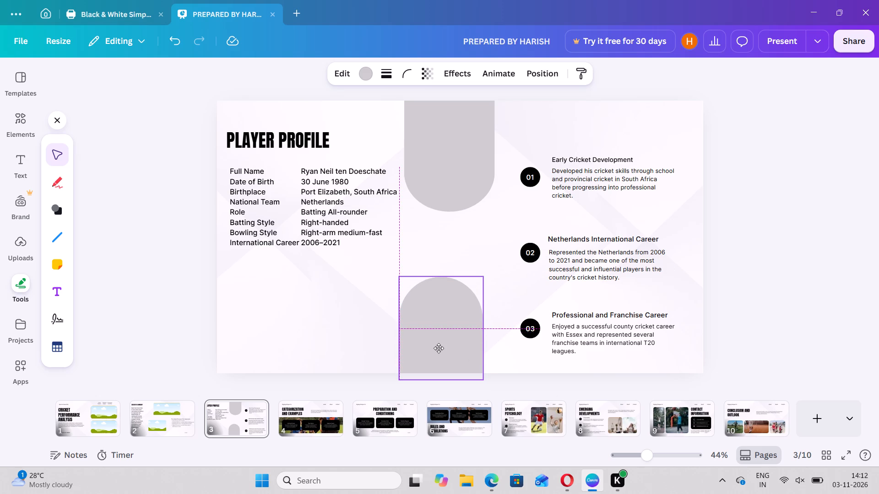
{"action": "left_click_drag", "start_coordinate": [439, 348], "coordinate": [442, 347]}
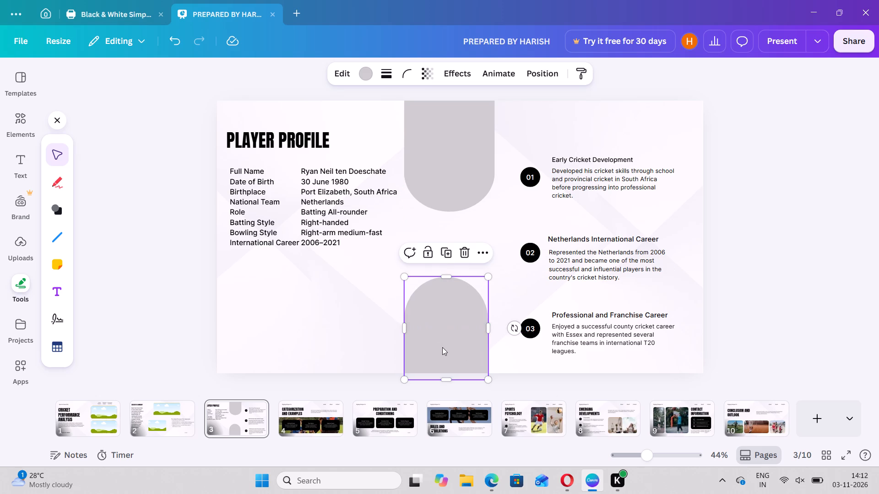
{"action": "left_click_drag", "start_coordinate": [441, 273], "coordinate": [441, 257]}
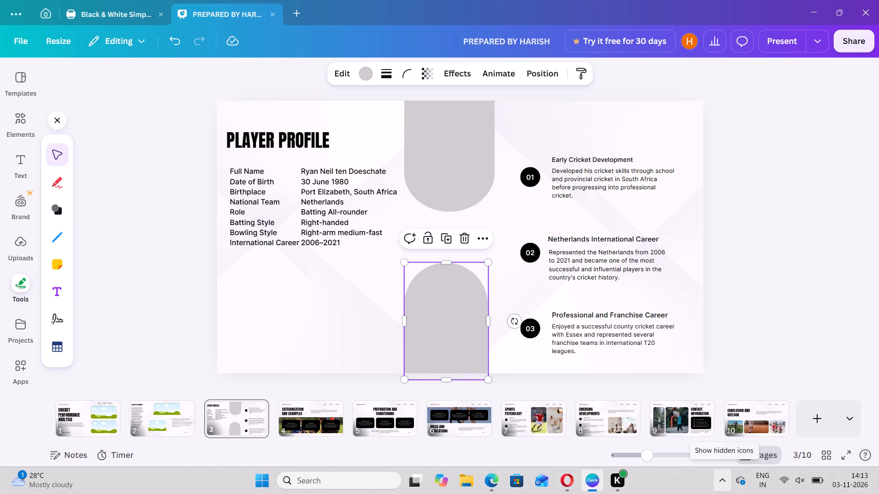
{"action": "left_click", "coordinate": [319, 292]}
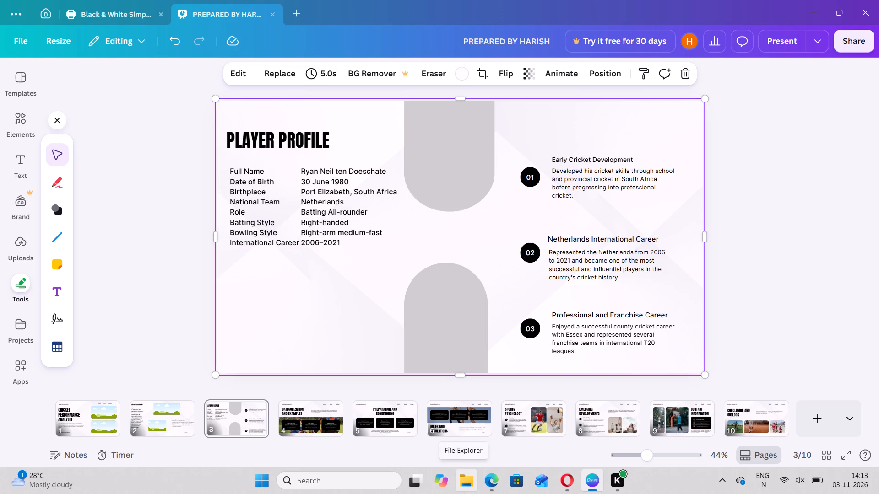
Open page 4, Categorization and Examples.
{"action": "left_click", "coordinate": [323, 418]}
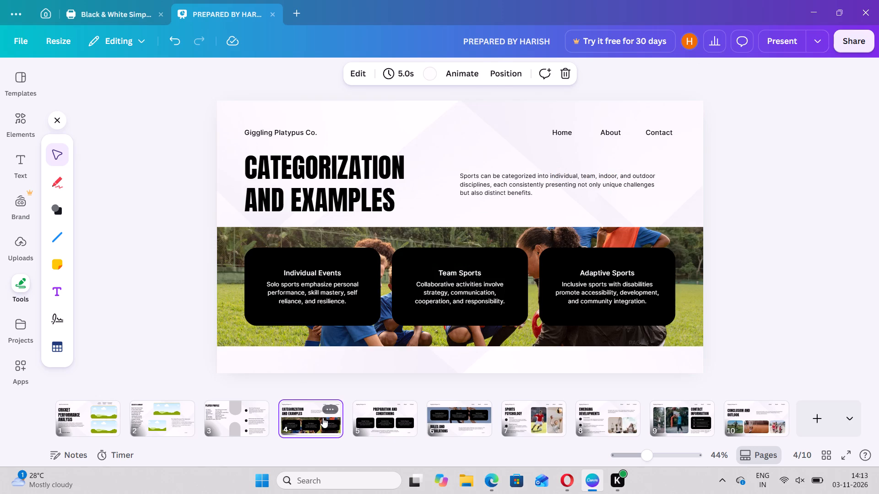
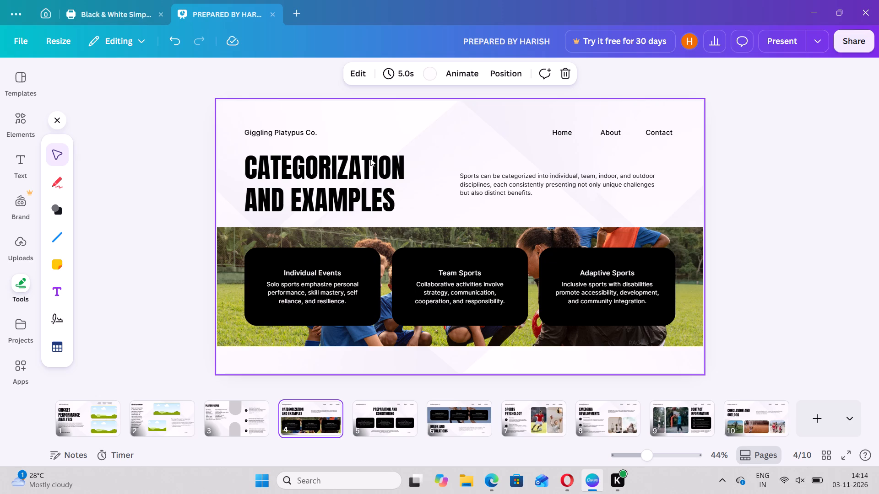
{"action": "left_click", "coordinate": [483, 482]}
{"action": "left_click", "coordinate": [98, 311]}
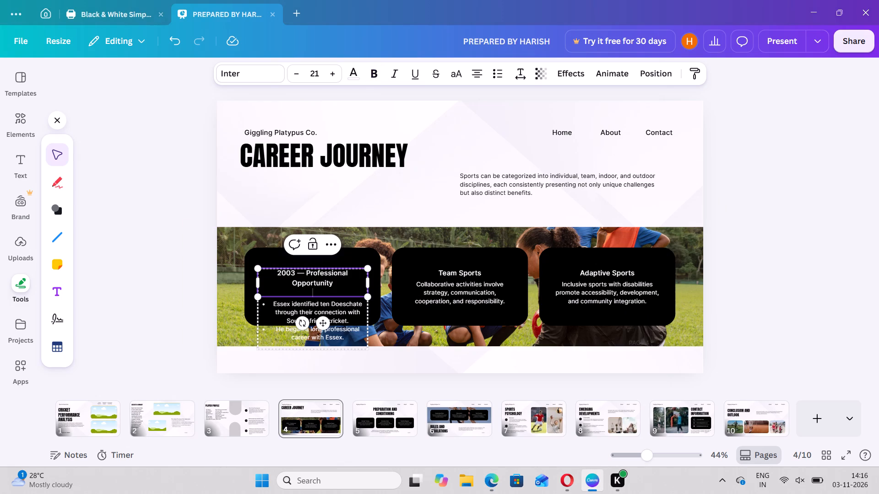
Widen the "2003 — Professional Opportunity" heading's text box so the heading fits on one line.
{"action": "left_click_drag", "start_coordinate": [372, 278], "coordinate": [391, 279]}
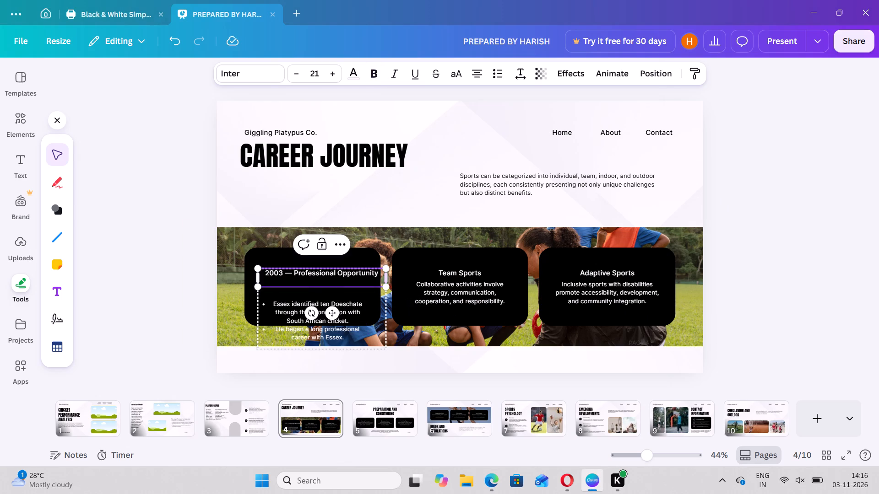
{"action": "left_click", "coordinate": [347, 276]}
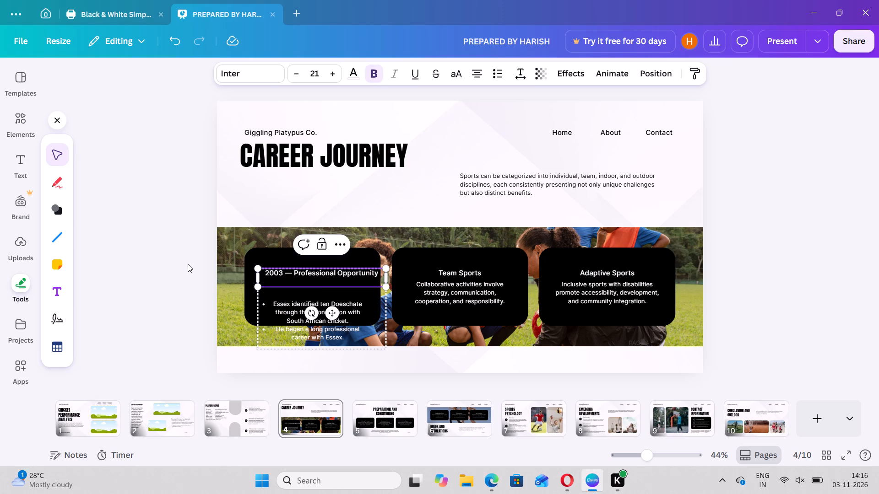
{"action": "left_click", "coordinate": [188, 264]}
{"action": "left_click", "coordinate": [291, 276]}
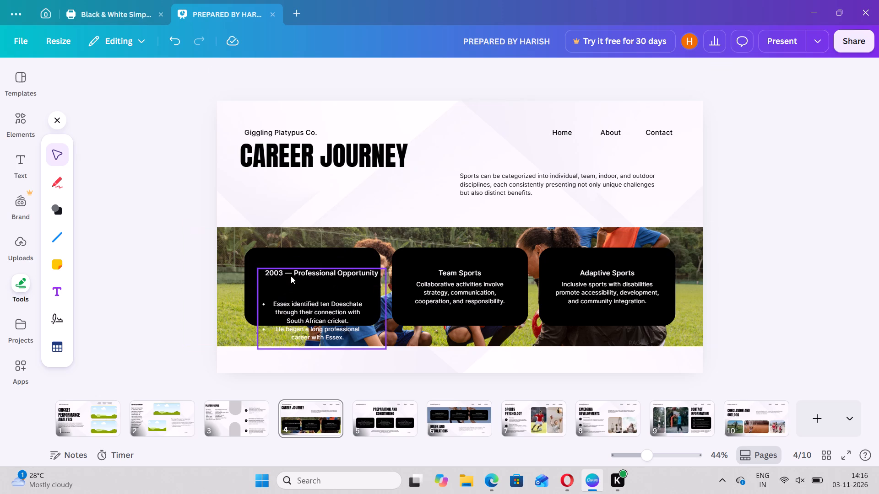
{"action": "double_click", "coordinate": [290, 271]}
{"action": "left_click_drag", "start_coordinate": [290, 271], "coordinate": [277, 264]}
{"action": "left_click", "coordinate": [152, 247]}
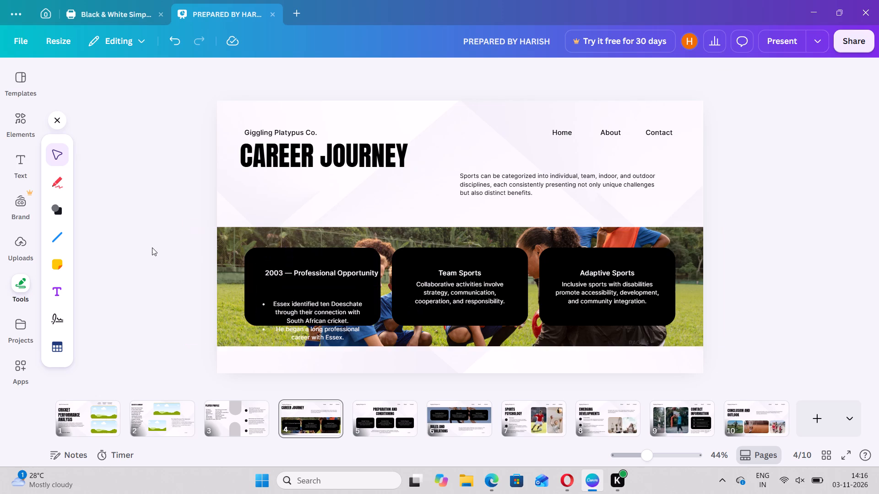
Move the grouped heading and bullets up and slightly left within the first black card.
{"action": "left_click", "coordinate": [255, 311]}
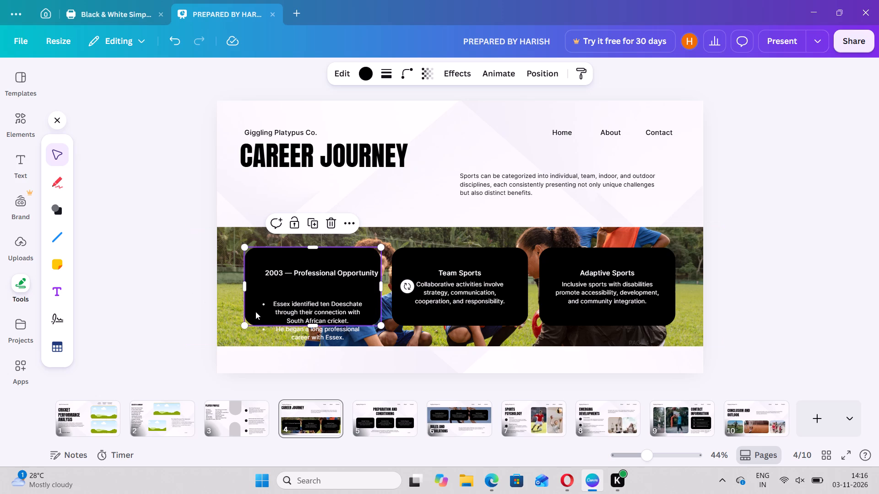
{"action": "left_click", "coordinate": [169, 257]}
{"action": "left_click", "coordinate": [321, 273]}
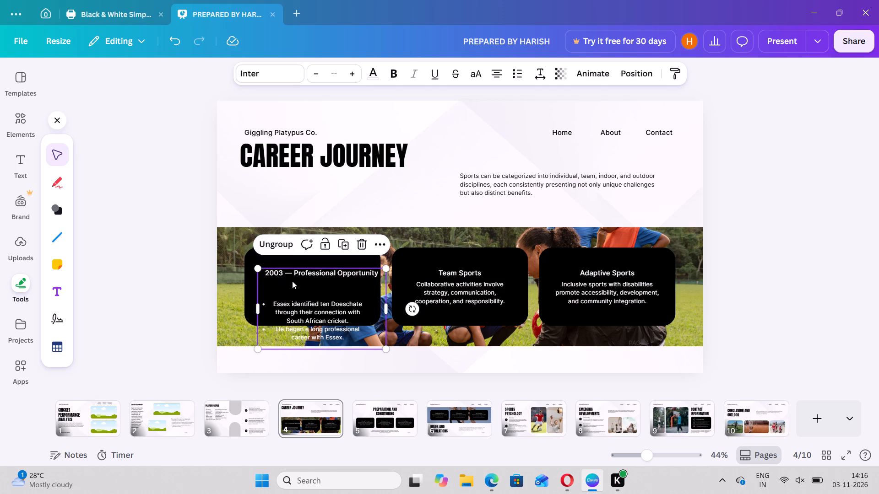
{"action": "left_click_drag", "start_coordinate": [271, 301], "coordinate": [234, 289]}
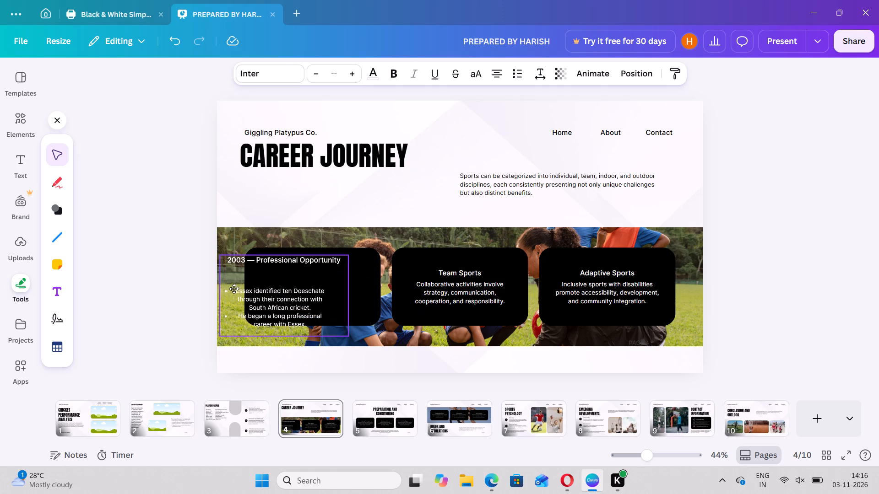
{"action": "left_click_drag", "start_coordinate": [234, 289], "coordinate": [262, 285]}
Scale the "2003 — Professional Opportunity" heading down to about size 19.3 and position it near the first card's top edge.
{"action": "left_click", "coordinate": [291, 272]}
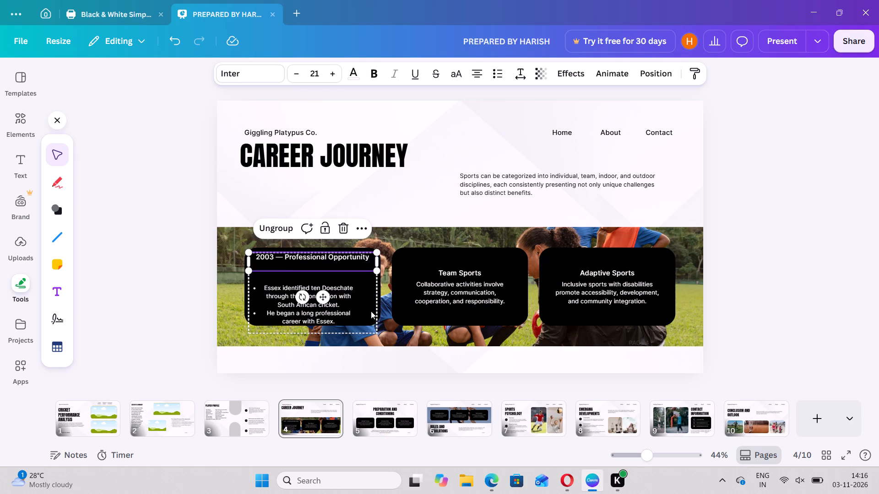
{"action": "left_click_drag", "start_coordinate": [376, 256], "coordinate": [359, 274]}
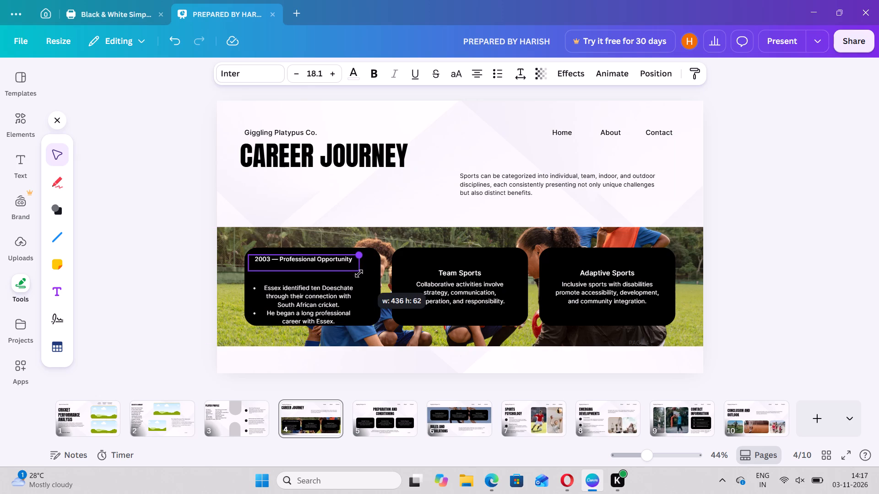
{"action": "left_click_drag", "start_coordinate": [359, 274], "coordinate": [359, 274]}
{"action": "left_click_drag", "start_coordinate": [342, 262], "coordinate": [353, 249]}
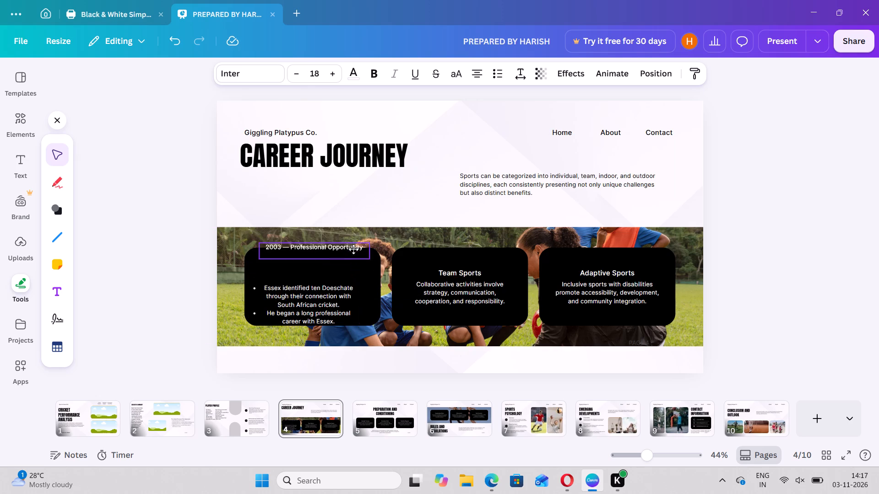
{"action": "left_click_drag", "start_coordinate": [353, 249], "coordinate": [350, 261]}
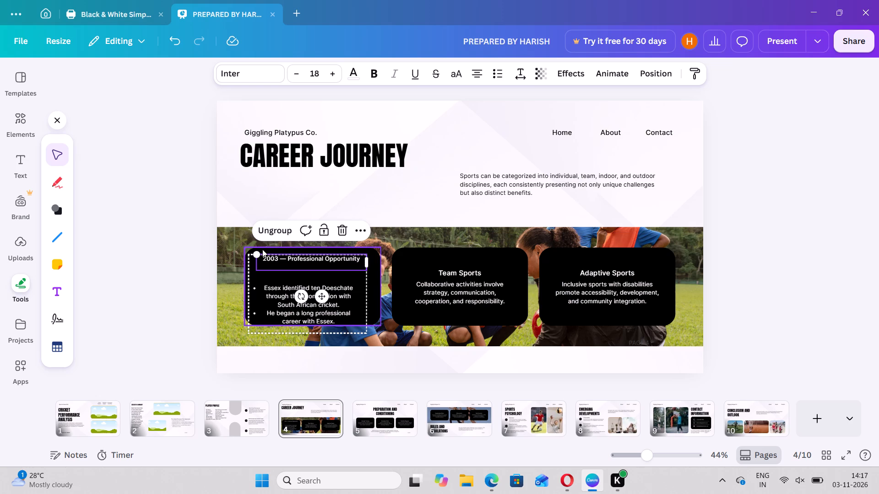
{"action": "left_click_drag", "start_coordinate": [255, 251], "coordinate": [250, 243]}
{"action": "left_click_drag", "start_coordinate": [315, 258], "coordinate": [318, 258]}
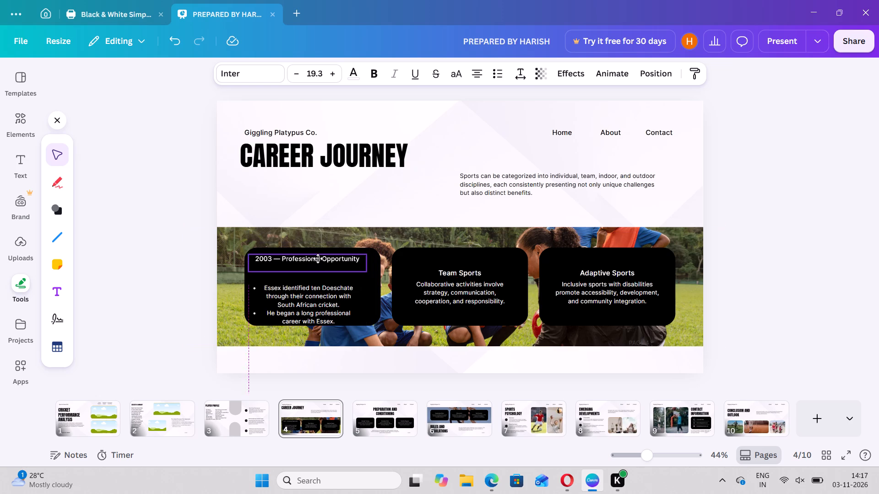
{"action": "left_click_drag", "start_coordinate": [318, 258], "coordinate": [323, 260]}
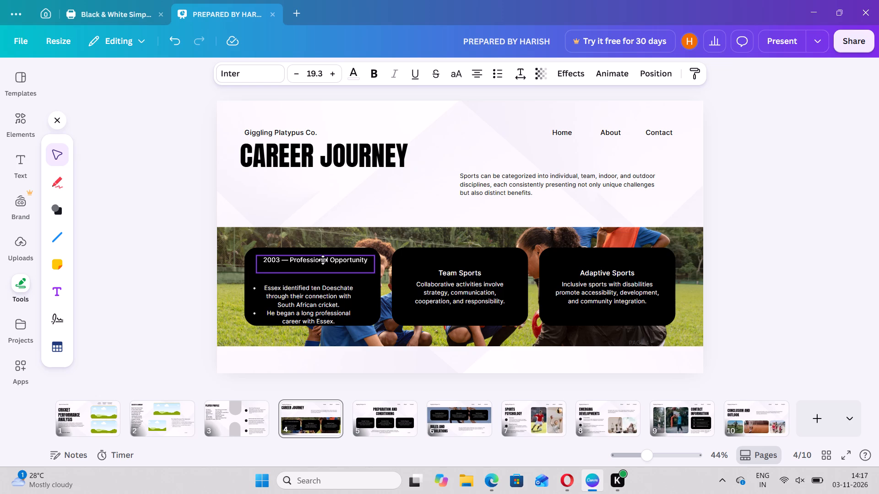
{"action": "left_click_drag", "start_coordinate": [323, 260], "coordinate": [323, 258]}
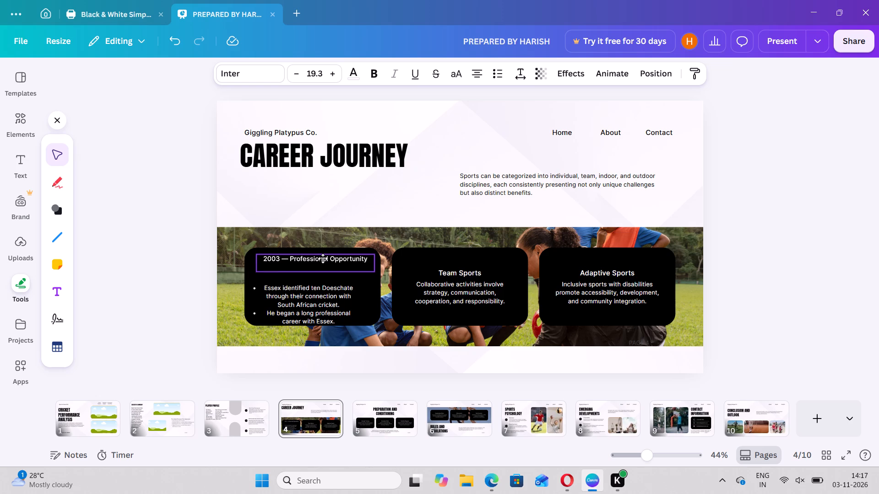
{"action": "left_click_drag", "start_coordinate": [323, 258], "coordinate": [323, 258]}
Move the Essex bullets up to just beneath the heading and scale their text down to about size 17.3.
{"action": "left_click", "coordinate": [347, 300]}
{"action": "left_click_drag", "start_coordinate": [347, 300], "coordinate": [354, 286]}
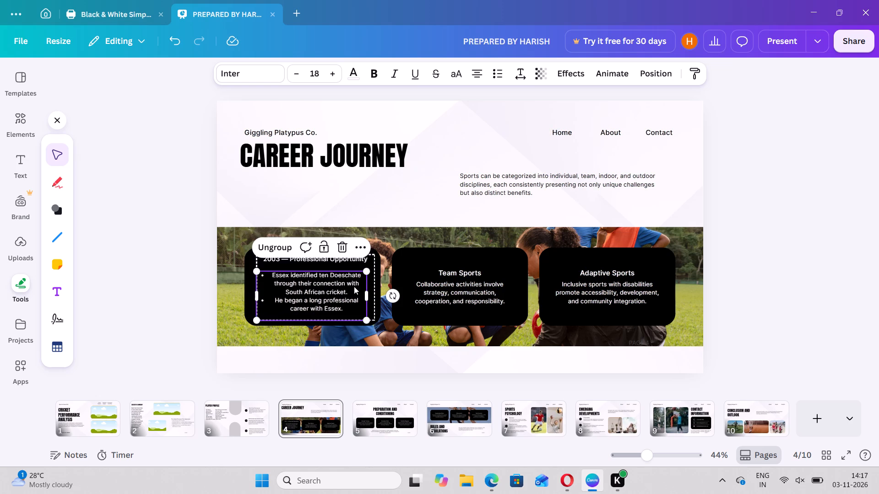
{"action": "left_click", "coordinate": [256, 268]}
{"action": "left_click_drag", "start_coordinate": [319, 293], "coordinate": [316, 287]}
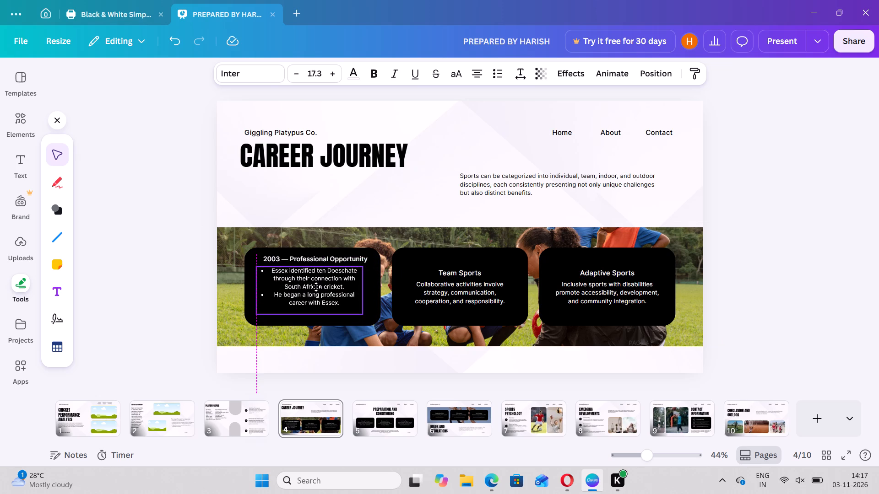
{"action": "left_click_drag", "start_coordinate": [316, 287], "coordinate": [316, 289]}
{"action": "left_click", "coordinate": [153, 327]}
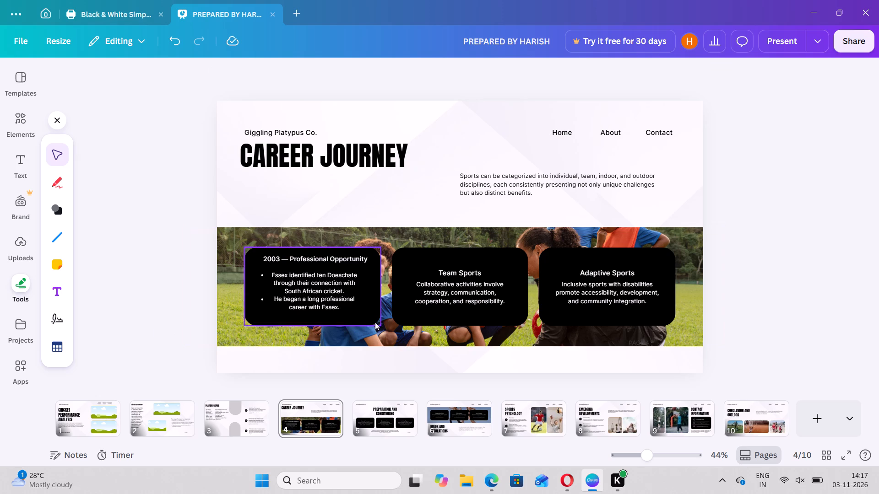
Move the first black card slightly left and reshape it narrower and taller, about 400 wide and 351 high.
{"action": "left_click_drag", "start_coordinate": [374, 318], "coordinate": [353, 319]}
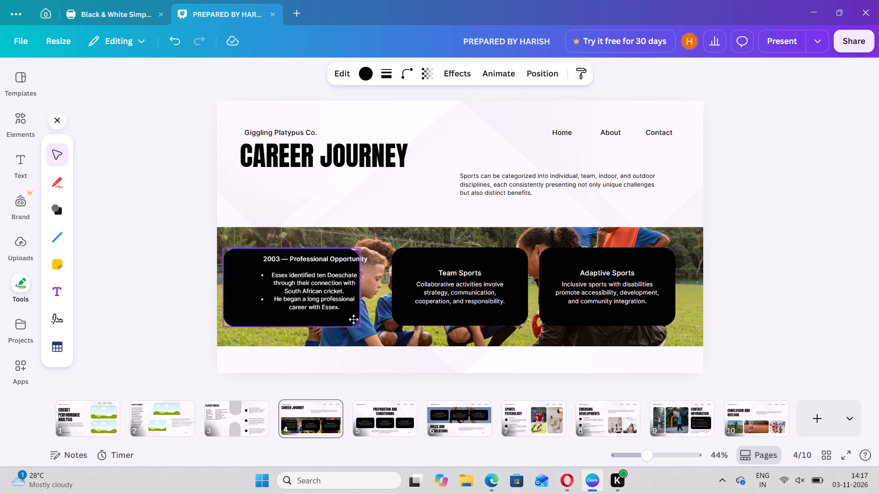
{"action": "left_click_drag", "start_coordinate": [353, 319], "coordinate": [353, 317]}
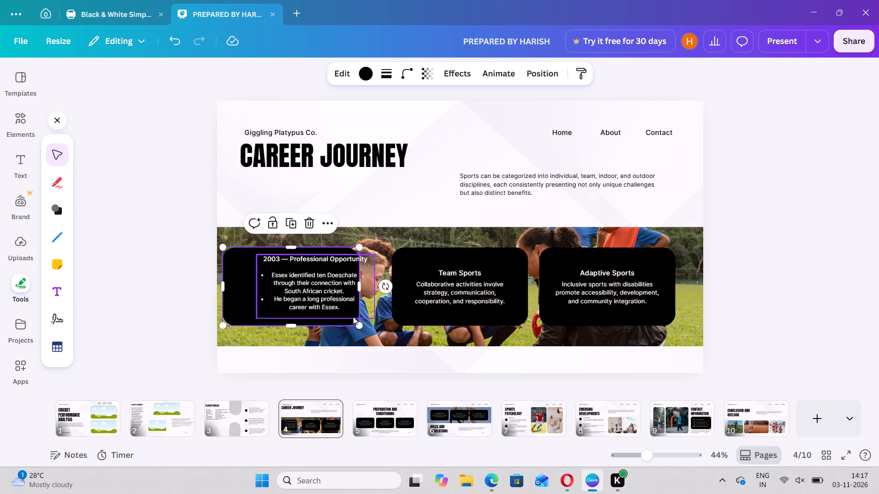
{"action": "left_click_drag", "start_coordinate": [219, 281], "coordinate": [220, 281]}
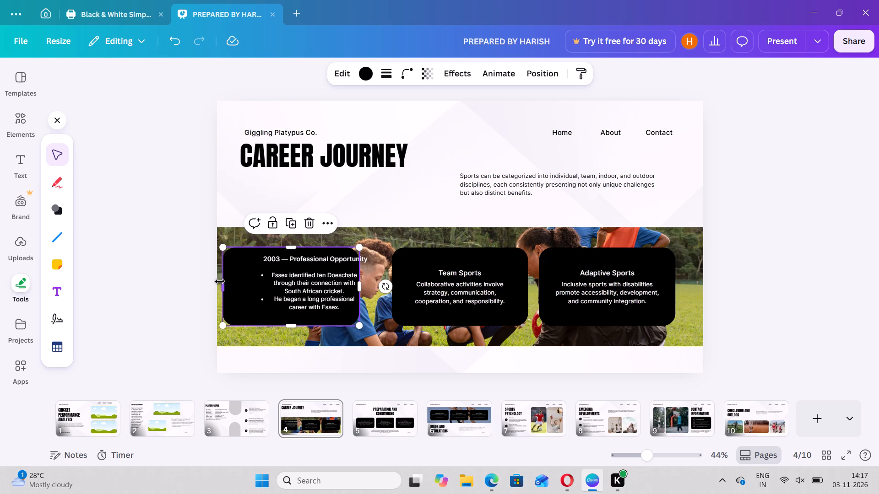
{"action": "left_click_drag", "start_coordinate": [220, 281], "coordinate": [238, 281]}
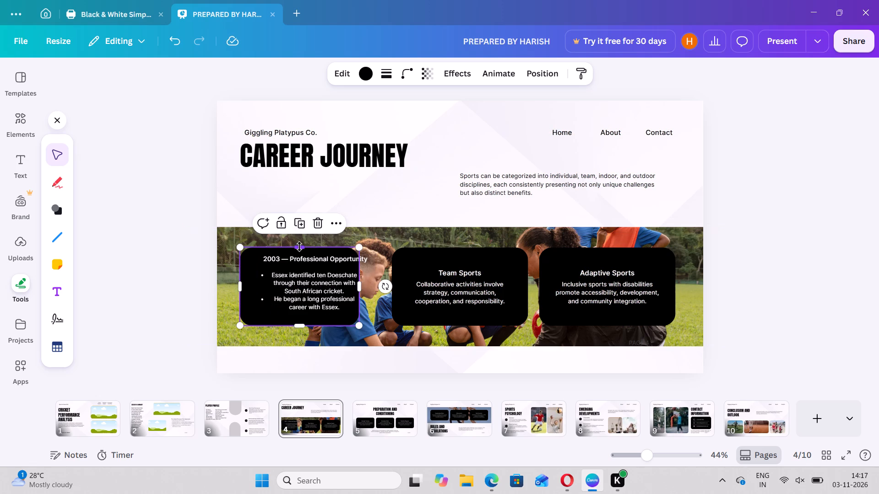
{"action": "left_click_drag", "start_coordinate": [299, 247], "coordinate": [300, 233]}
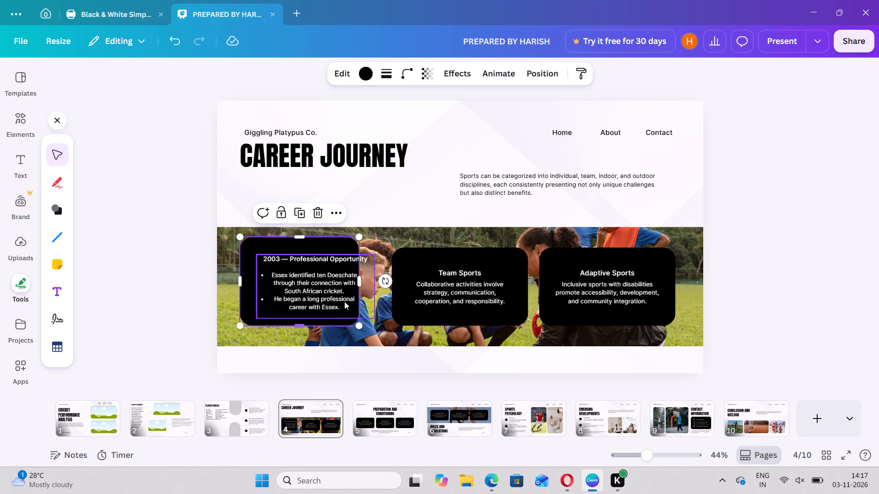
{"action": "left_click_drag", "start_coordinate": [357, 282], "coordinate": [349, 283]}
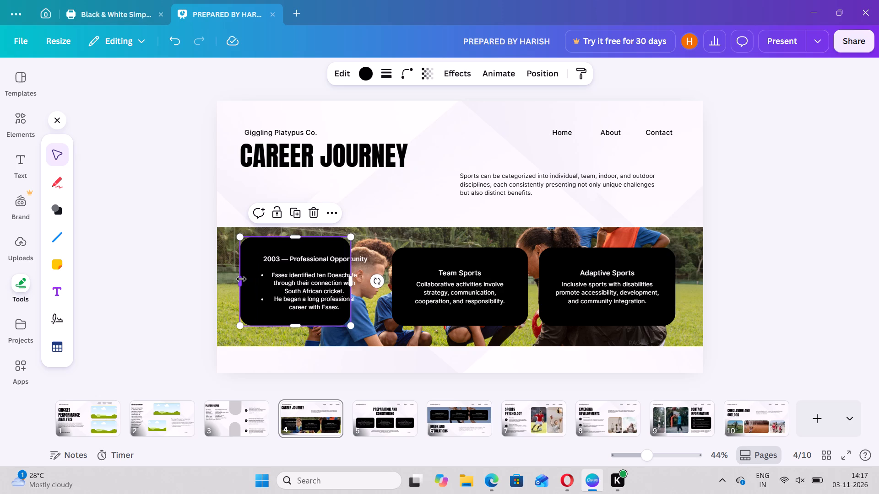
{"action": "left_click_drag", "start_coordinate": [241, 279], "coordinate": [236, 279]}
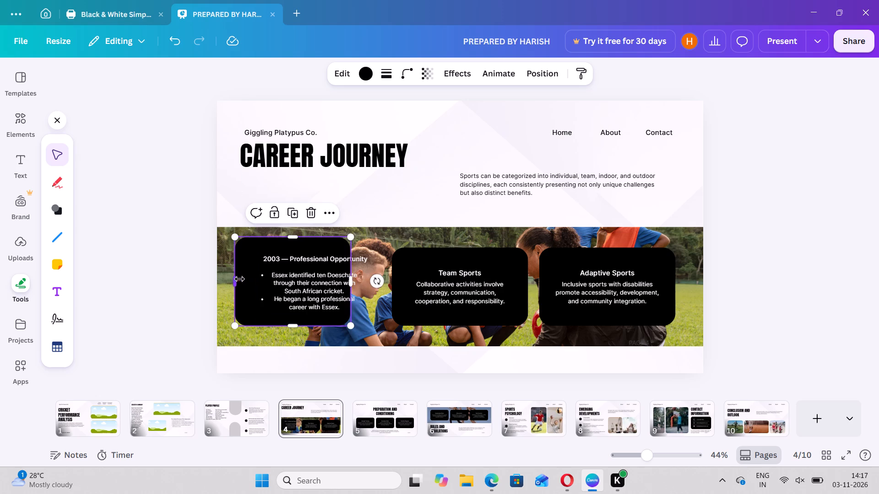
{"action": "left_click_drag", "start_coordinate": [349, 279], "coordinate": [336, 281]}
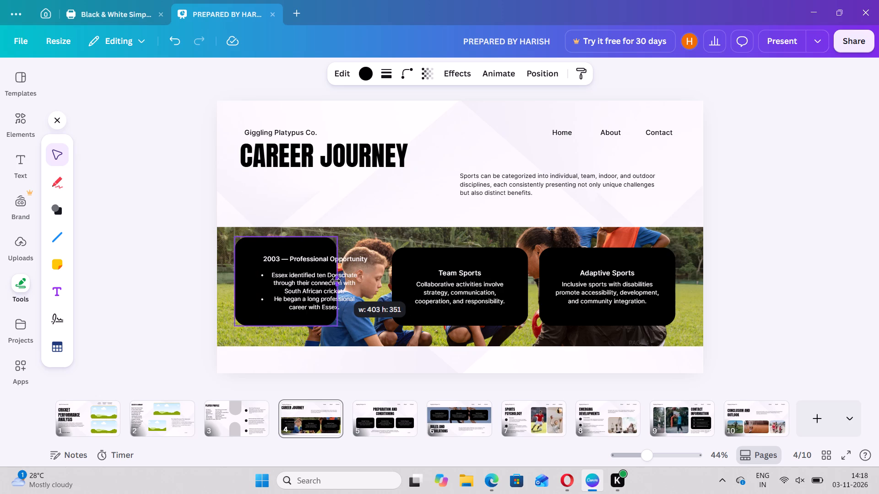
{"action": "left_click_drag", "start_coordinate": [336, 281], "coordinate": [338, 281]}
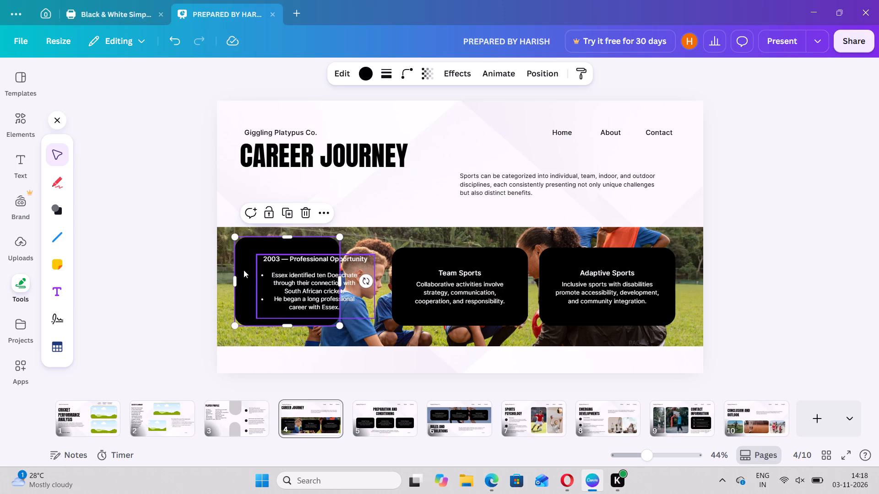
Move the grouped heading and bullets onto the reshaped first card and narrow the group to fit within the card's width.
{"action": "left_click", "coordinate": [306, 280]}
{"action": "left_click_drag", "start_coordinate": [291, 280], "coordinate": [274, 277]}
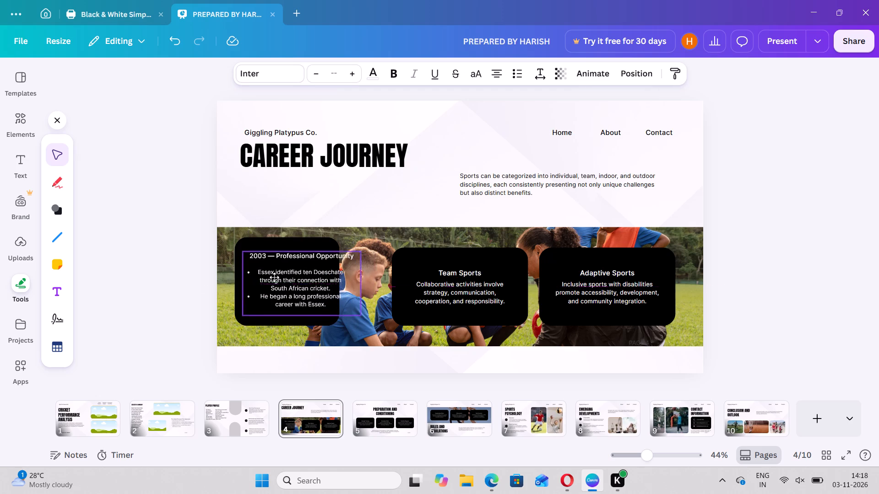
{"action": "left_click_drag", "start_coordinate": [274, 277], "coordinate": [267, 277]}
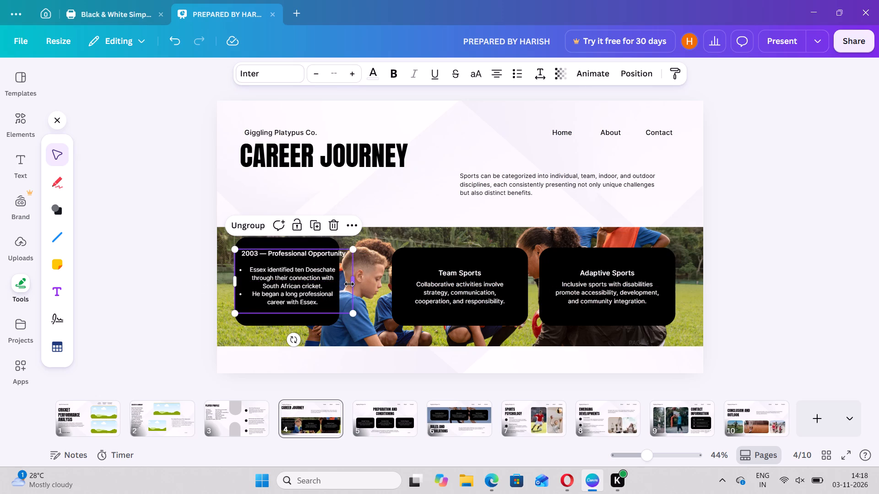
{"action": "left_click_drag", "start_coordinate": [349, 284], "coordinate": [332, 287]}
{"action": "left_click_drag", "start_coordinate": [298, 287], "coordinate": [298, 271]}
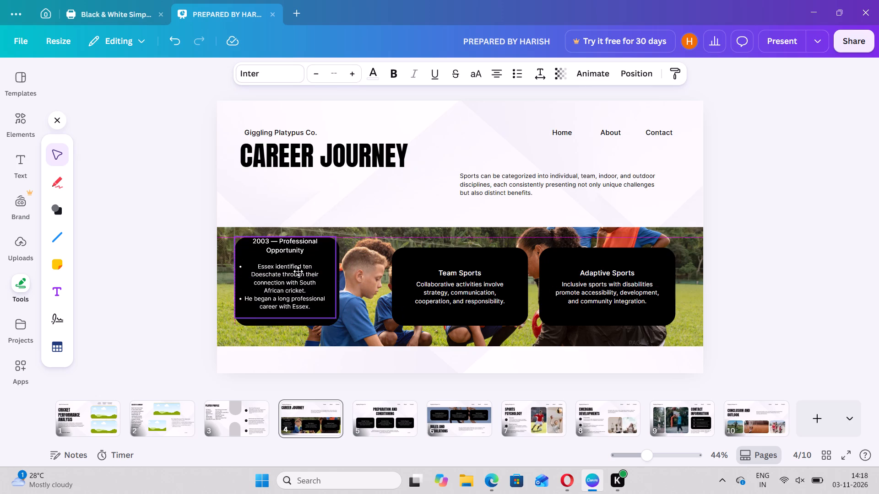
{"action": "left_click_drag", "start_coordinate": [298, 271], "coordinate": [298, 279]}
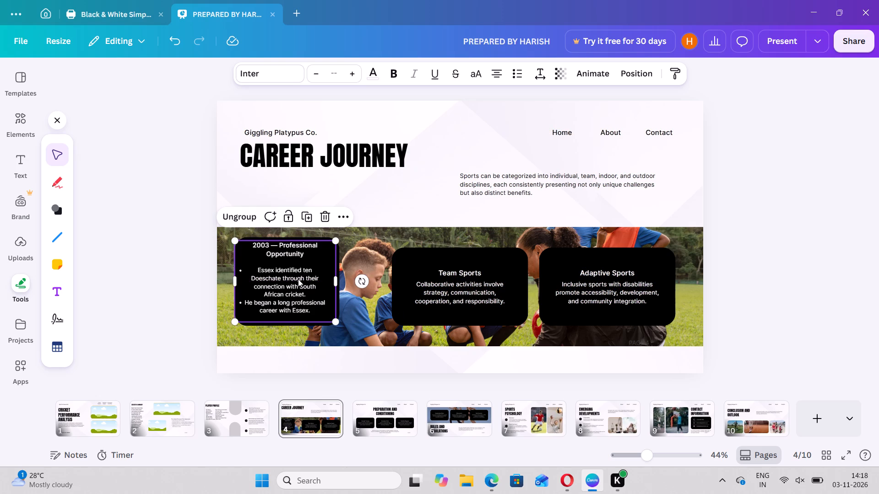
Adjust the "2003 — Professional Opportunity" text box's width so it wraps onto two lines, and center it near the first card's top edge.
{"action": "left_click", "coordinate": [299, 248]}
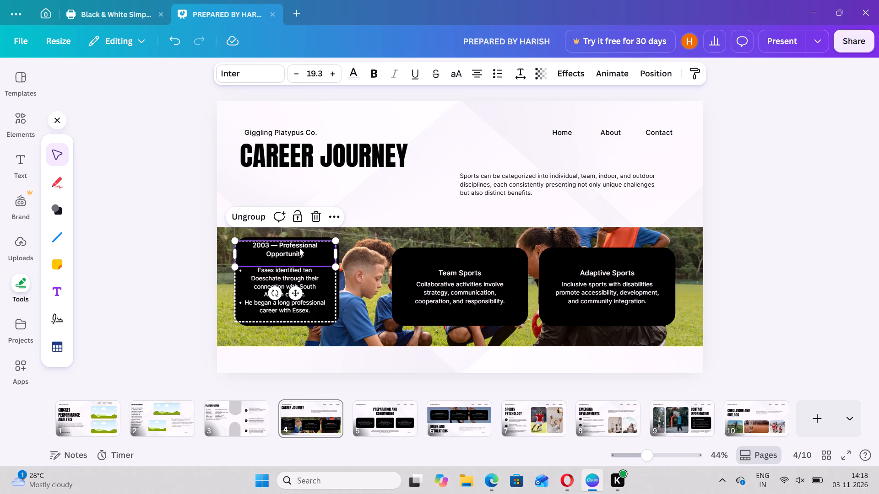
{"action": "scroll", "coordinate": [335, 252], "scroll_direction": "right", "scroll_amount": 1}
{"action": "left_click_drag", "start_coordinate": [336, 252], "coordinate": [345, 251]}
{"action": "left_click_drag", "start_coordinate": [308, 251], "coordinate": [301, 259]}
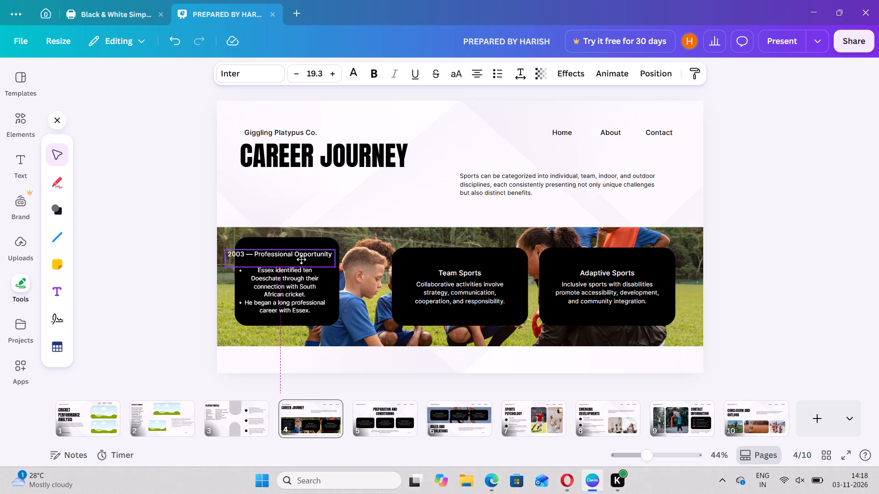
{"action": "left_click_drag", "start_coordinate": [301, 259], "coordinate": [302, 259]}
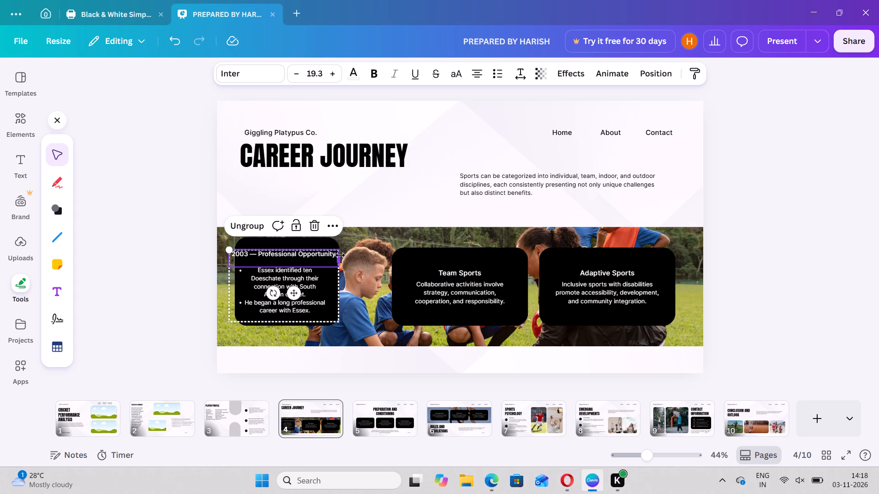
{"action": "left_click", "coordinate": [340, 255]}
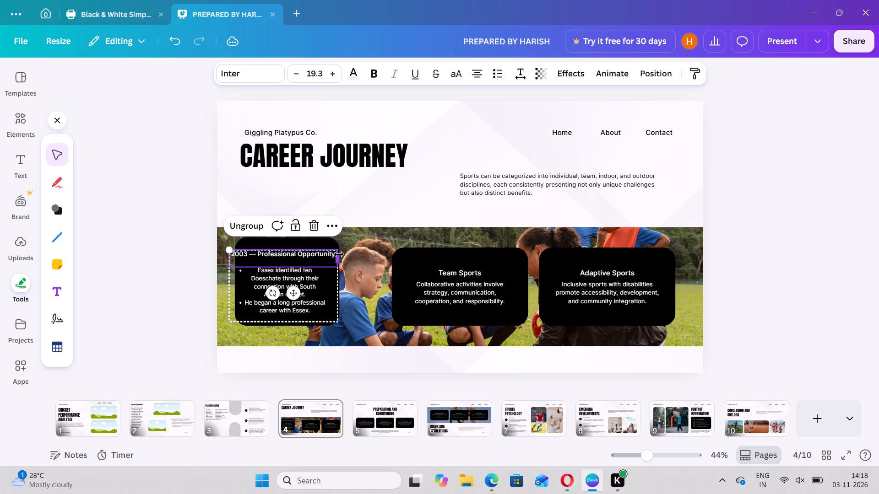
{"action": "left_click", "coordinate": [336, 259]}
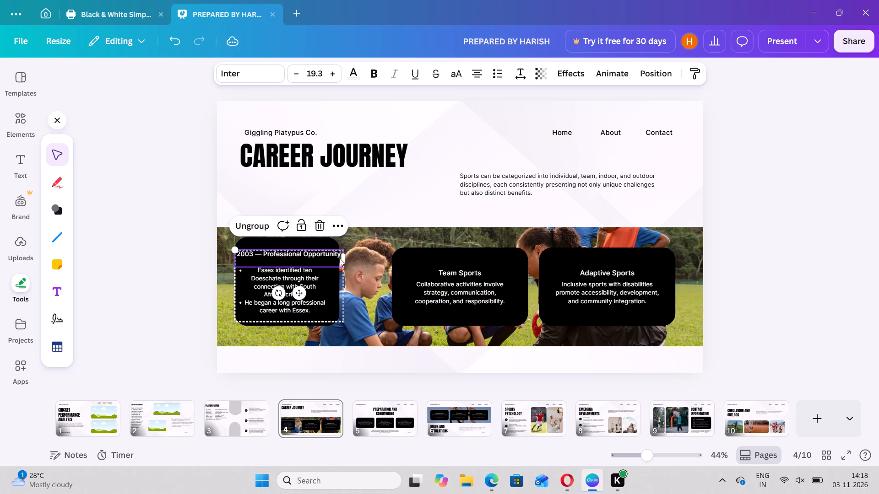
{"action": "left_click_drag", "start_coordinate": [345, 256], "coordinate": [335, 256]}
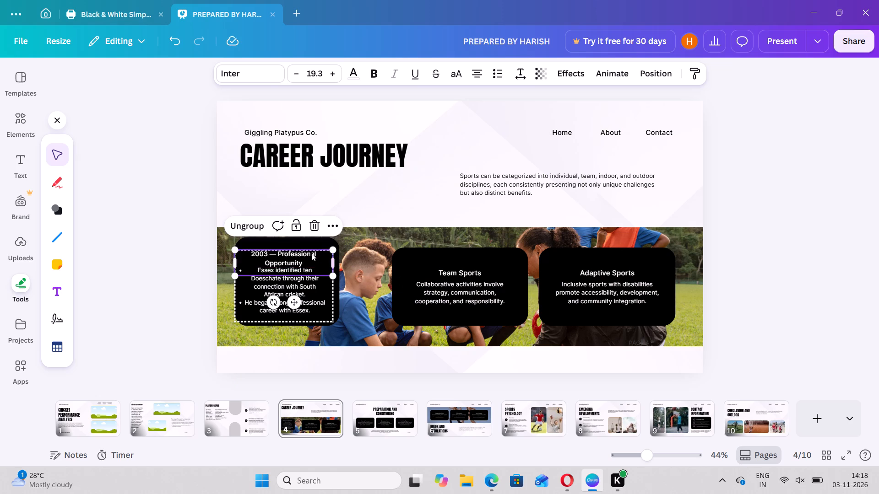
{"action": "left_click_drag", "start_coordinate": [306, 252], "coordinate": [310, 246]}
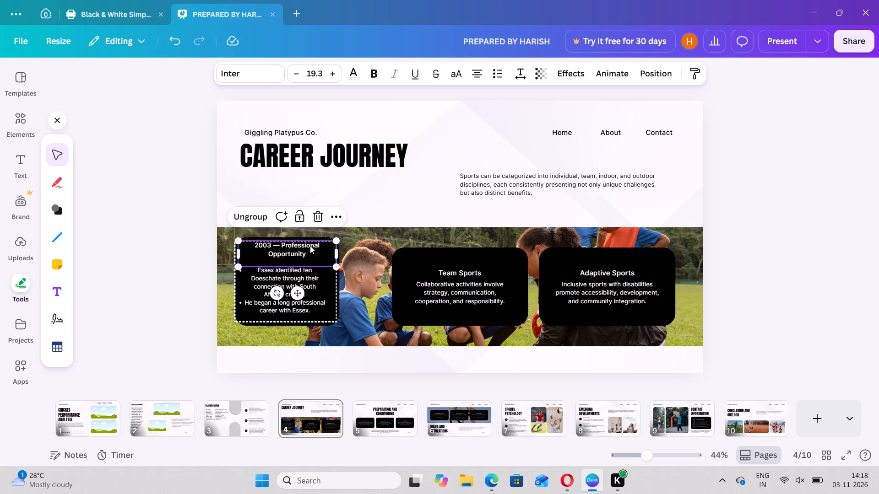
Reposition the Essex bullets a small gap beneath the heading, lining up their text box with the heading box's left edge.
{"action": "left_click", "coordinate": [325, 270]}
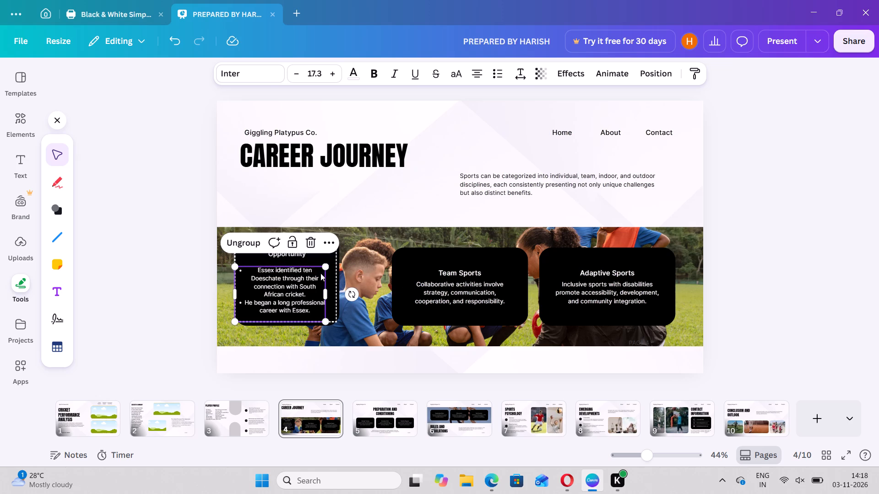
{"action": "left_click_drag", "start_coordinate": [320, 273], "coordinate": [331, 274]}
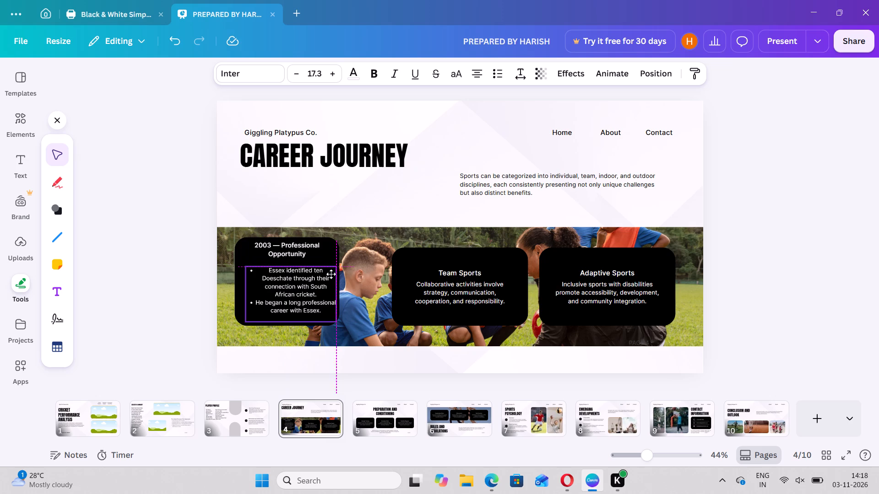
{"action": "left_click_drag", "start_coordinate": [331, 274], "coordinate": [330, 268]}
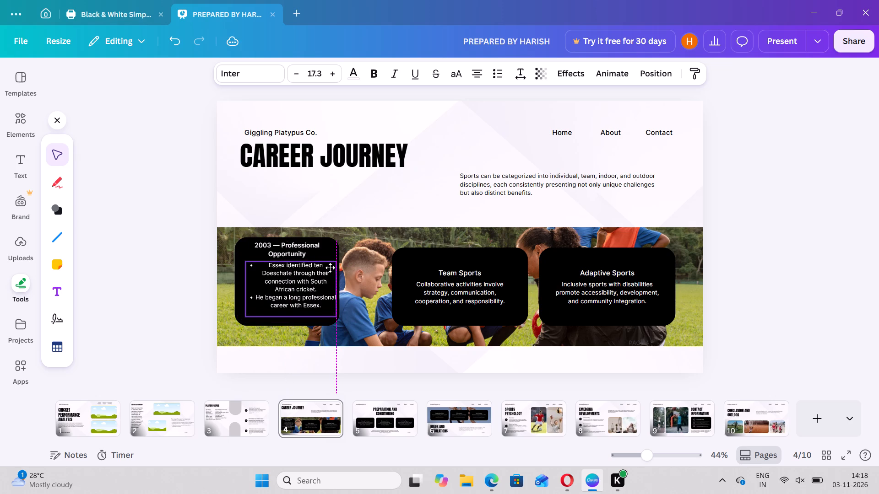
{"action": "left_click_drag", "start_coordinate": [330, 268], "coordinate": [327, 268]}
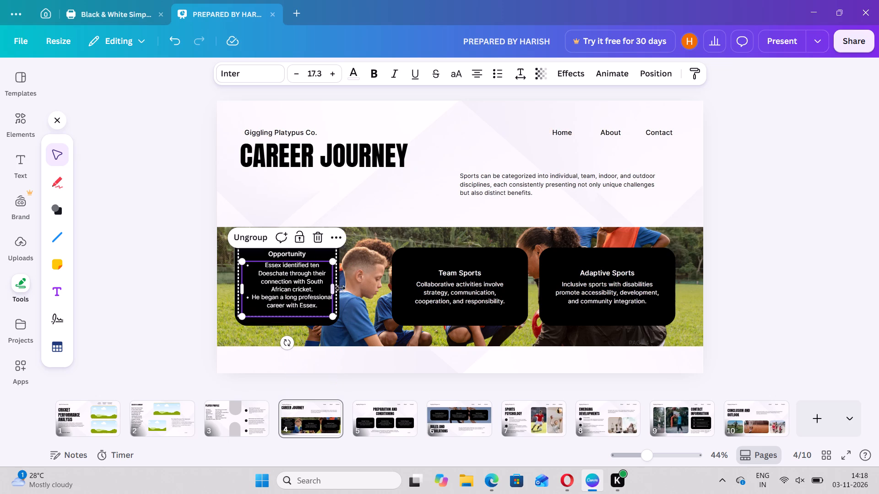
{"action": "left_click", "coordinate": [98, 294]}
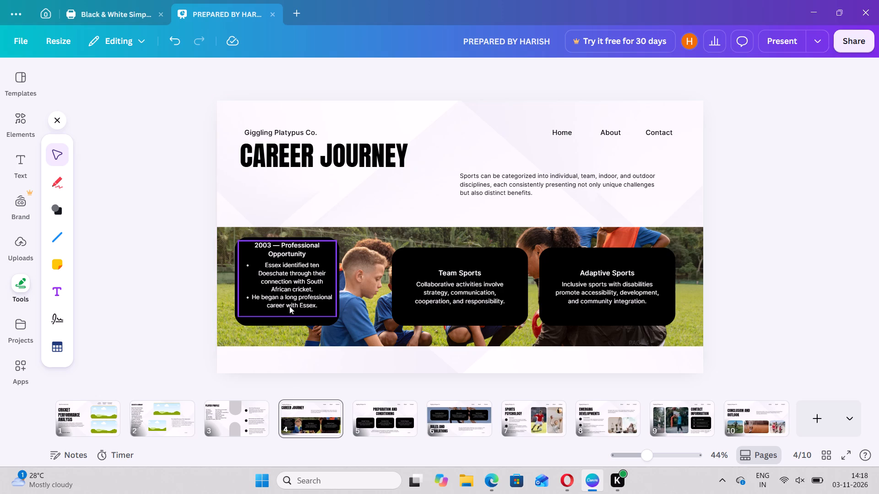
{"action": "left_click", "coordinate": [265, 287]}
{"action": "left_click", "coordinate": [270, 291]}
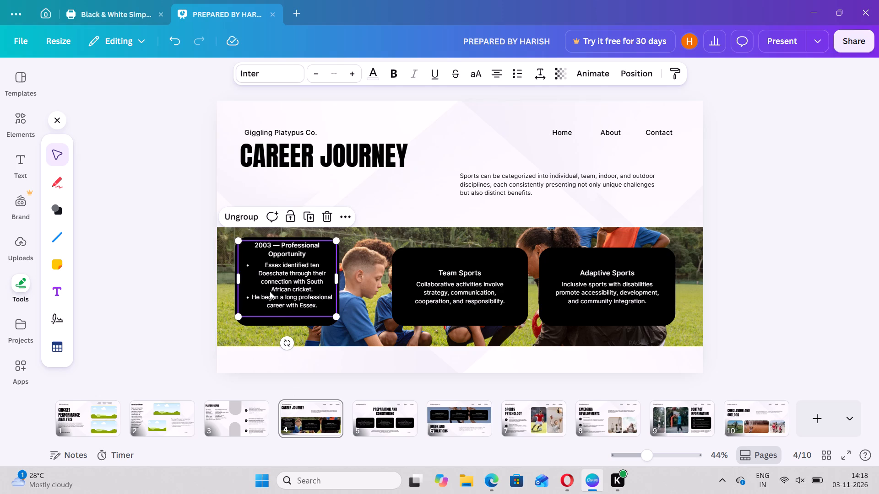
{"action": "left_click_drag", "start_coordinate": [306, 293], "coordinate": [306, 299]}
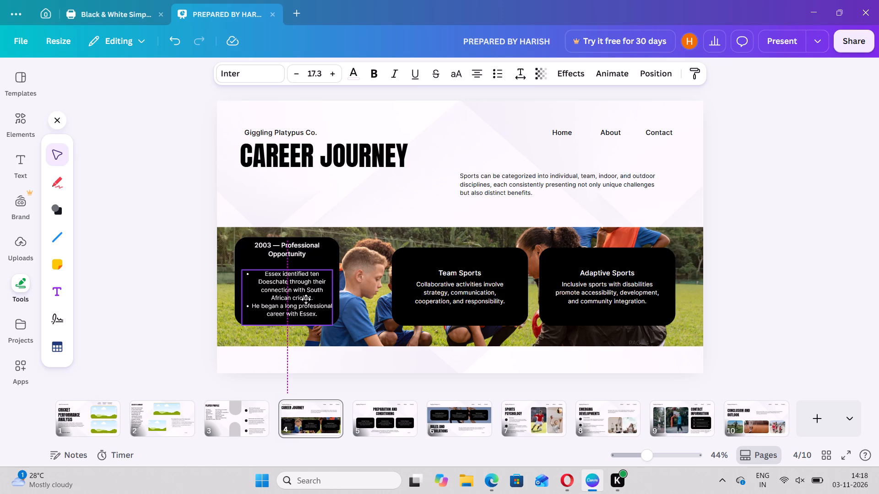
{"action": "left_click_drag", "start_coordinate": [306, 299], "coordinate": [304, 299]}
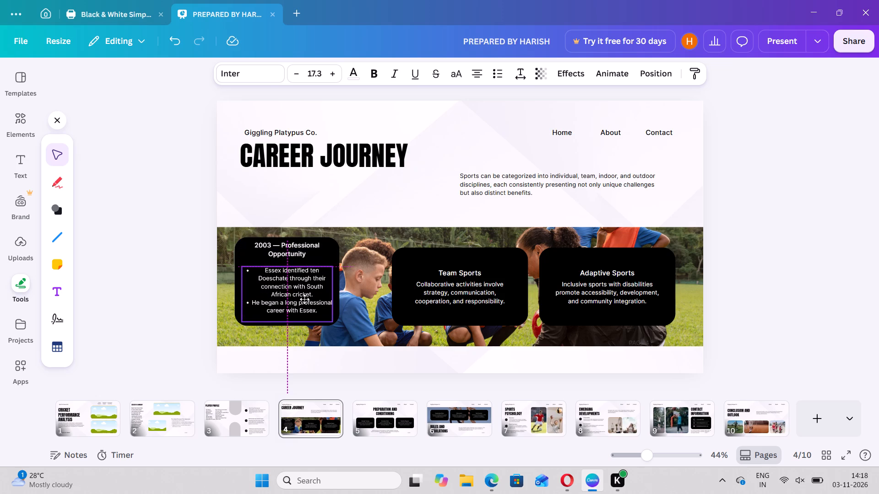
{"action": "left_click_drag", "start_coordinate": [304, 299], "coordinate": [302, 299]}
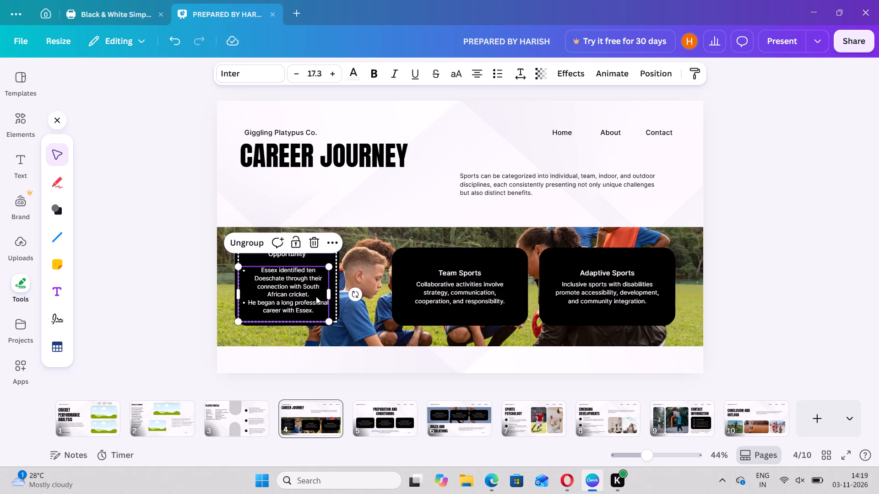
Widen the Essex bullets' text box to about 370 so "South African" fits on one line.
{"action": "left_click_drag", "start_coordinate": [332, 290], "coordinate": [334, 290]}
{"action": "left_click_drag", "start_coordinate": [334, 290], "coordinate": [335, 290]}
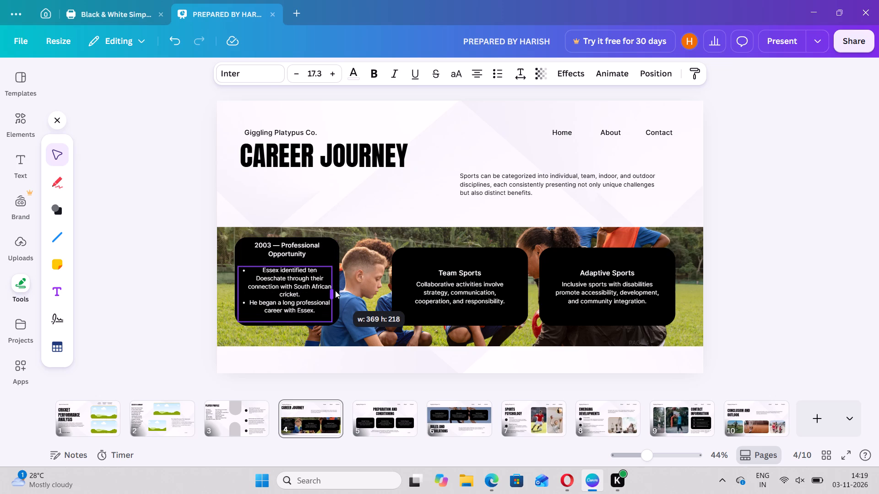
{"action": "left_click_drag", "start_coordinate": [335, 290], "coordinate": [336, 290]}
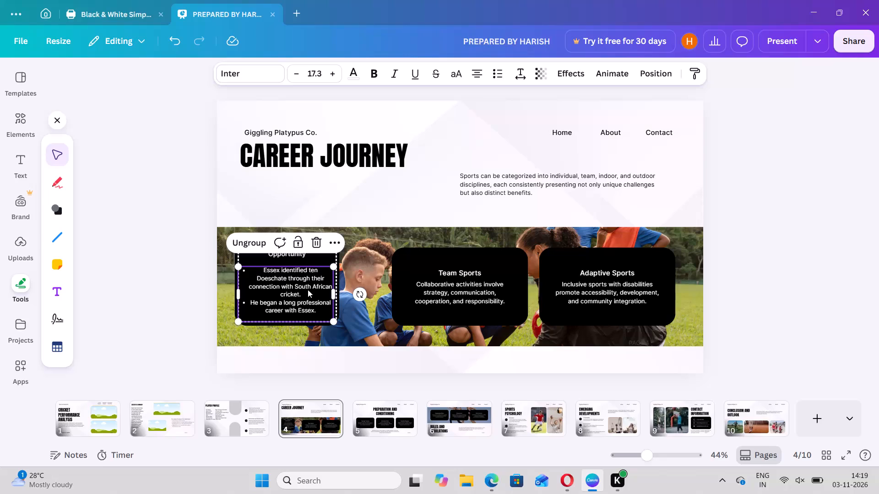
{"action": "left_click", "coordinate": [126, 332]}
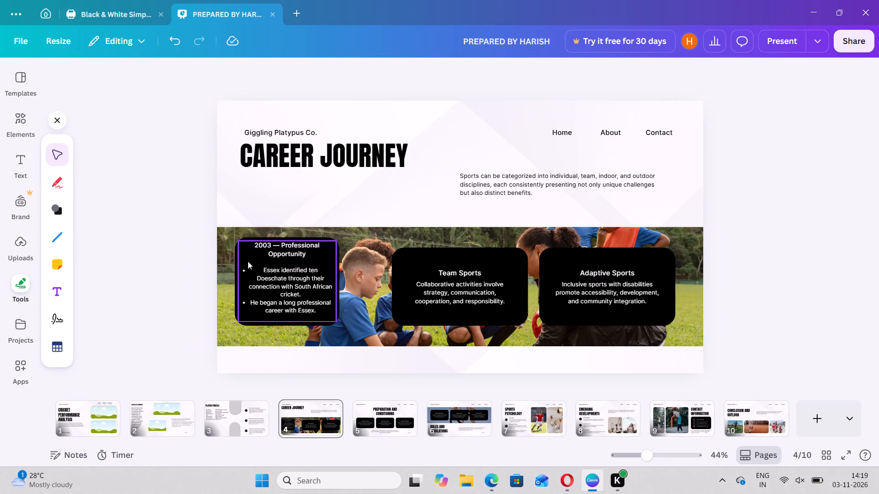
Nudge the grouped heading and bullets slightly down and left within the first black card.
{"action": "left_click", "coordinate": [279, 242]}
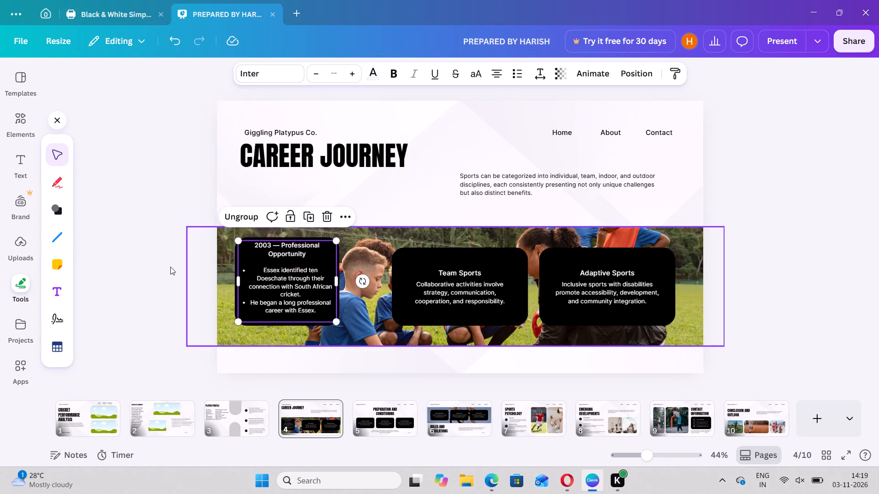
{"action": "left_click", "coordinate": [277, 253]}
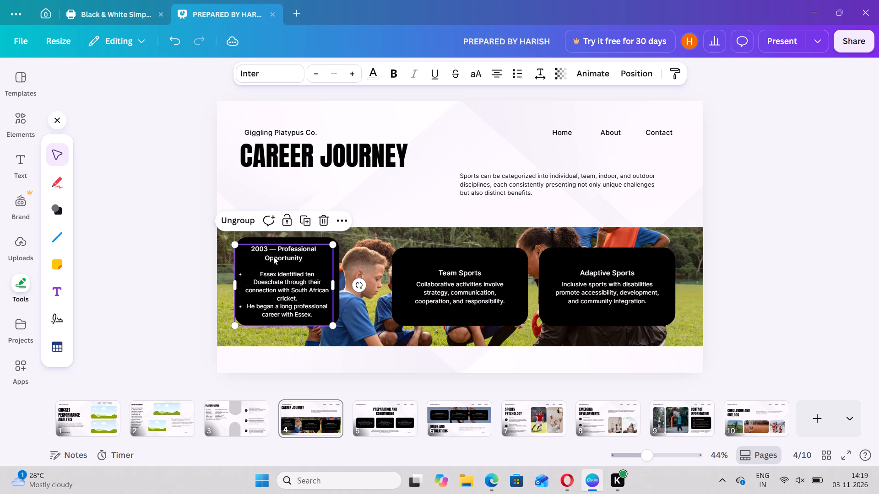
Shrink the first black card slightly from its top-right corner so it fits closer around the 2003 heading and Essex bullets.
{"action": "left_click", "coordinate": [277, 253]}
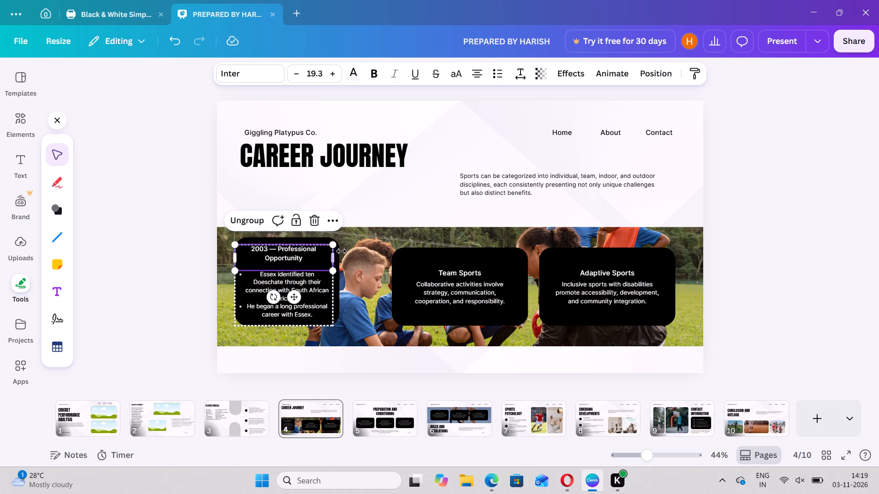
{"action": "left_click", "coordinate": [340, 254]}
{"action": "left_click", "coordinate": [228, 328]}
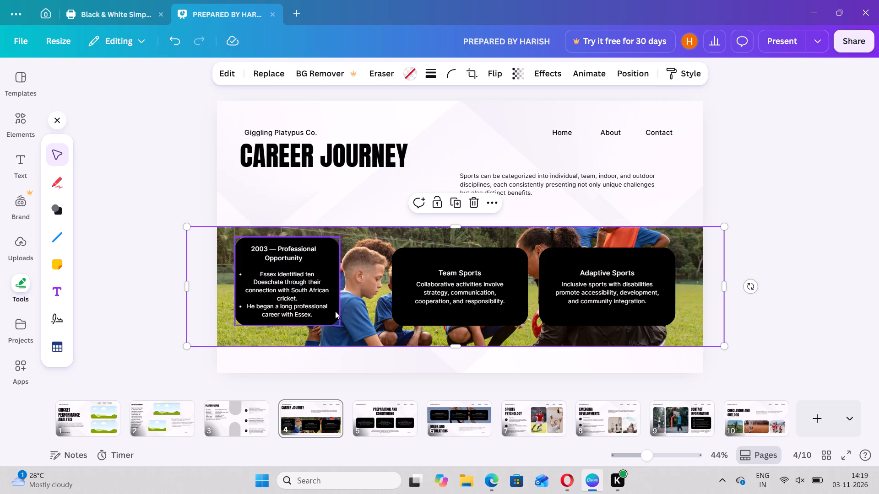
{"action": "left_click", "coordinate": [335, 311]}
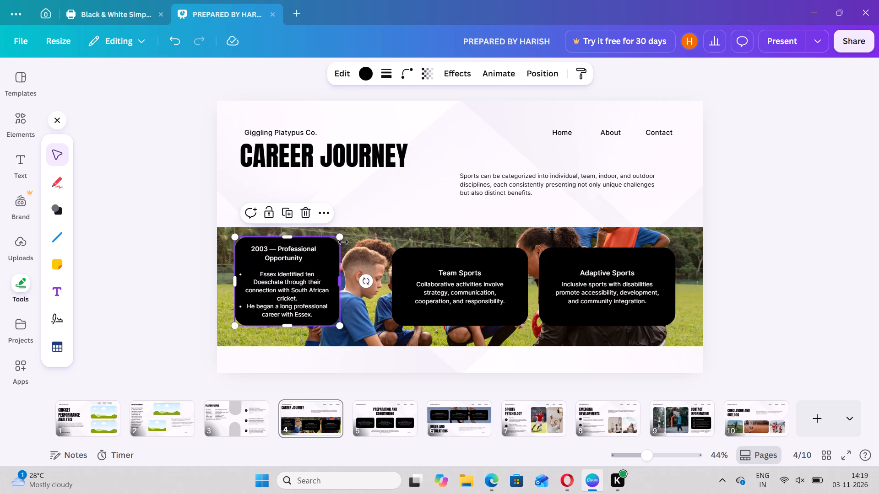
{"action": "left_click", "coordinate": [340, 236]}
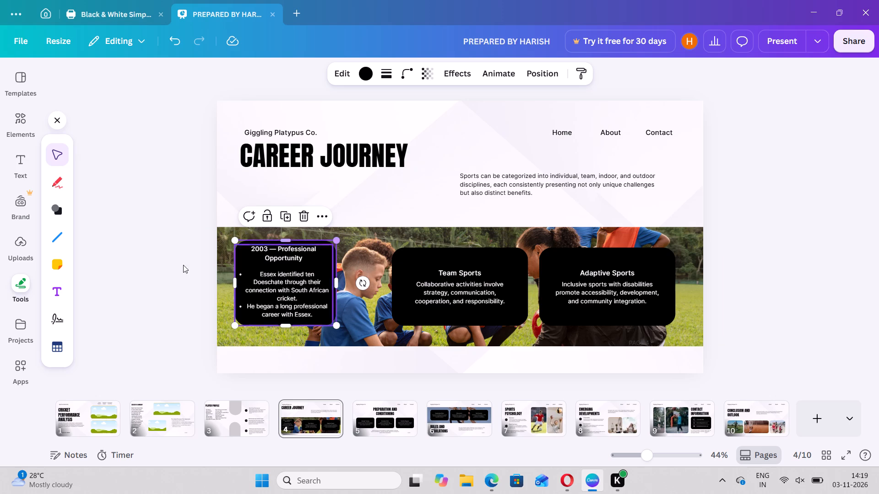
{"action": "left_click", "coordinate": [145, 278]}
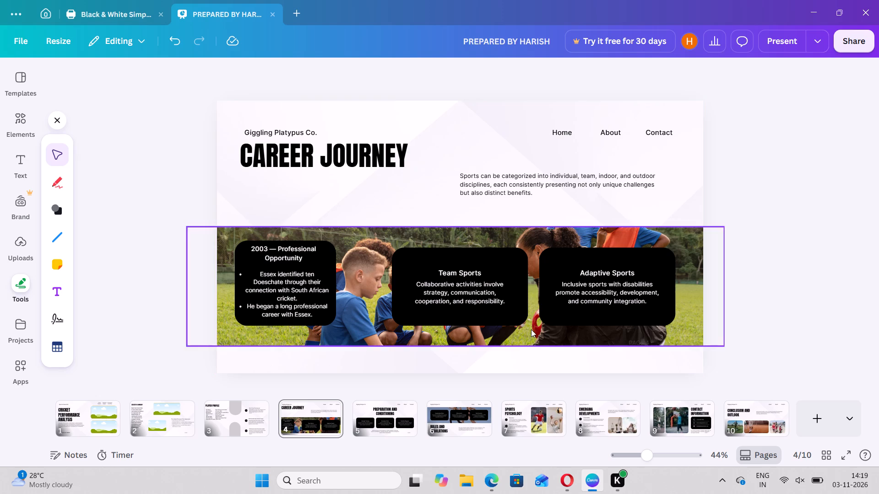
{"action": "left_click", "coordinate": [491, 298]}
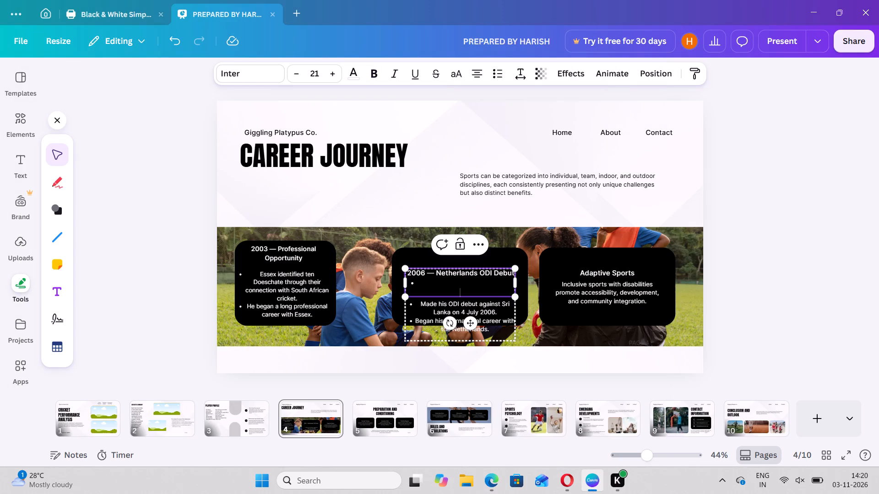
Scale the "2006 — Netherlands ODI Debut" heading box down to about font size 18.
{"action": "left_click_drag", "start_coordinate": [518, 297], "coordinate": [507, 277]}
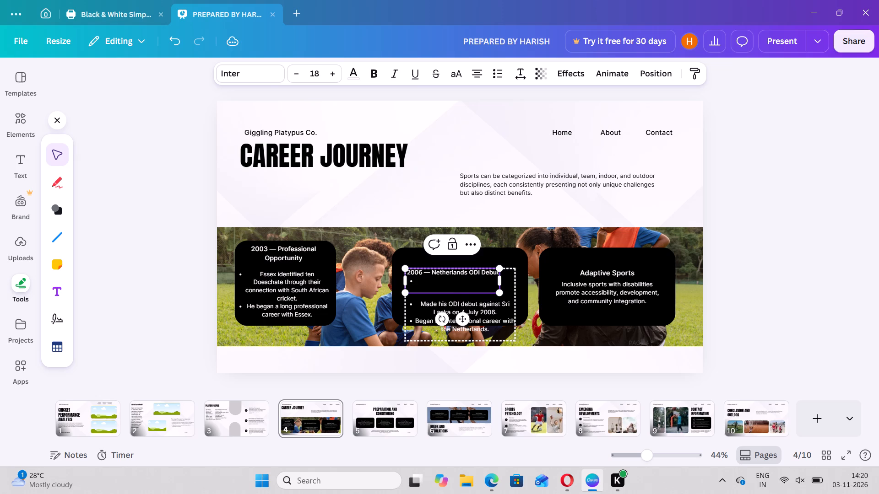
{"action": "left_click_drag", "start_coordinate": [472, 281], "coordinate": [476, 267]}
{"action": "left_click", "coordinate": [343, 272]}
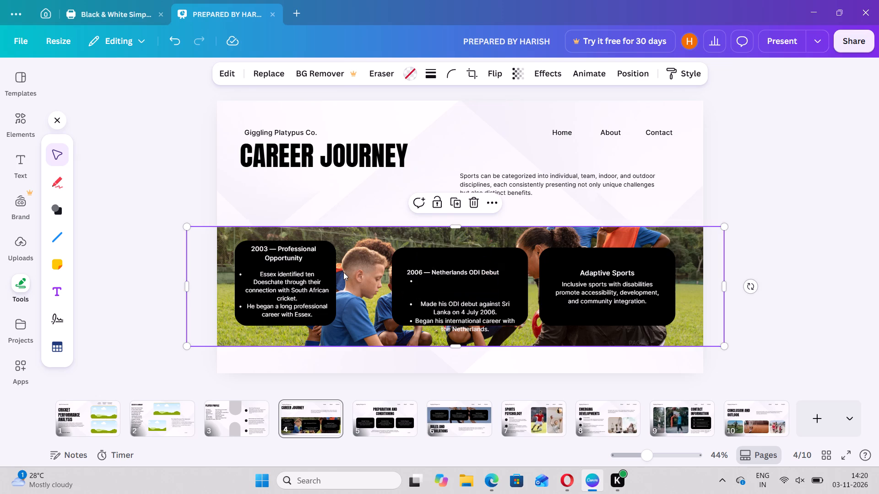
Move the grouped 2006 heading and bullets up to the second card's top edge and scale the group down to fit inside.
{"action": "left_click", "coordinate": [445, 271]}
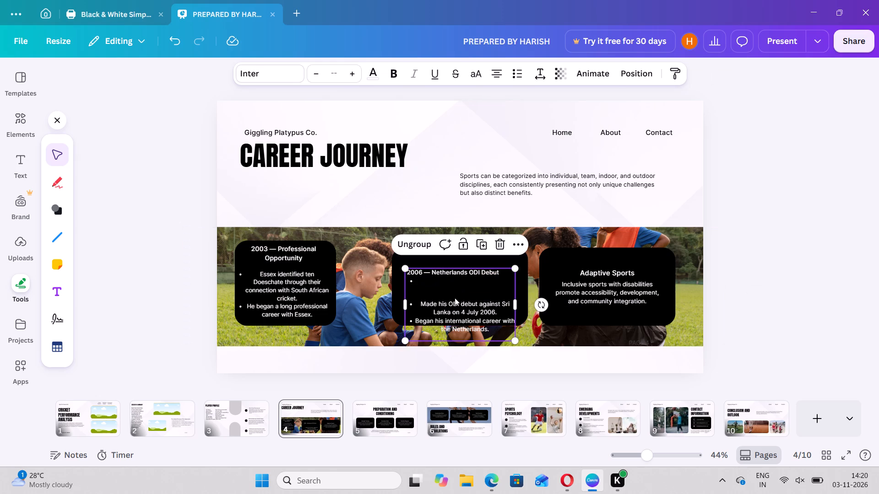
{"action": "left_click_drag", "start_coordinate": [453, 298], "coordinate": [457, 322]}
{"action": "left_click_drag", "start_coordinate": [457, 322], "coordinate": [452, 284]}
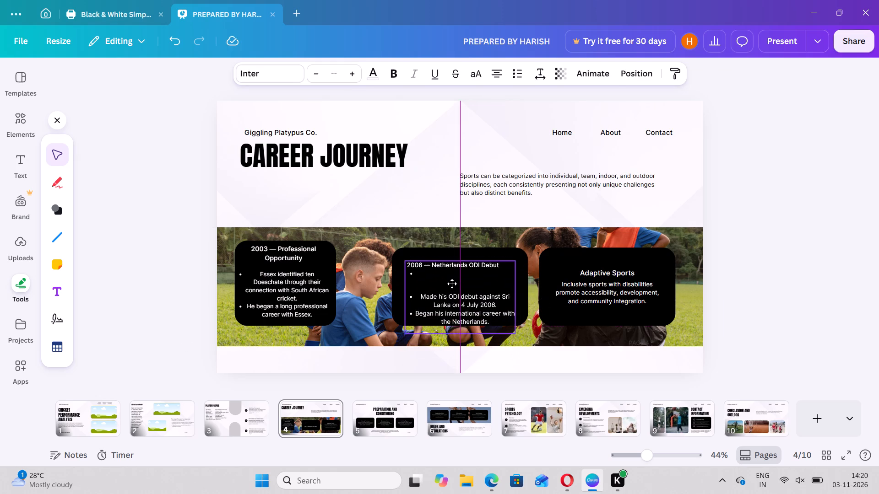
{"action": "left_click_drag", "start_coordinate": [452, 284], "coordinate": [452, 282]}
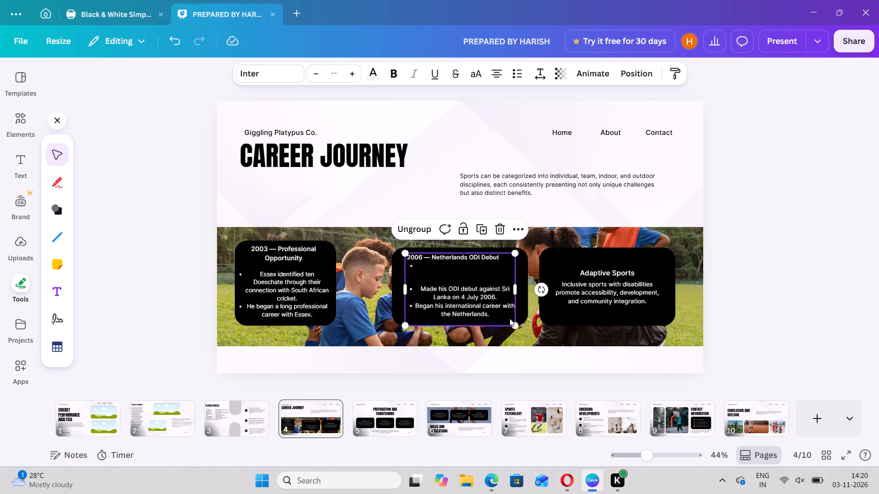
{"action": "left_click_drag", "start_coordinate": [513, 323], "coordinate": [495, 313]}
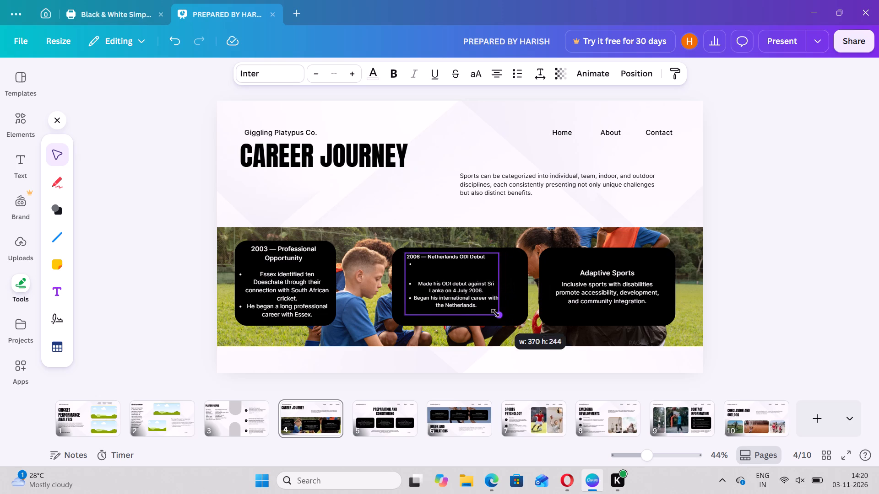
{"action": "left_click_drag", "start_coordinate": [495, 313], "coordinate": [487, 311]}
Narrow the second black card from its right side so it ends just past the 2006 text.
{"action": "left_click", "coordinate": [523, 311]}
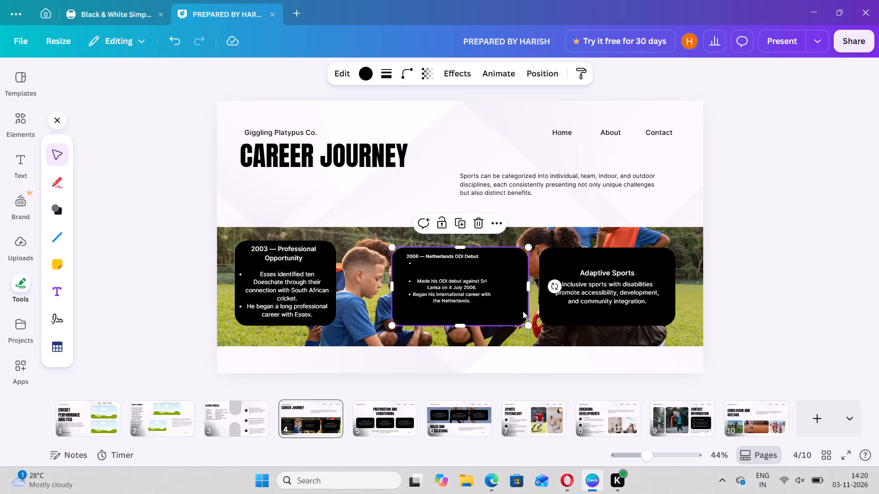
{"action": "left_click_drag", "start_coordinate": [531, 285], "coordinate": [508, 284]}
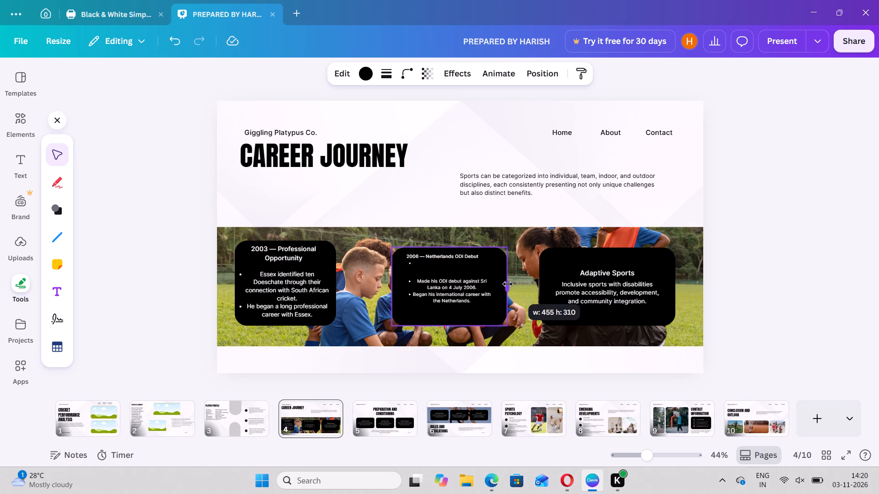
{"action": "left_click_drag", "start_coordinate": [508, 284], "coordinate": [498, 288]}
Move the second black card next to the first card, leaving a small gap and leaving the 2006 text in place.
{"action": "left_click_drag", "start_coordinate": [412, 315], "coordinate": [382, 317]}
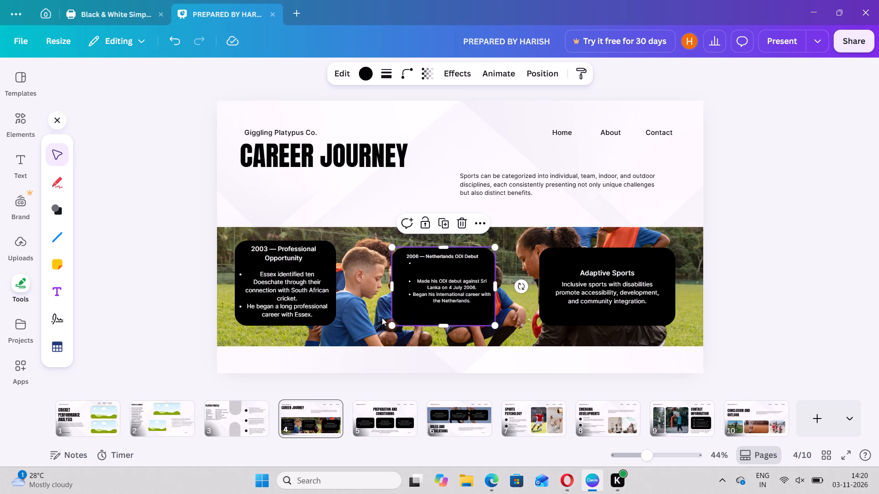
{"action": "left_click_drag", "start_coordinate": [382, 317], "coordinate": [360, 311]}
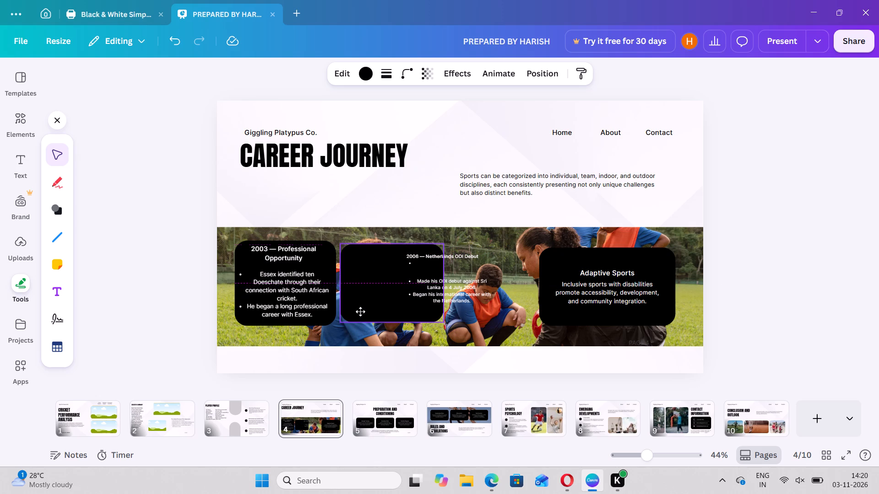
{"action": "left_click_drag", "start_coordinate": [360, 311], "coordinate": [363, 314]}
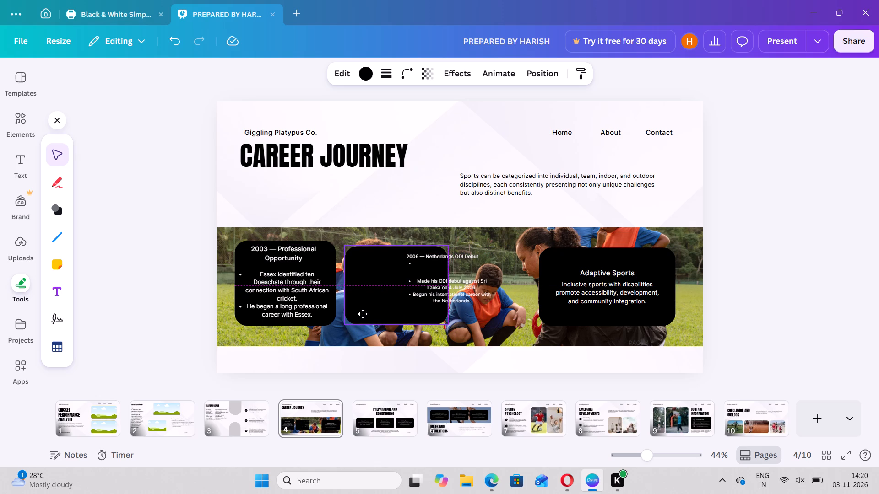
{"action": "left_click_drag", "start_coordinate": [363, 314], "coordinate": [363, 313]}
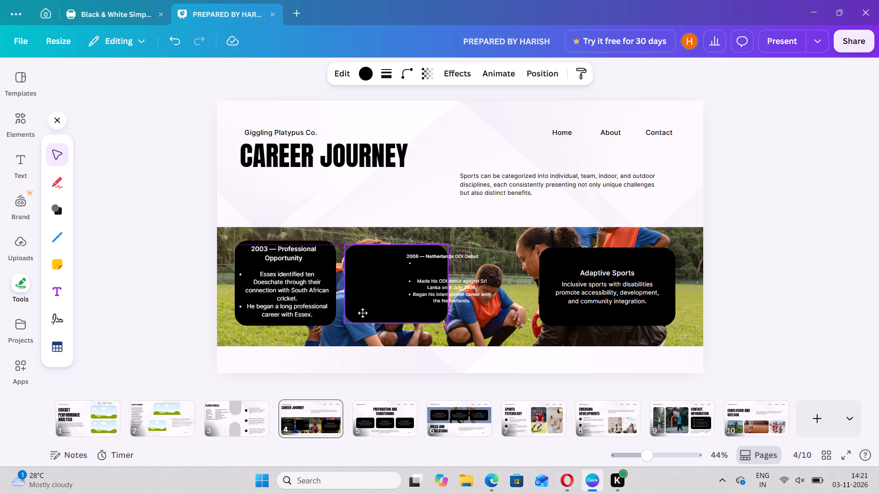
{"action": "left_click_drag", "start_coordinate": [363, 313], "coordinate": [363, 311]}
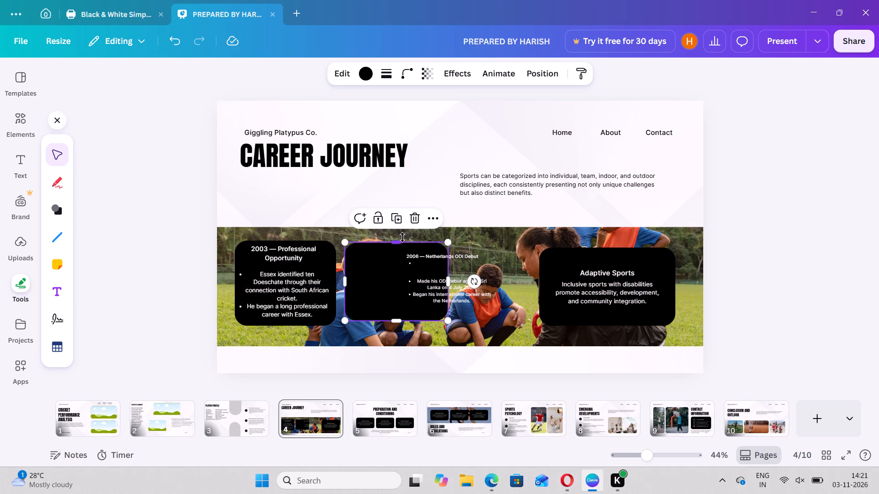
Stretch the second black card vertically so its top and bottom edges line up with the first card.
{"action": "left_click_drag", "start_coordinate": [399, 242], "coordinate": [399, 241]}
{"action": "left_click_drag", "start_coordinate": [399, 241], "coordinate": [400, 237]}
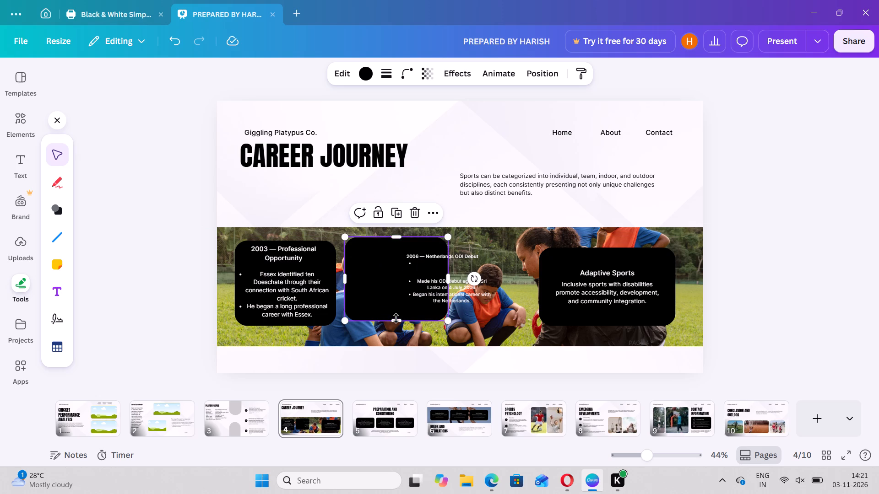
{"action": "left_click_drag", "start_coordinate": [396, 319], "coordinate": [397, 323]}
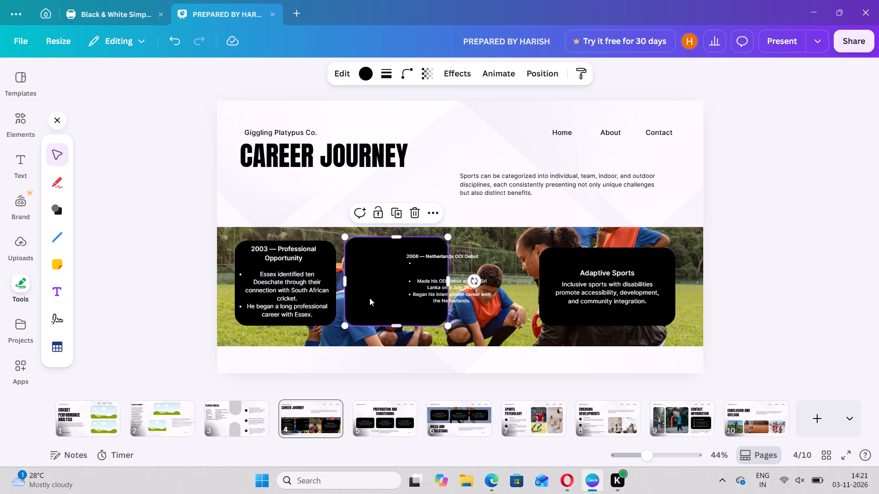
{"action": "left_click", "coordinate": [371, 287]}
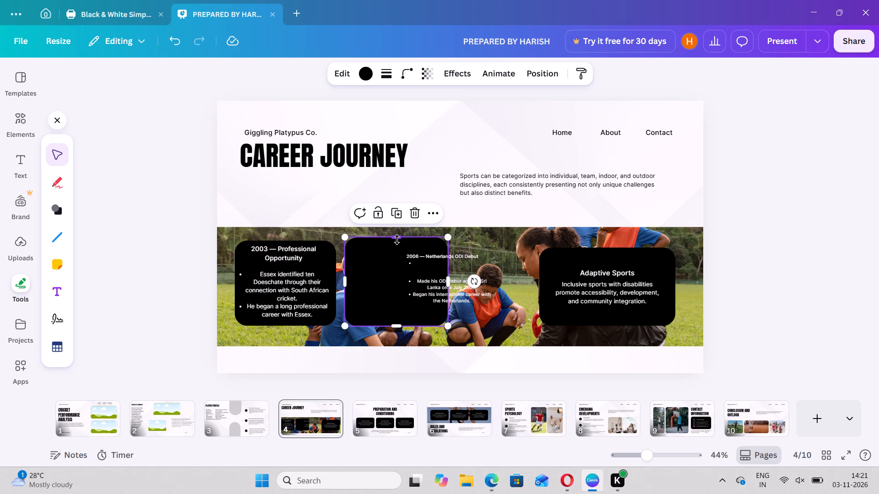
{"action": "left_click", "coordinate": [397, 240]}
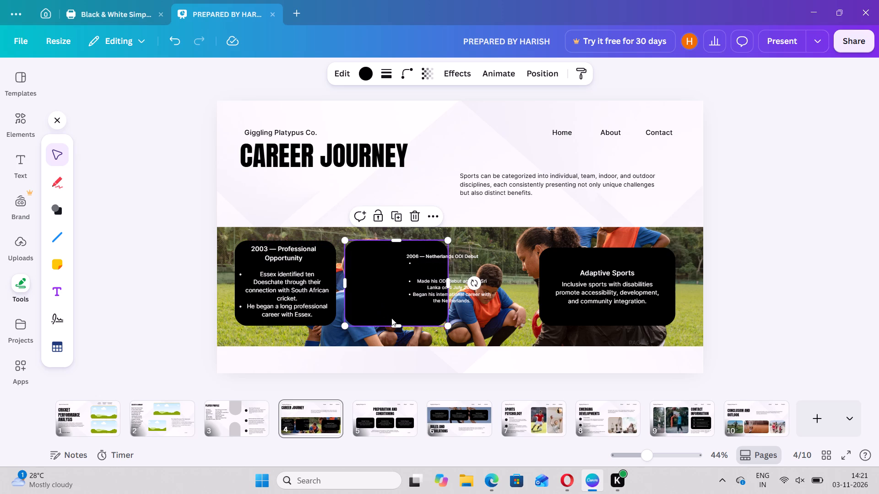
{"action": "left_click", "coordinate": [394, 322]}
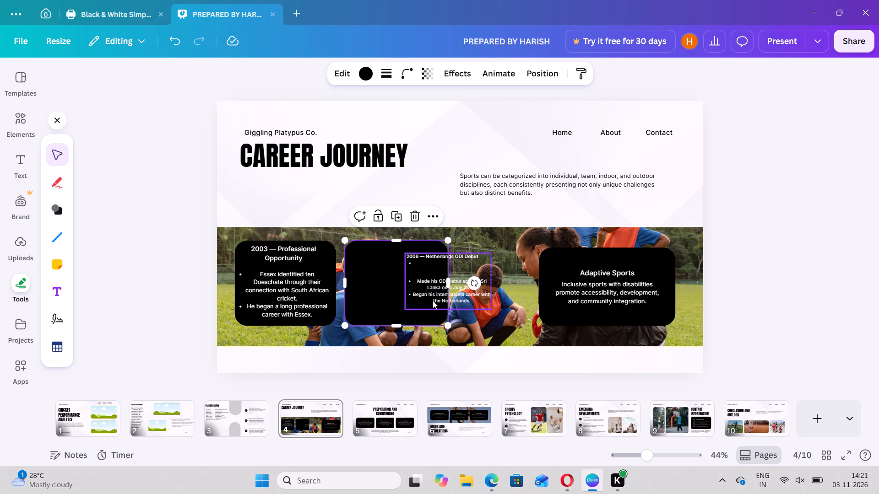
Move the grouped 2006 heading and bullets onto the relocated second card, enlarge the group slightly and centre it inside.
{"action": "left_click_drag", "start_coordinate": [456, 299], "coordinate": [424, 302]}
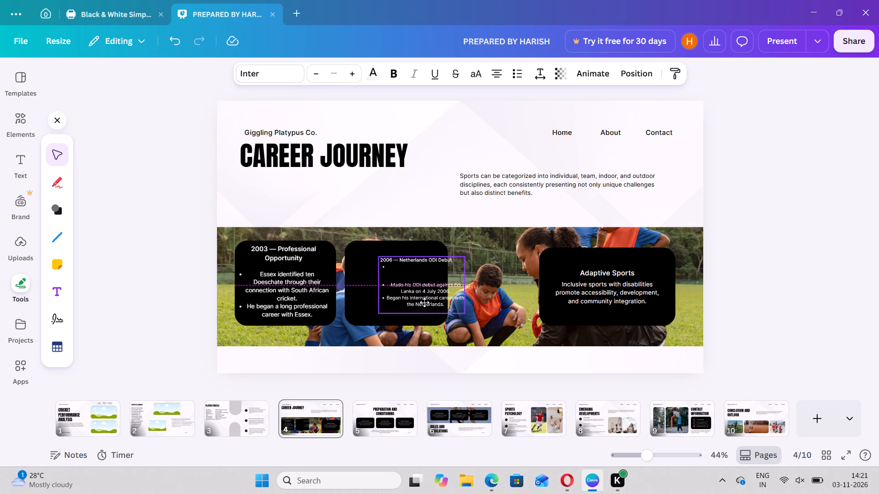
{"action": "left_click_drag", "start_coordinate": [424, 302], "coordinate": [406, 301]}
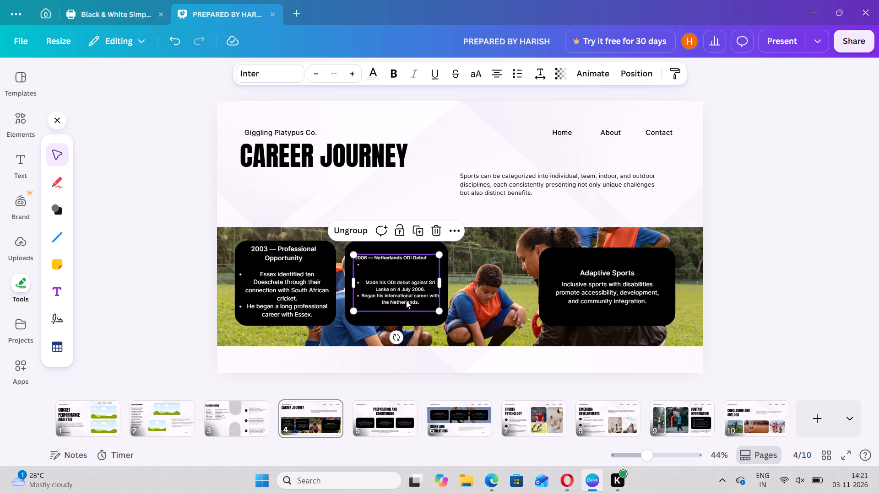
{"action": "left_click", "coordinate": [439, 311]}
{"action": "left_click_drag", "start_coordinate": [439, 311], "coordinate": [448, 318]}
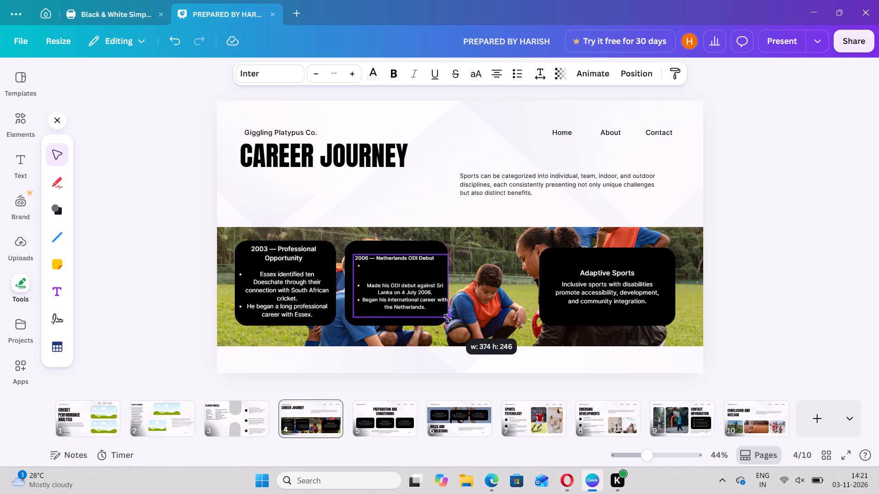
{"action": "left_click_drag", "start_coordinate": [425, 310], "coordinate": [414, 306]}
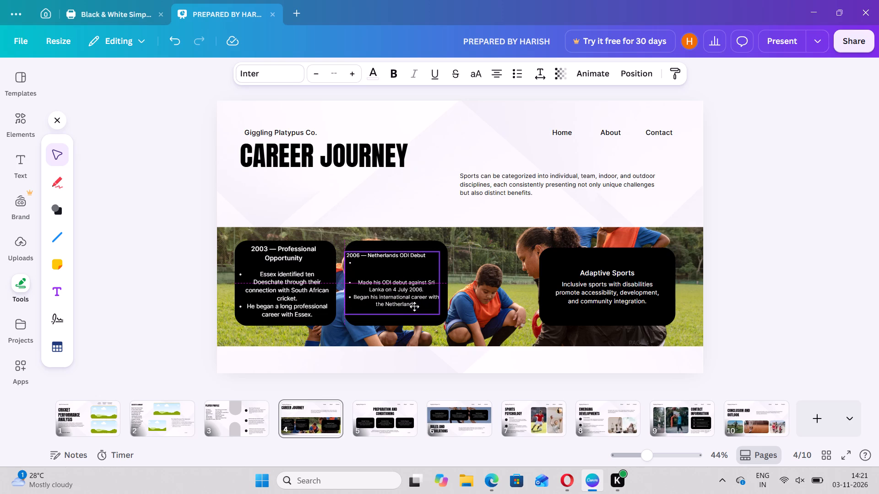
{"action": "left_click_drag", "start_coordinate": [414, 306], "coordinate": [421, 308]}
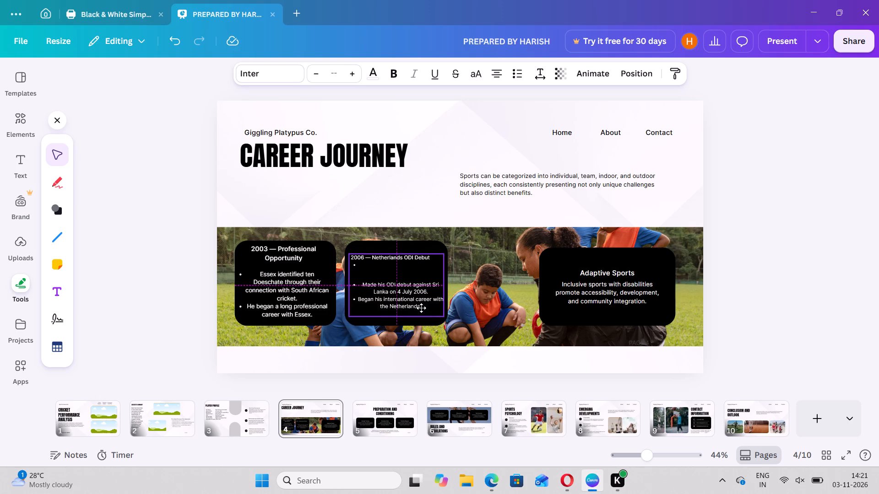
{"action": "left_click_drag", "start_coordinate": [421, 308], "coordinate": [421, 305]}
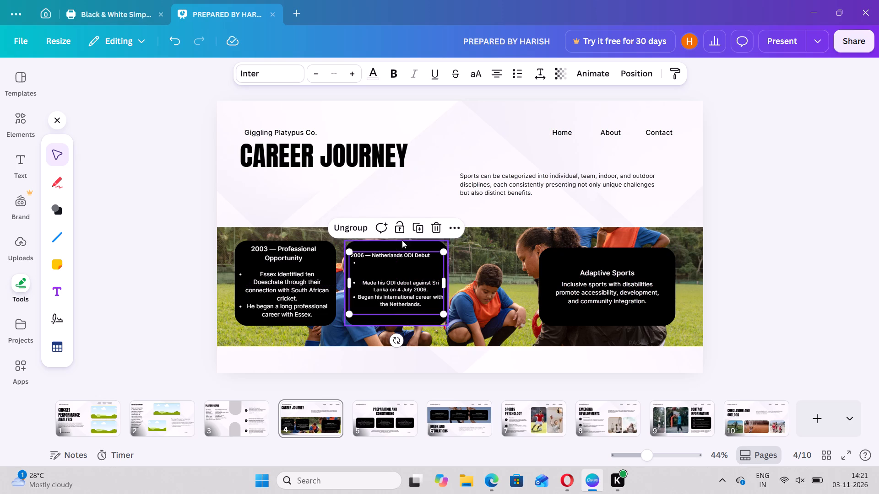
Narrow the "2006 — Netherlands ODI Debut" heading box so it wraps onto two lines, and centre it near the card's top edge.
{"action": "left_click", "coordinate": [415, 254]}
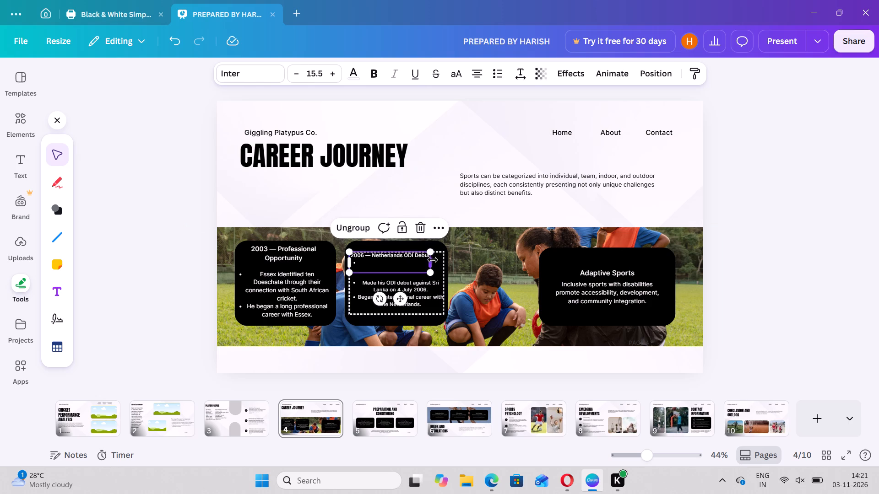
{"action": "left_click_drag", "start_coordinate": [433, 260], "coordinate": [425, 260]}
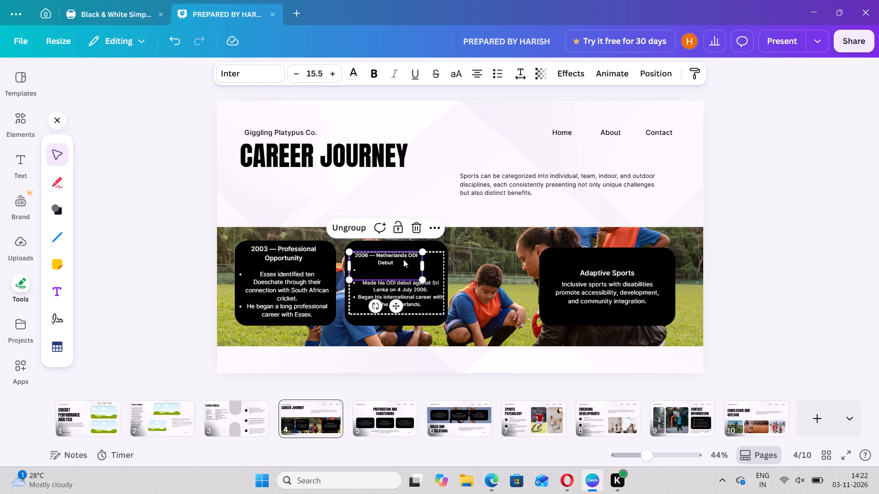
{"action": "left_click_drag", "start_coordinate": [403, 259], "coordinate": [409, 253]}
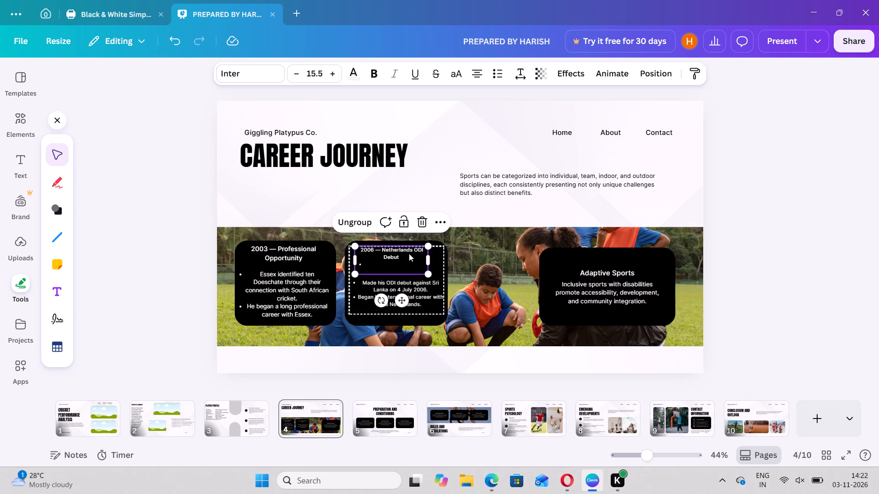
Delete the empty bullet line beneath the "2006 — Netherlands ODI Debut" heading.
{"action": "left_click", "coordinate": [369, 261]}
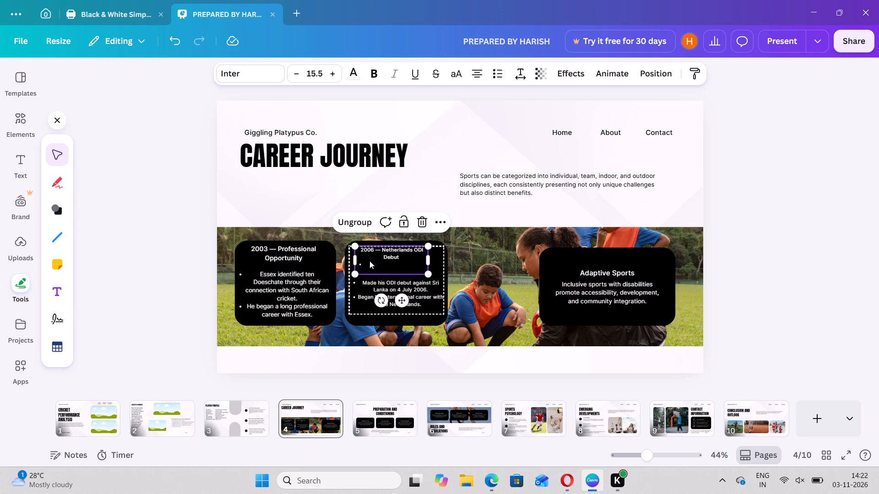
{"action": "left_click", "coordinate": [363, 268]}
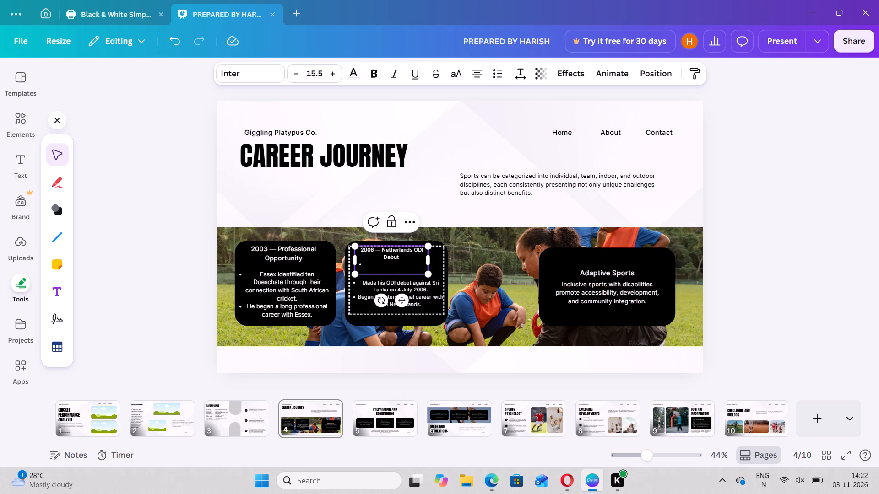
{"action": "left_click", "coordinate": [363, 264]}
{"action": "double_click", "coordinate": [363, 264]}
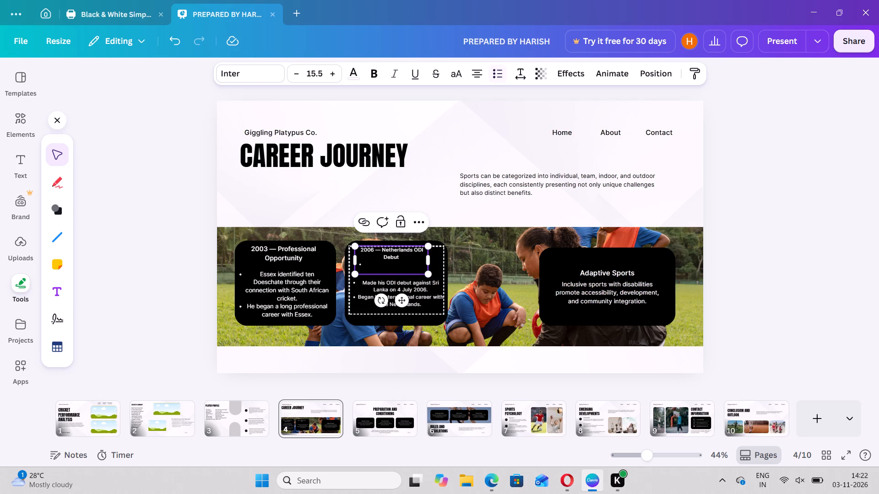
{"action": "key", "text": "BackSpace"}
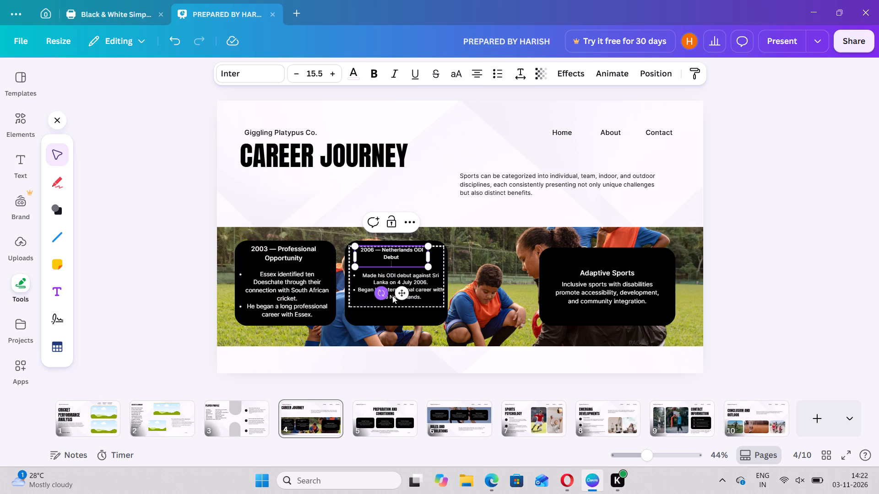
Scale the 2006 bullet text up to about font size 17.6, narrow its box to fit the card, and move it lower.
{"action": "left_click", "coordinate": [429, 297]}
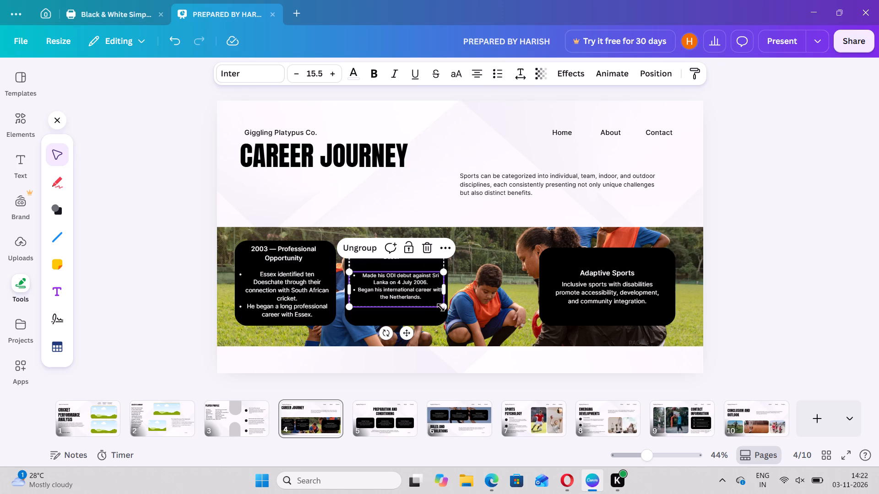
{"action": "left_click_drag", "start_coordinate": [441, 307], "coordinate": [444, 324]}
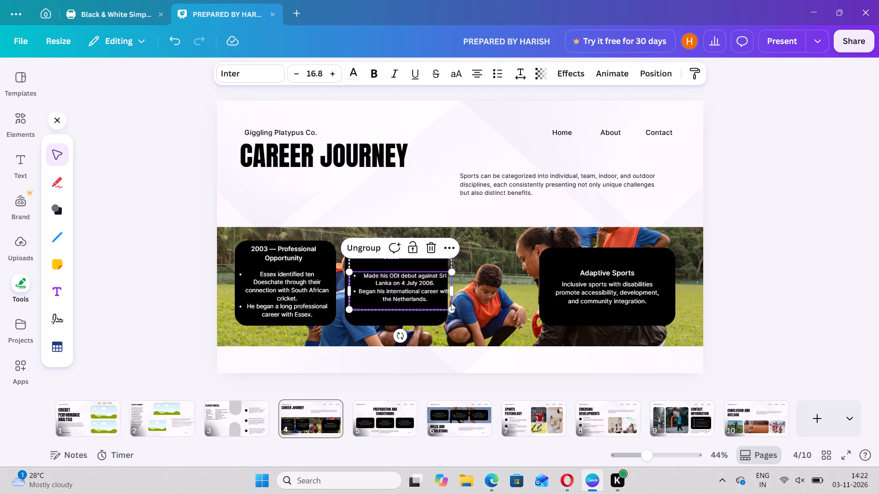
{"action": "left_click_drag", "start_coordinate": [454, 295], "coordinate": [445, 295]}
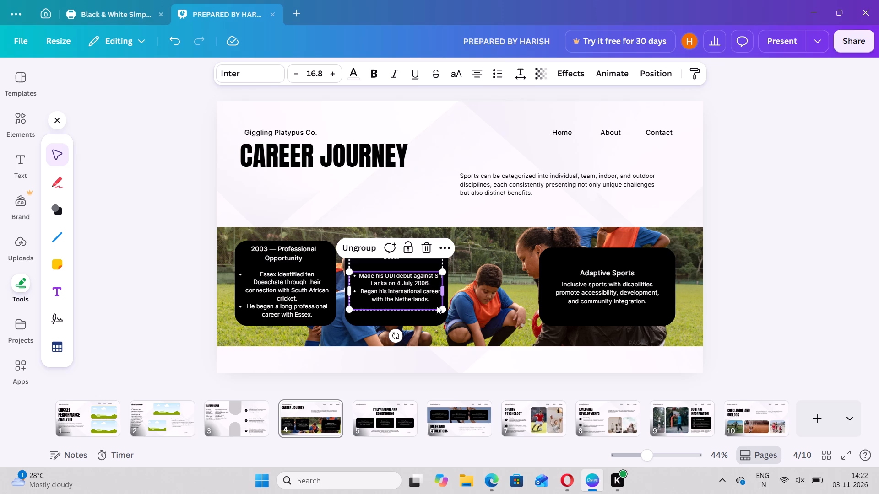
{"action": "left_click_drag", "start_coordinate": [442, 308], "coordinate": [444, 317]}
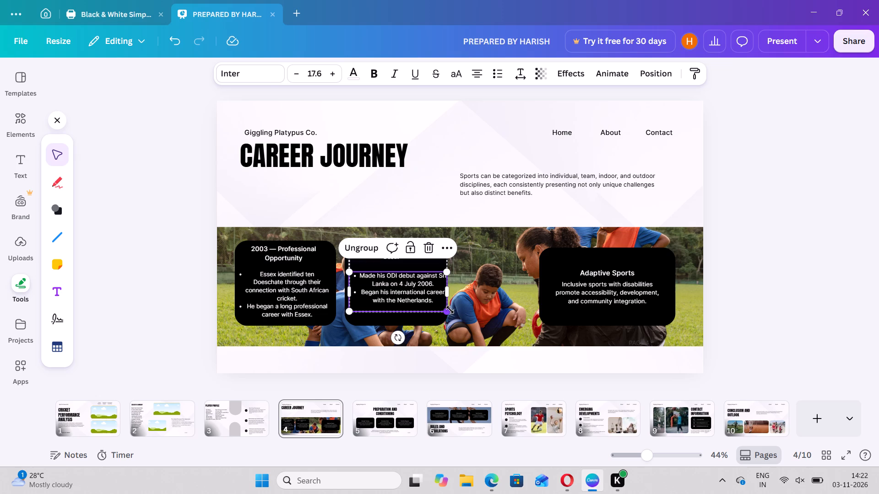
{"action": "left_click_drag", "start_coordinate": [450, 295], "coordinate": [443, 296]}
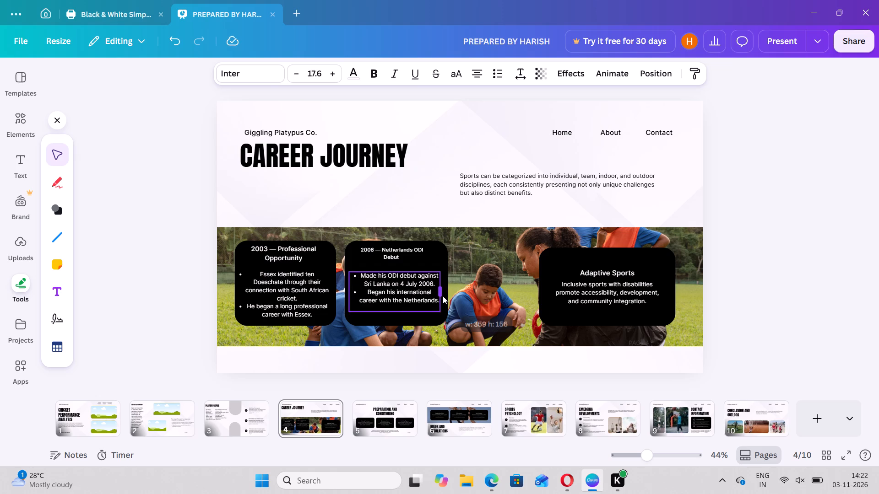
{"action": "left_click_drag", "start_coordinate": [443, 296], "coordinate": [439, 297]}
{"action": "left_click_drag", "start_coordinate": [396, 295], "coordinate": [396, 301]}
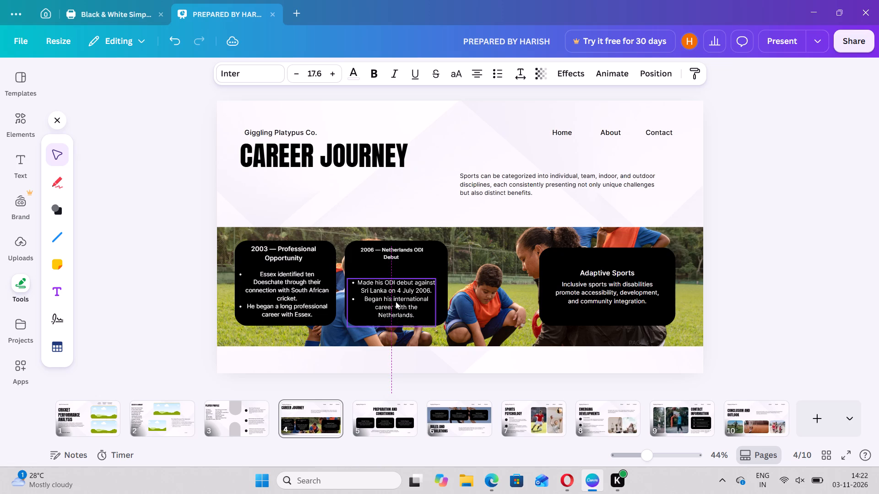
{"action": "left_click", "coordinate": [396, 289]}
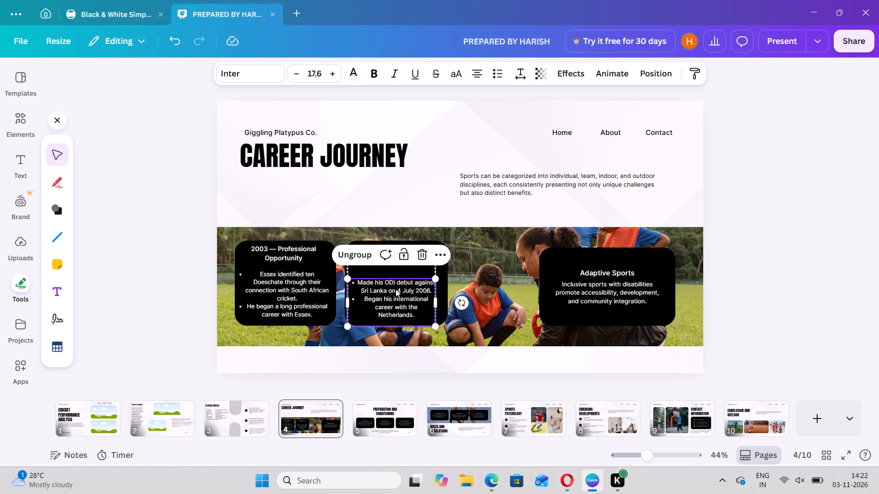
{"action": "left_click", "coordinate": [361, 308]}
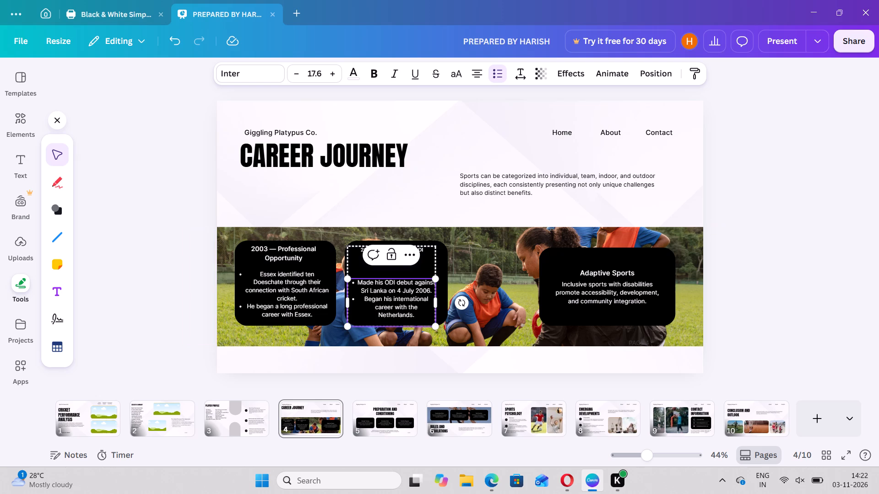
Scale the "2006 — Netherlands ODI Debut" heading up to about font size 17.1.
{"action": "left_click", "coordinate": [360, 255]}
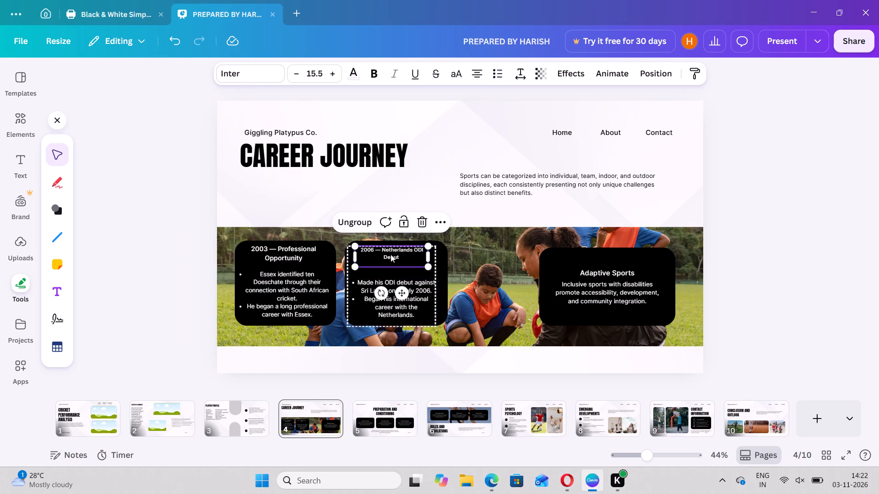
{"action": "left_click_drag", "start_coordinate": [429, 269], "coordinate": [431, 270]}
{"action": "left_click_drag", "start_coordinate": [431, 270], "coordinate": [434, 272]}
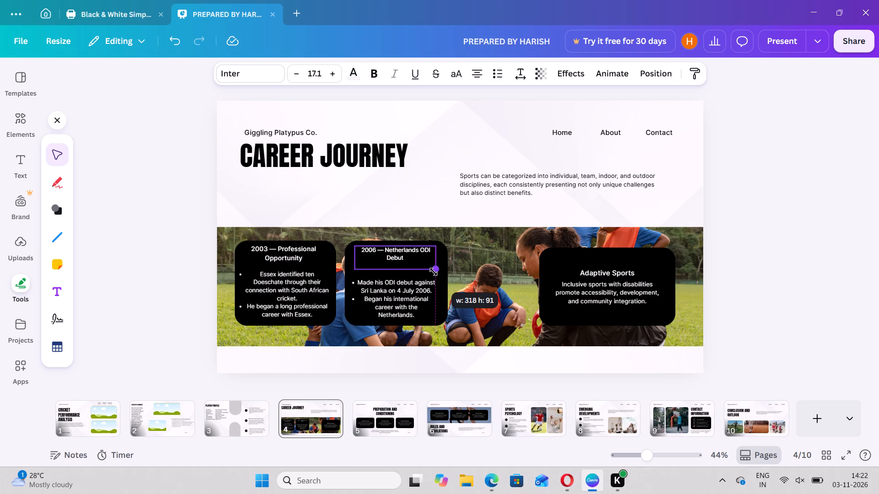
Scale the "2006 — Netherlands ODI Debut" heading up to font size 18 and reposition it near the second card's top edge.
{"action": "left_click_drag", "start_coordinate": [434, 272], "coordinate": [439, 280]}
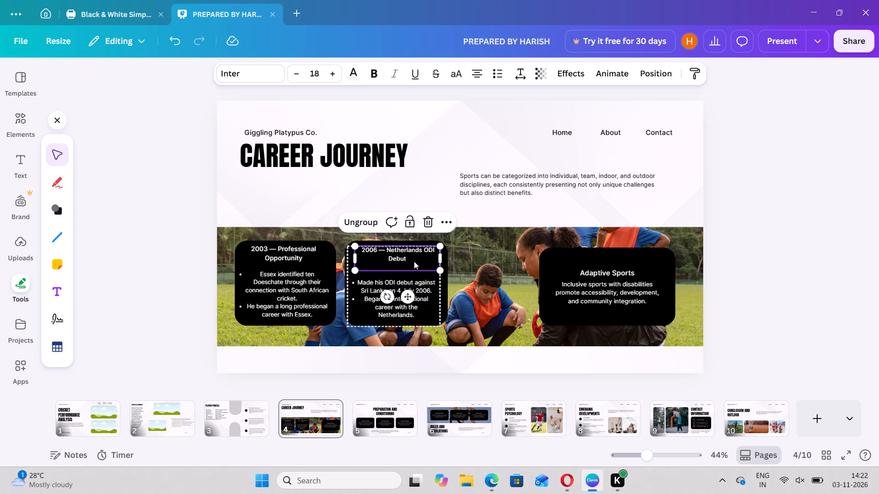
{"action": "left_click_drag", "start_coordinate": [414, 261], "coordinate": [405, 265]}
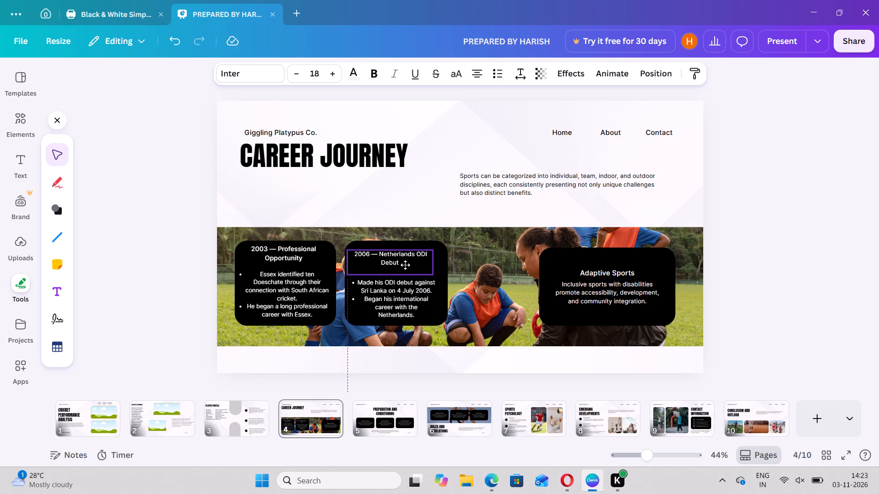
{"action": "left_click_drag", "start_coordinate": [405, 265], "coordinate": [408, 259]}
Move the 2006 bullet text up within the second card, closer beneath its heading.
{"action": "left_click", "coordinate": [423, 300]}
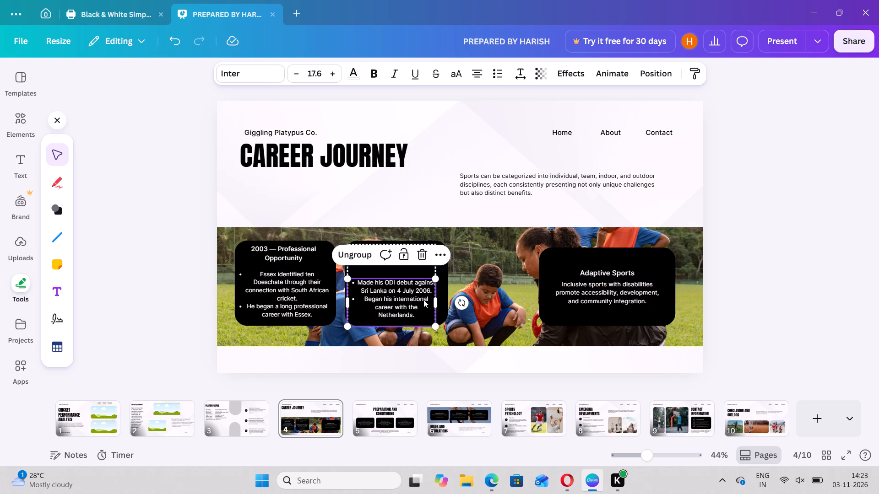
{"action": "left_click_drag", "start_coordinate": [423, 300], "coordinate": [425, 291]}
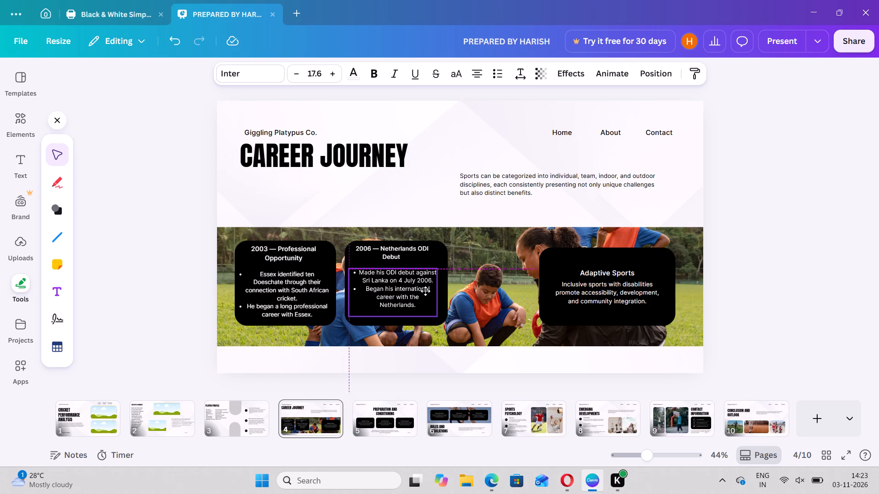
{"action": "left_click_drag", "start_coordinate": [425, 291], "coordinate": [427, 296]}
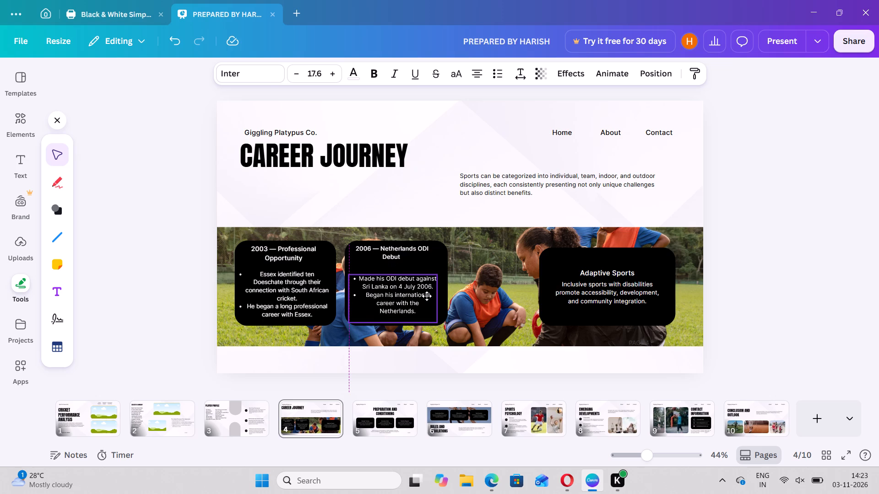
{"action": "left_click_drag", "start_coordinate": [427, 296], "coordinate": [427, 292]}
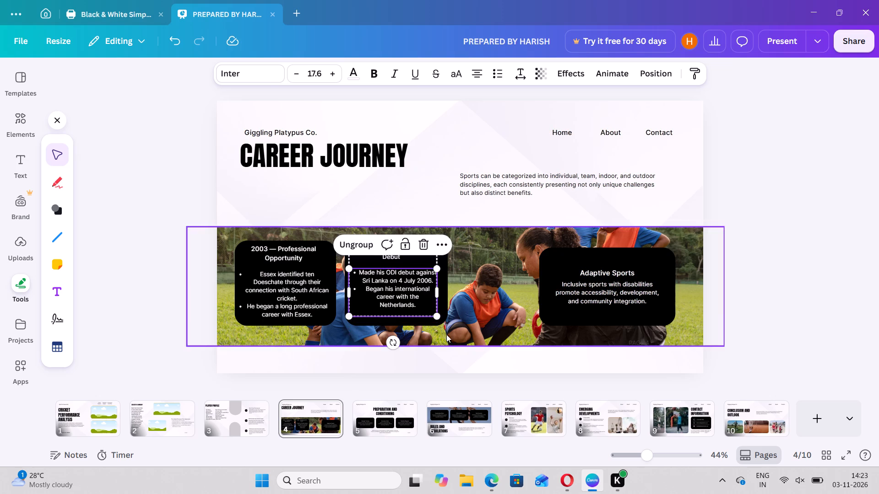
{"action": "scroll", "coordinate": [366, 377], "scroll_direction": "up", "scroll_amount": 1}
{"action": "scroll", "coordinate": [359, 368], "scroll_direction": "left", "scroll_amount": 1}
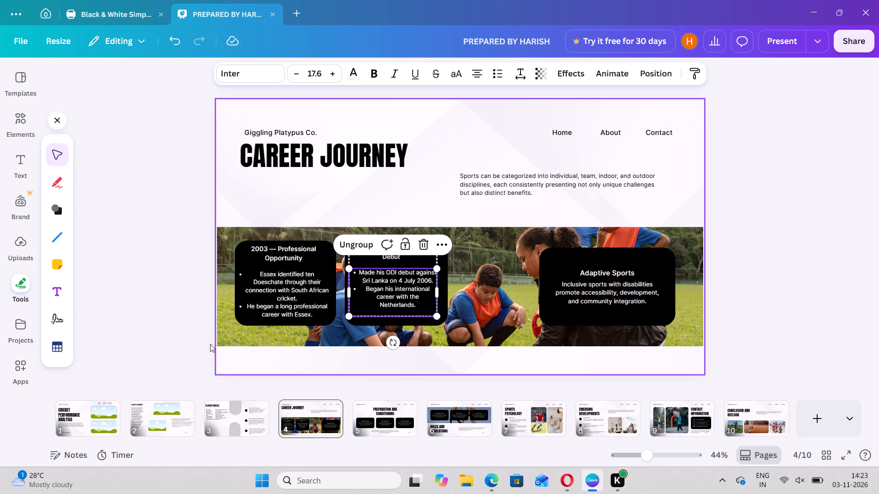
{"action": "scroll", "coordinate": [210, 344], "scroll_direction": "left", "scroll_amount": 1}
{"action": "left_click", "coordinate": [150, 323]}
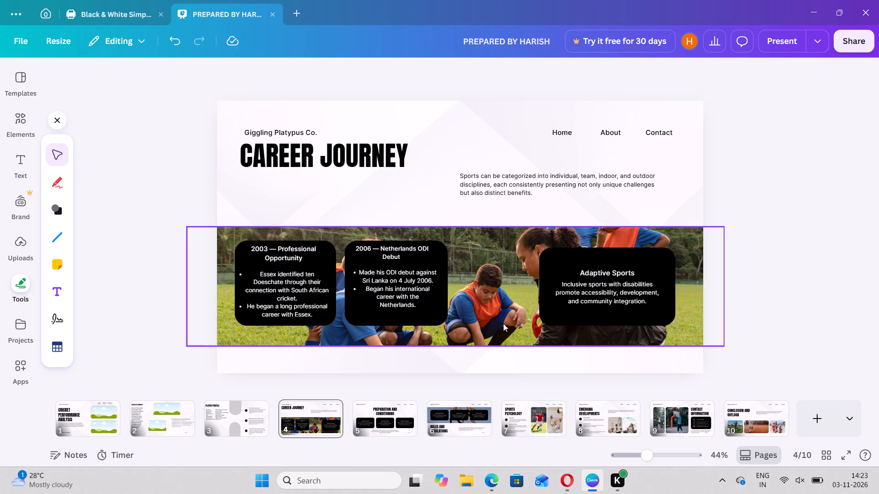
Move the third black card shape beside the 2006 card, narrow it, and match its top and bottom edges to the neighbouring card.
{"action": "left_click", "coordinate": [627, 315]}
{"action": "left_click_drag", "start_coordinate": [627, 315], "coordinate": [565, 324]}
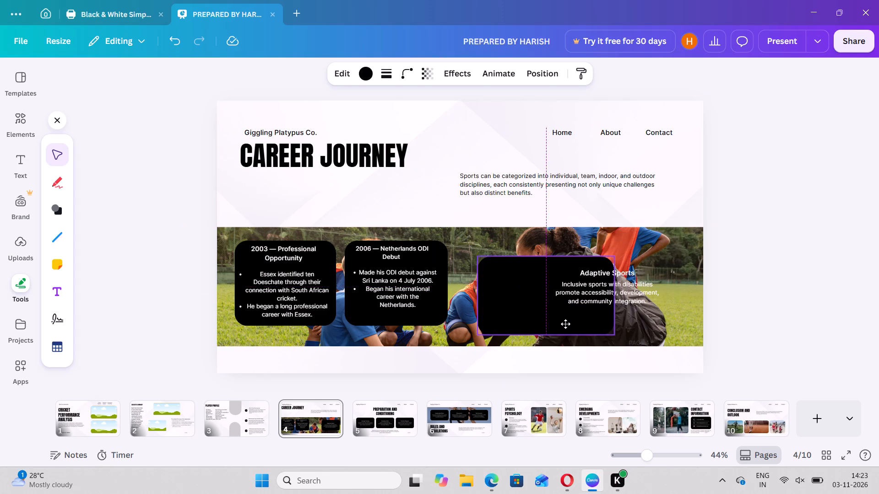
{"action": "left_click_drag", "start_coordinate": [565, 324], "coordinate": [548, 313]}
{"action": "left_click_drag", "start_coordinate": [599, 288], "coordinate": [598, 288]}
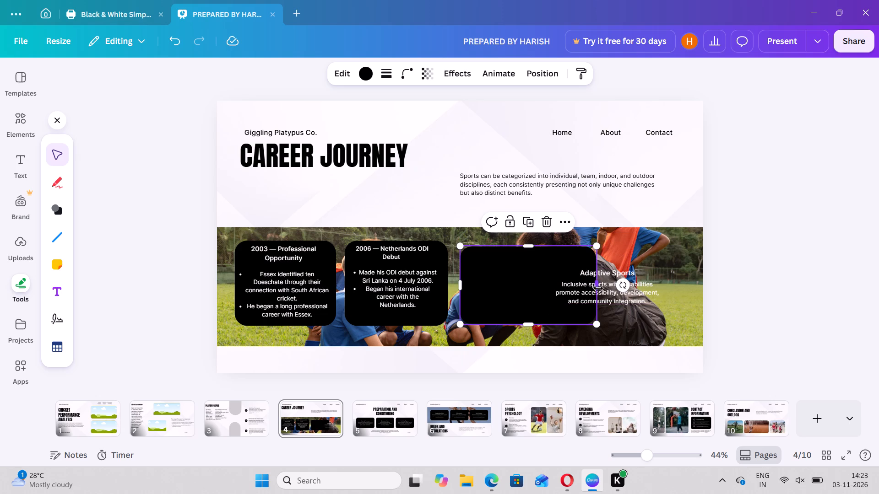
{"action": "left_click_drag", "start_coordinate": [598, 288], "coordinate": [559, 295]}
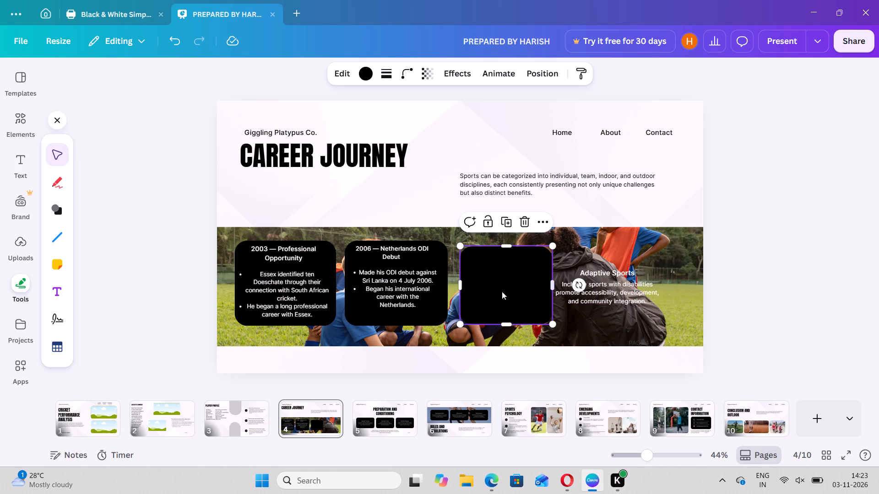
{"action": "left_click_drag", "start_coordinate": [504, 249], "coordinate": [504, 241]}
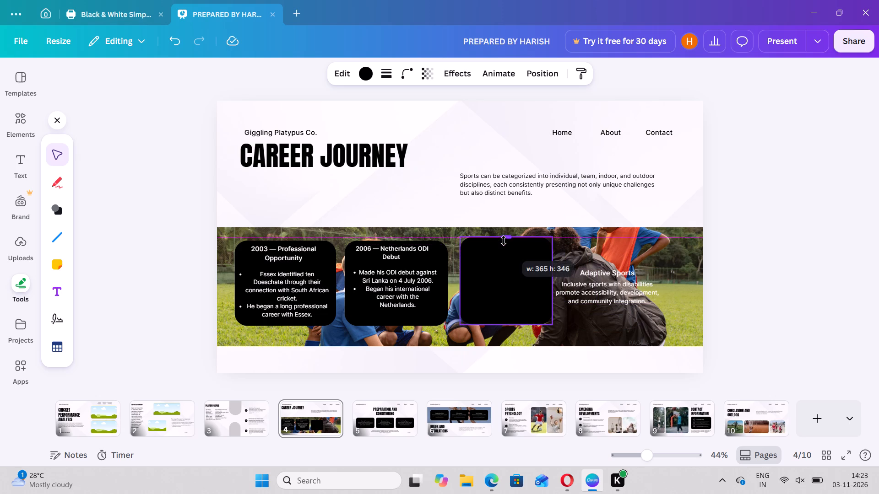
{"action": "left_click_drag", "start_coordinate": [504, 241], "coordinate": [504, 244]}
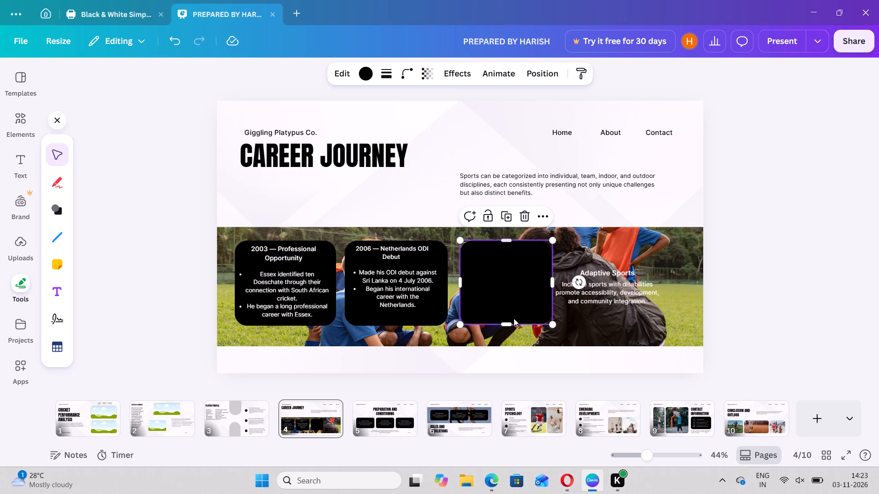
{"action": "left_click", "coordinate": [510, 321]}
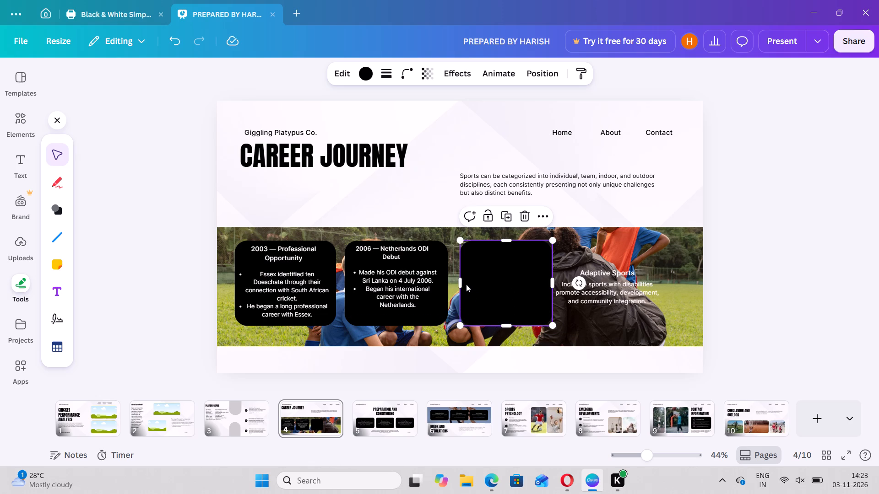
{"action": "left_click", "coordinate": [463, 283]}
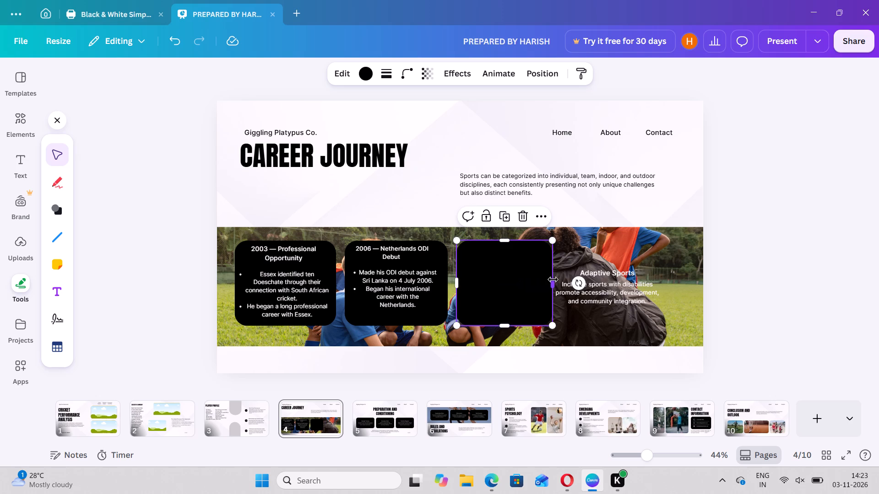
{"action": "left_click", "coordinate": [553, 279]}
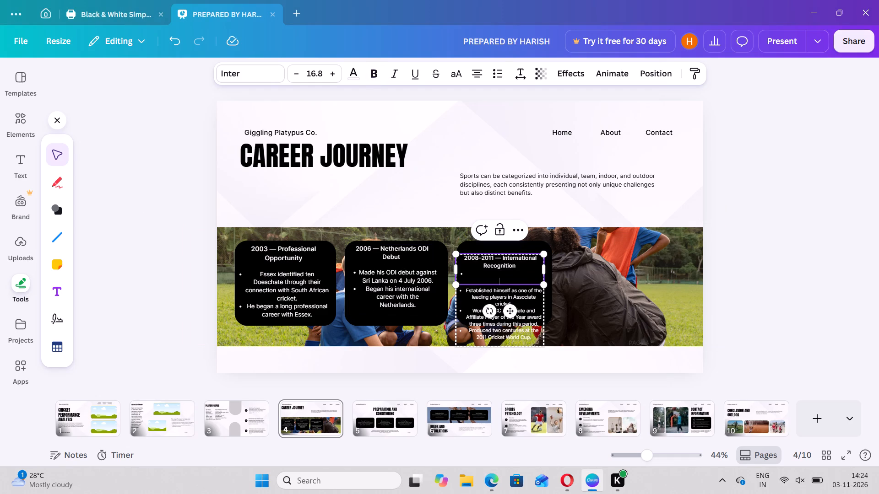
Remove the stray empty bullet below the "2008–2011 — International Recognition" heading on the third card.
{"action": "left_click", "coordinate": [467, 270]}
{"action": "key", "text": "BackSpace"}
Enlarge the 2008–2011 text group slightly to heading size 17.2, and move its heading and bullets up to fit inside the third card.
{"action": "left_click_drag", "start_coordinate": [518, 258], "coordinate": [522, 242]}
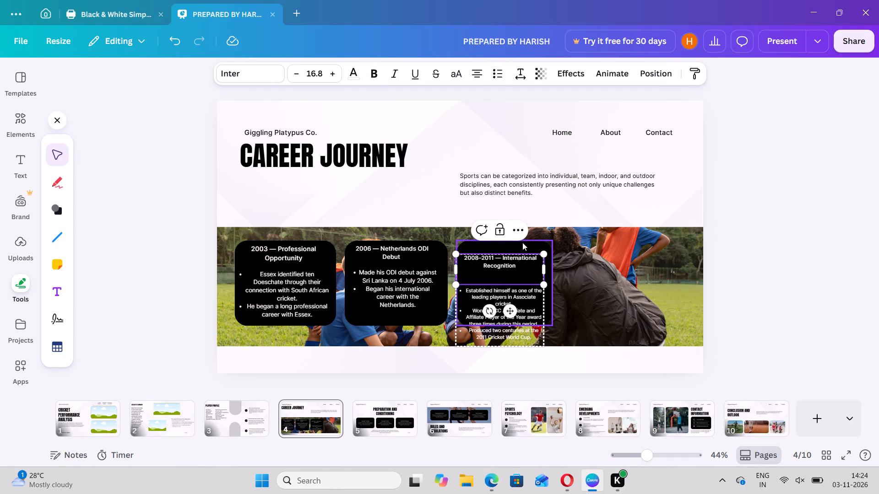
{"action": "left_click", "coordinate": [534, 264]}
{"action": "left_click", "coordinate": [535, 265]}
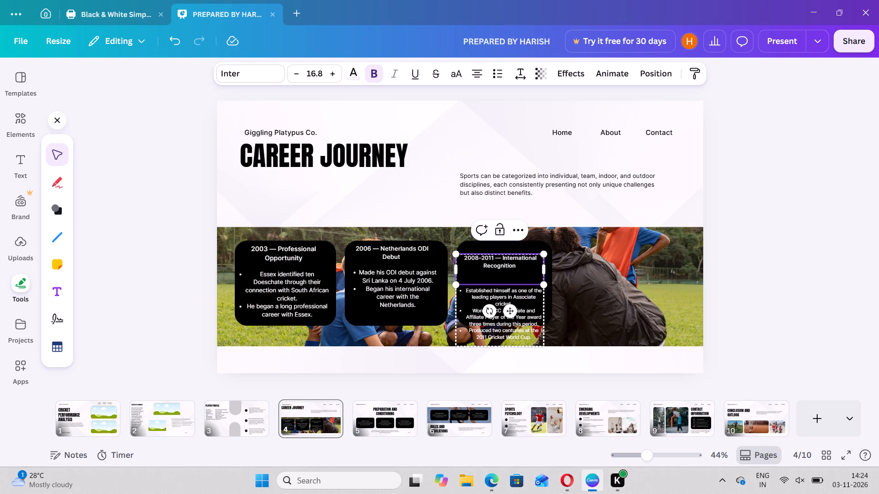
{"action": "left_click_drag", "start_coordinate": [538, 262], "coordinate": [562, 278]}
{"action": "left_click", "coordinate": [562, 278]}
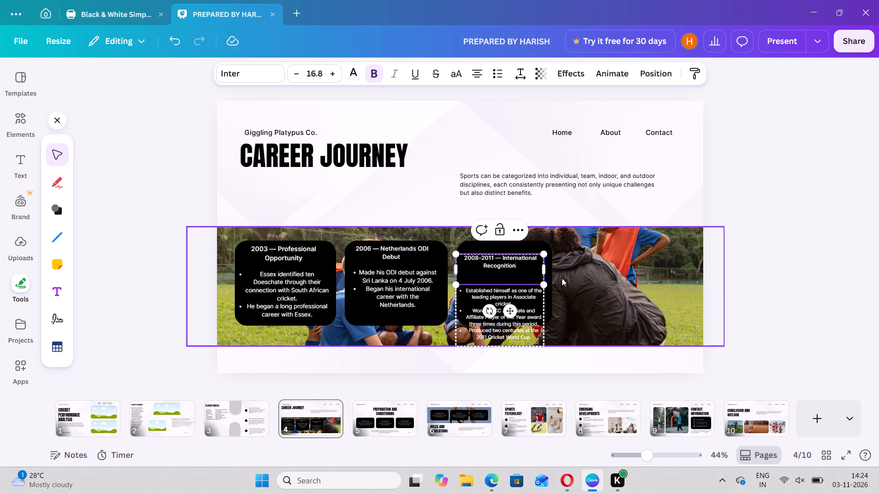
{"action": "left_click", "coordinate": [514, 264]}
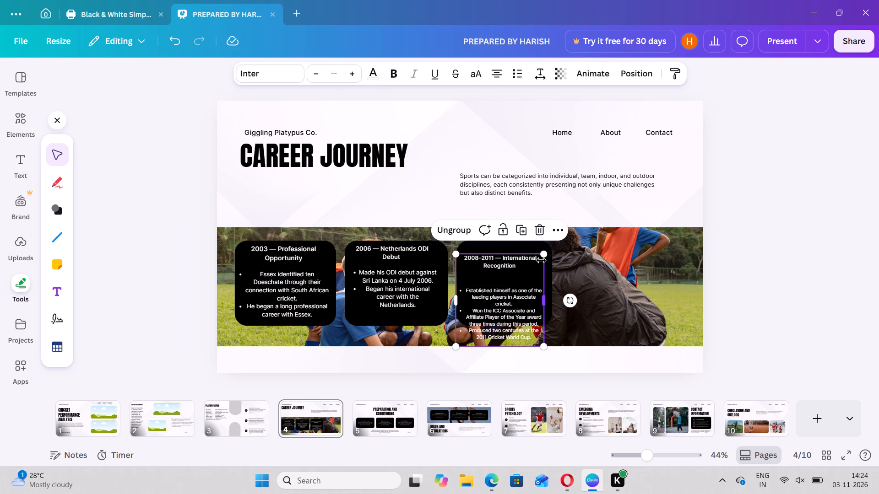
{"action": "left_click_drag", "start_coordinate": [541, 255], "coordinate": [543, 250]}
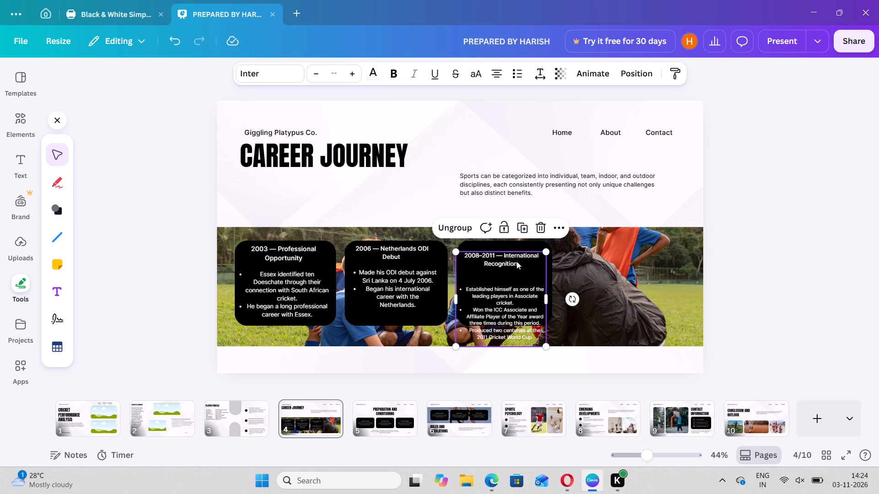
{"action": "left_click", "coordinate": [514, 263]}
{"action": "left_click_drag", "start_coordinate": [517, 270], "coordinate": [518, 266]}
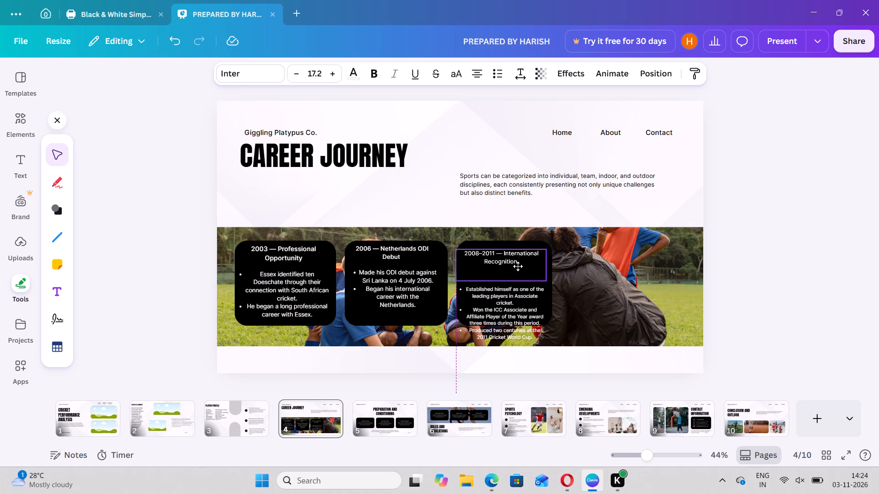
{"action": "left_click_drag", "start_coordinate": [518, 266], "coordinate": [519, 263]}
{"action": "left_click", "coordinate": [537, 307]}
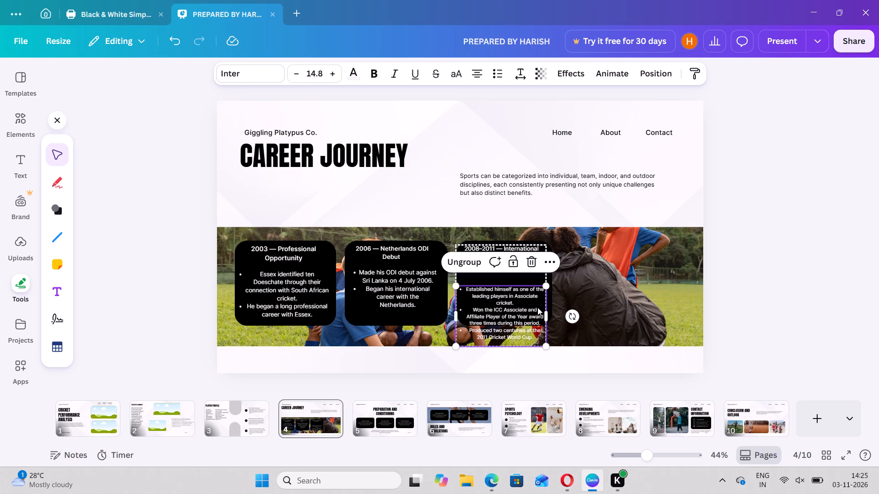
{"action": "left_click_drag", "start_coordinate": [537, 307], "coordinate": [537, 287]}
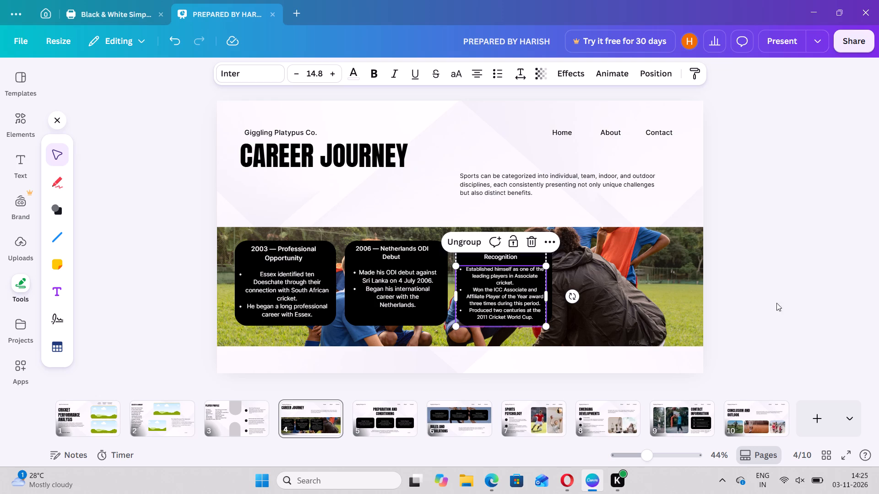
{"action": "left_click", "coordinate": [781, 301]}
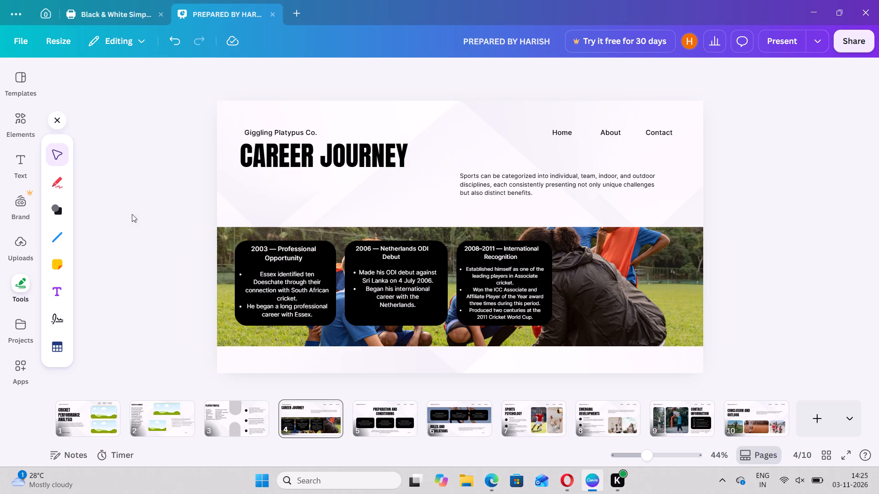
Add a rounded square shape to the slide beside the 2008–2011 card and fill it black.
{"action": "left_click", "coordinate": [63, 206]}
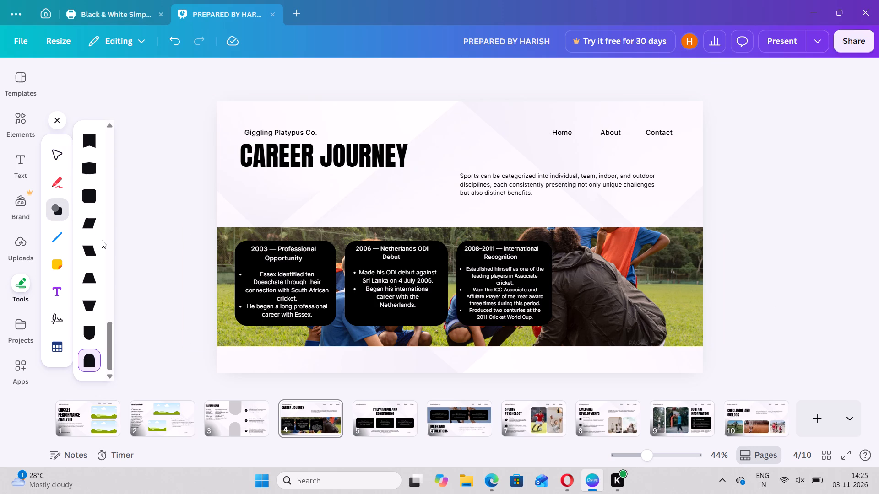
{"action": "scroll", "coordinate": [90, 195], "scroll_direction": "up", "scroll_amount": 15}
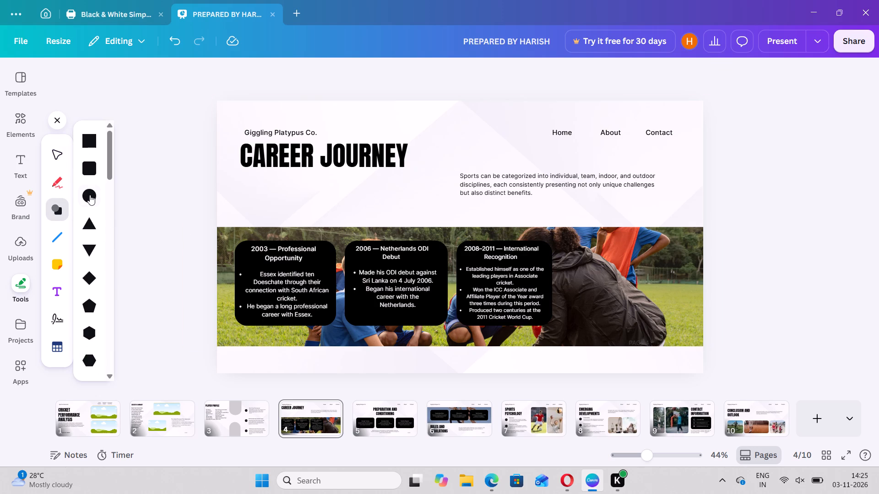
{"action": "scroll", "coordinate": [90, 195], "scroll_direction": "up", "scroll_amount": 1}
{"action": "left_click", "coordinate": [90, 169]}
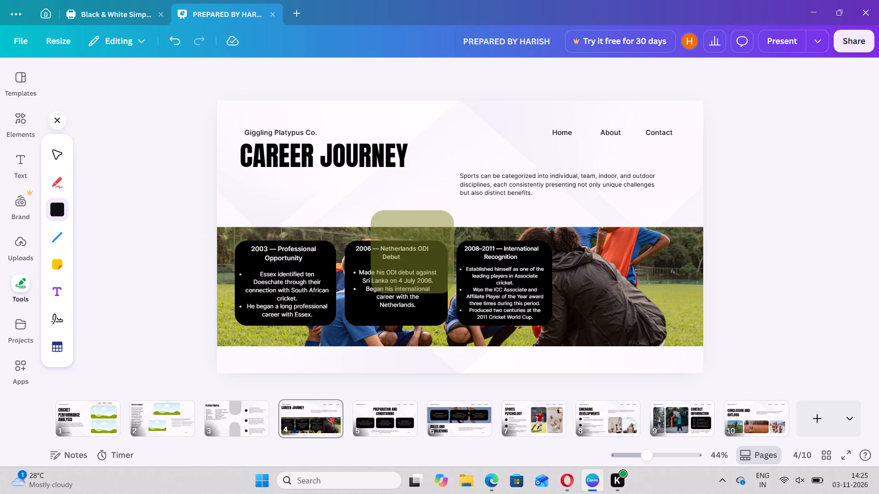
{"action": "left_click", "coordinate": [573, 244]}
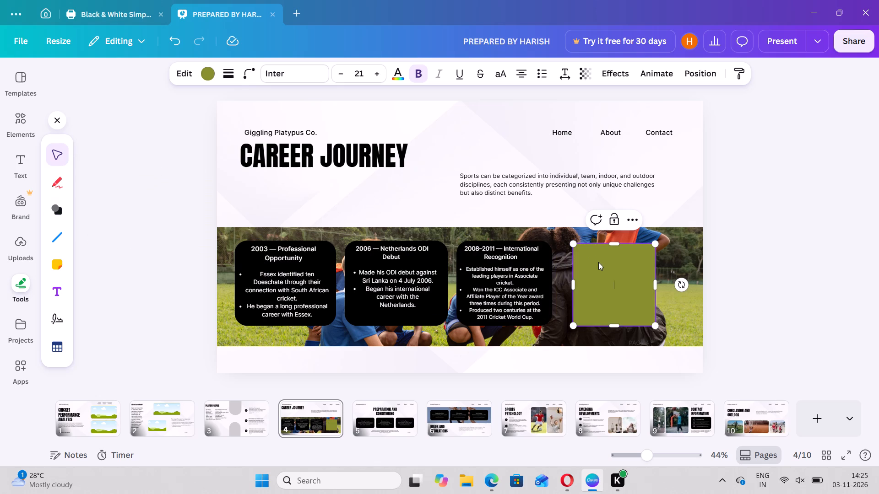
{"action": "left_click", "coordinate": [203, 69]}
{"action": "left_click", "coordinate": [184, 159]}
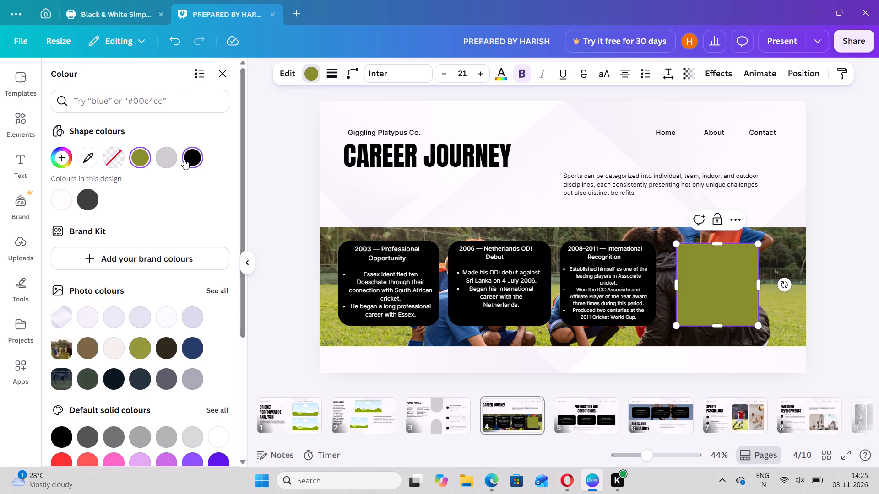
{"action": "left_click", "coordinate": [845, 308]}
Move the fourth black shape next to the 2008–2011 card and resize it to about 326 × 337, matching the neighbouring card's top and bottom edges.
{"action": "left_click", "coordinate": [605, 295]}
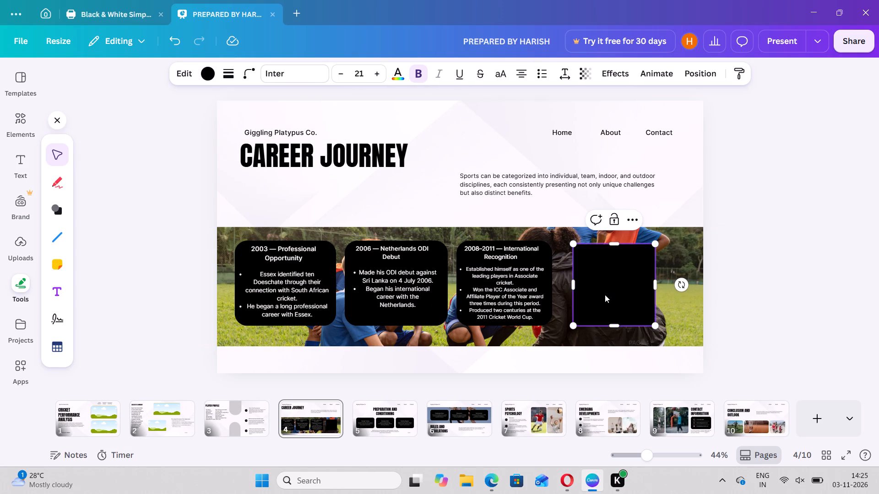
{"action": "left_click_drag", "start_coordinate": [592, 275], "coordinate": [583, 272]}
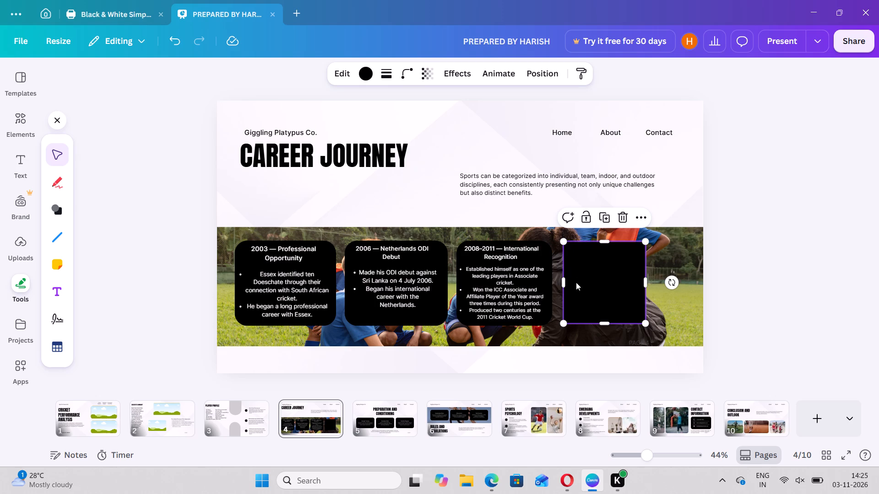
{"action": "left_click_drag", "start_coordinate": [564, 288], "coordinate": [558, 288]}
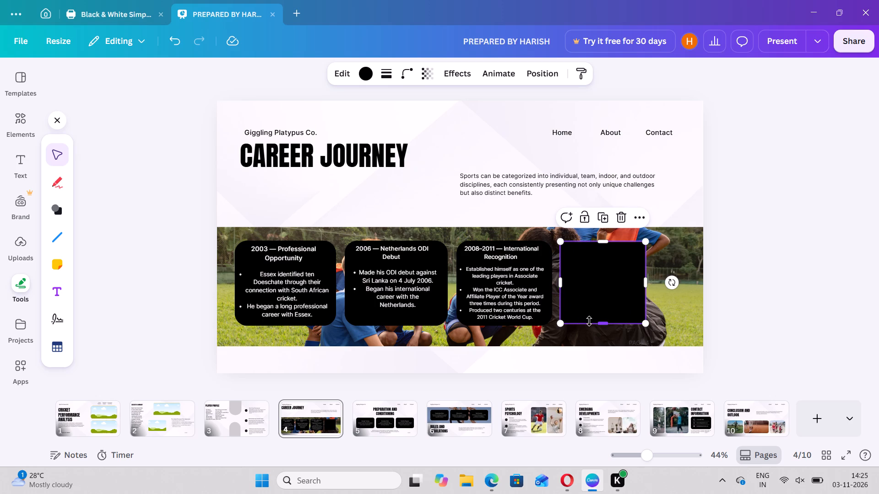
{"action": "left_click_drag", "start_coordinate": [599, 321], "coordinate": [602, 324]}
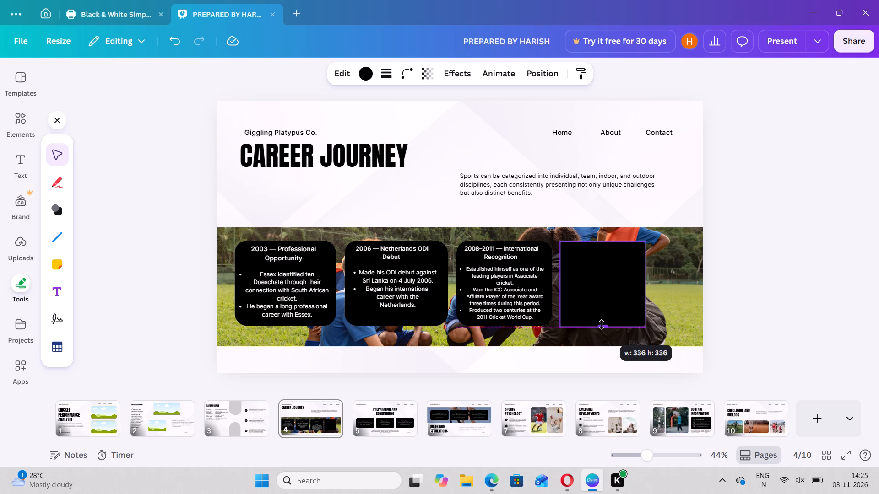
{"action": "left_click_drag", "start_coordinate": [602, 324], "coordinate": [605, 322]}
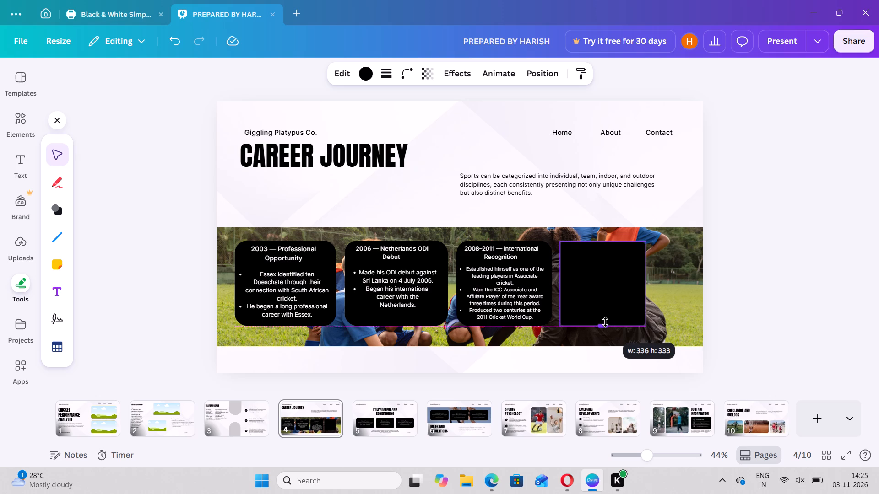
{"action": "left_click_drag", "start_coordinate": [605, 322], "coordinate": [605, 321]}
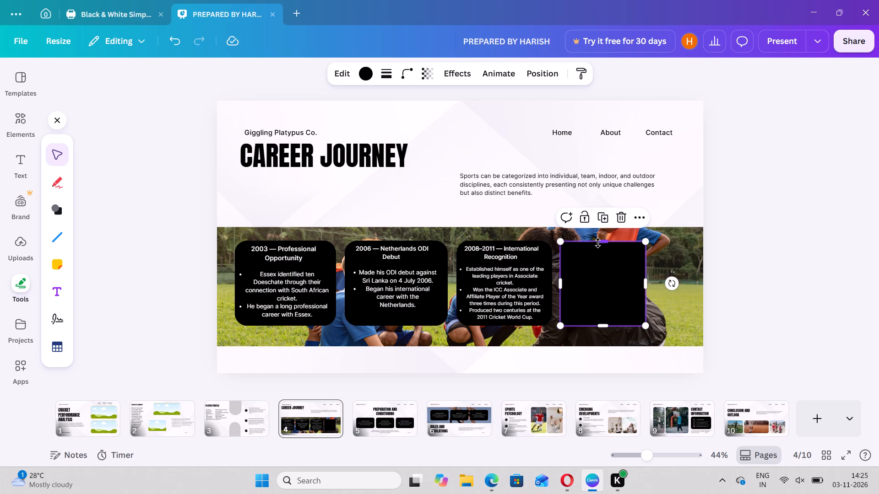
{"action": "left_click", "coordinate": [598, 243]}
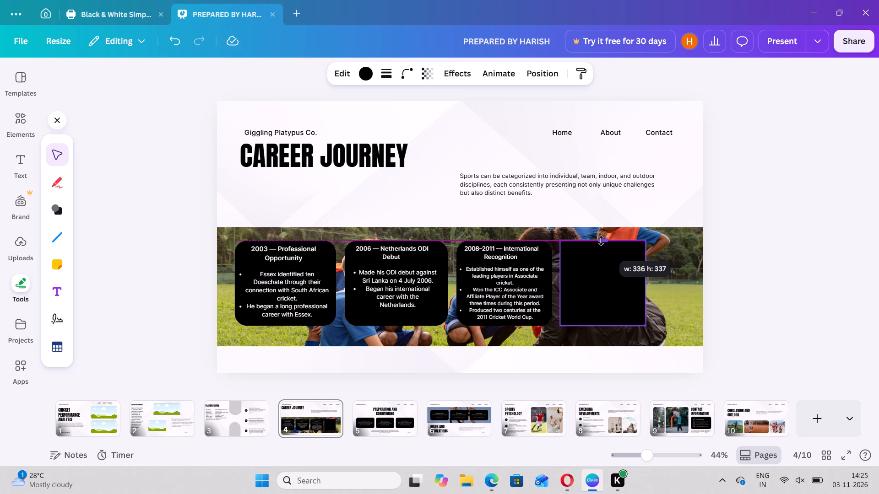
{"action": "left_click", "coordinate": [644, 281]}
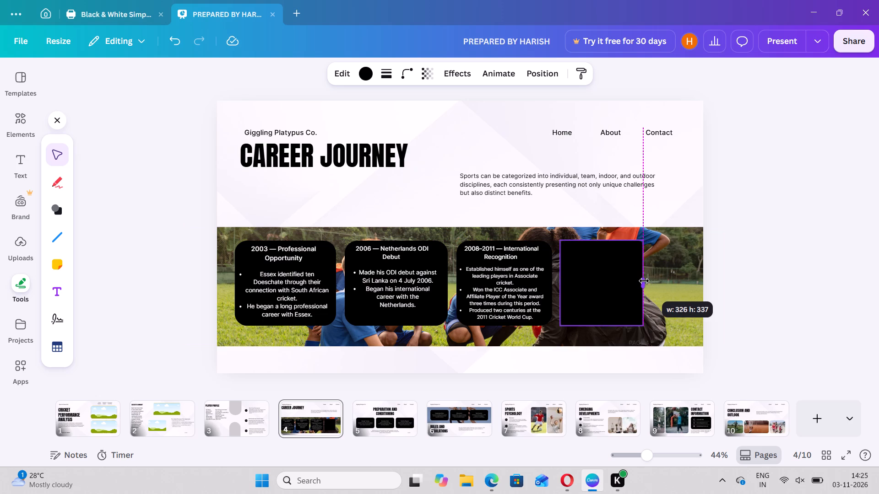
{"action": "left_click", "coordinate": [749, 270]}
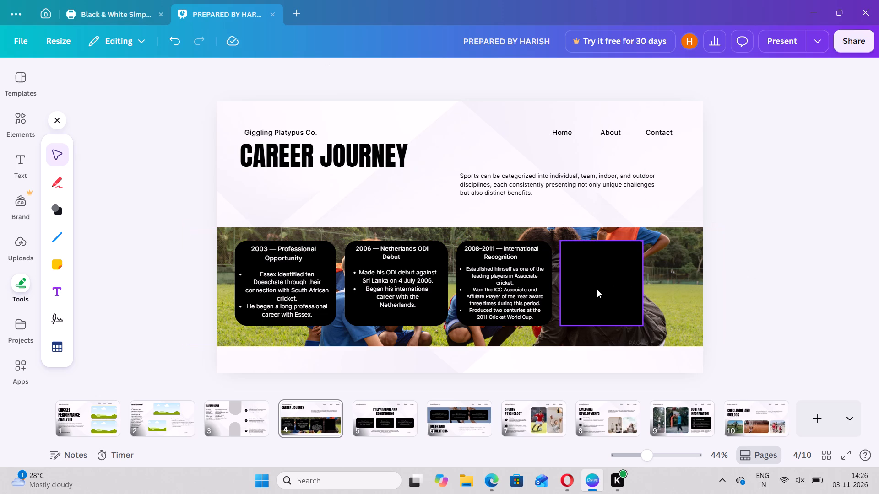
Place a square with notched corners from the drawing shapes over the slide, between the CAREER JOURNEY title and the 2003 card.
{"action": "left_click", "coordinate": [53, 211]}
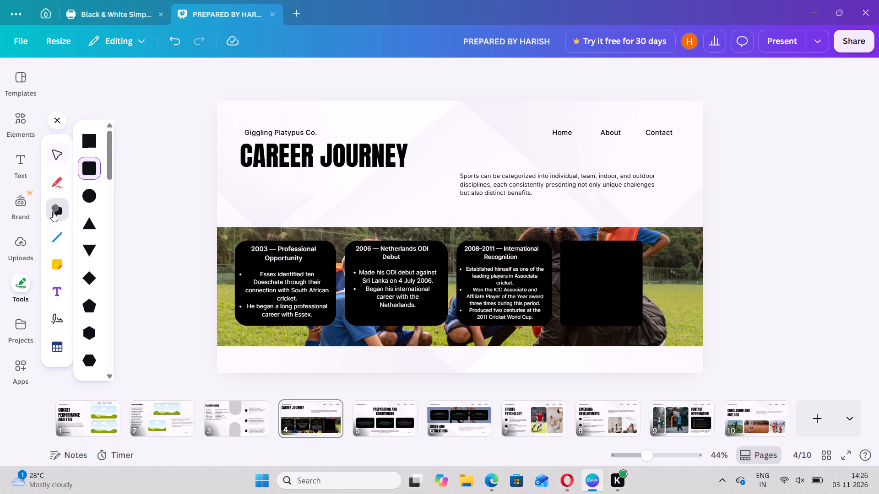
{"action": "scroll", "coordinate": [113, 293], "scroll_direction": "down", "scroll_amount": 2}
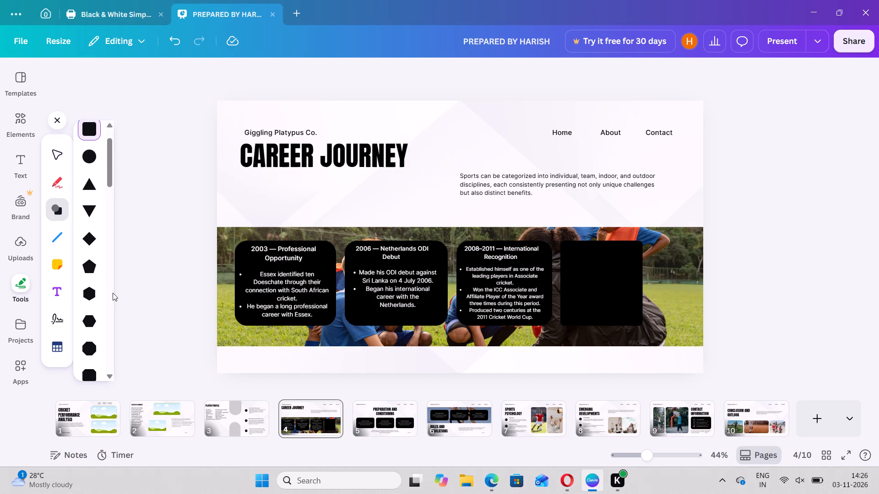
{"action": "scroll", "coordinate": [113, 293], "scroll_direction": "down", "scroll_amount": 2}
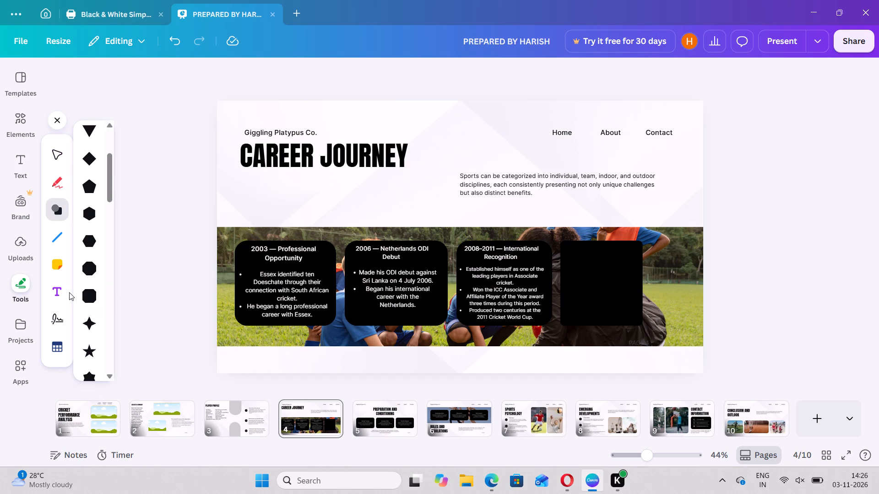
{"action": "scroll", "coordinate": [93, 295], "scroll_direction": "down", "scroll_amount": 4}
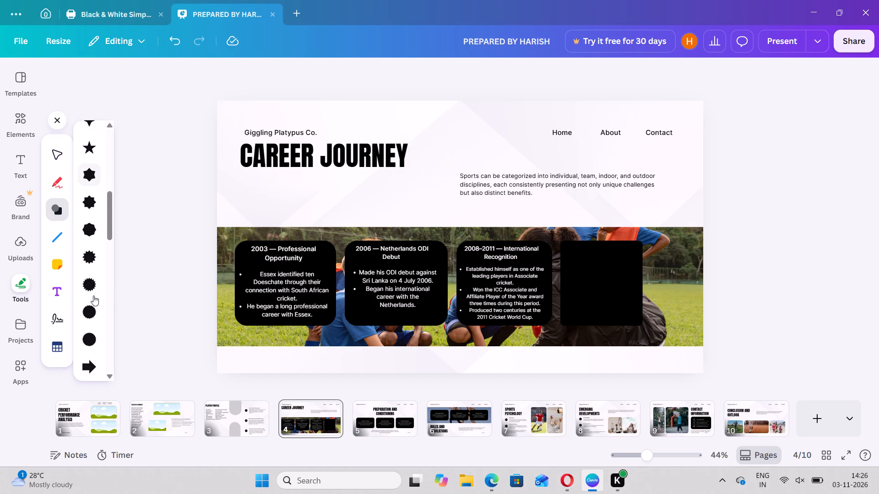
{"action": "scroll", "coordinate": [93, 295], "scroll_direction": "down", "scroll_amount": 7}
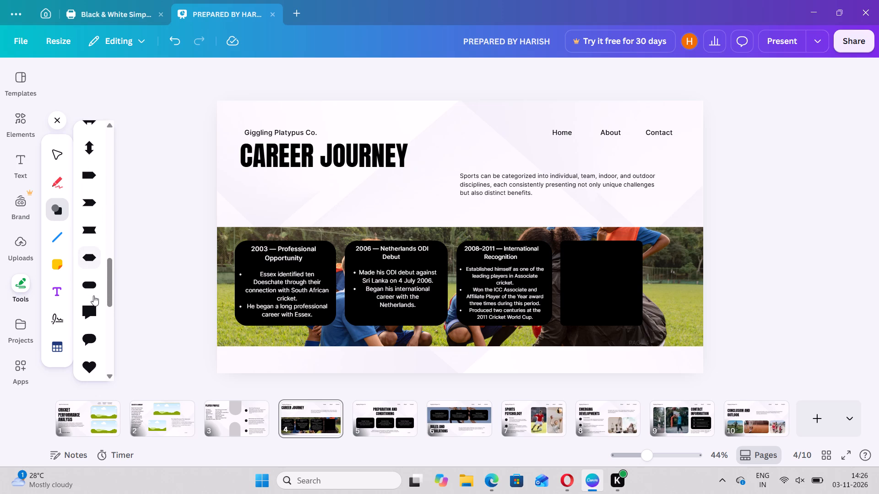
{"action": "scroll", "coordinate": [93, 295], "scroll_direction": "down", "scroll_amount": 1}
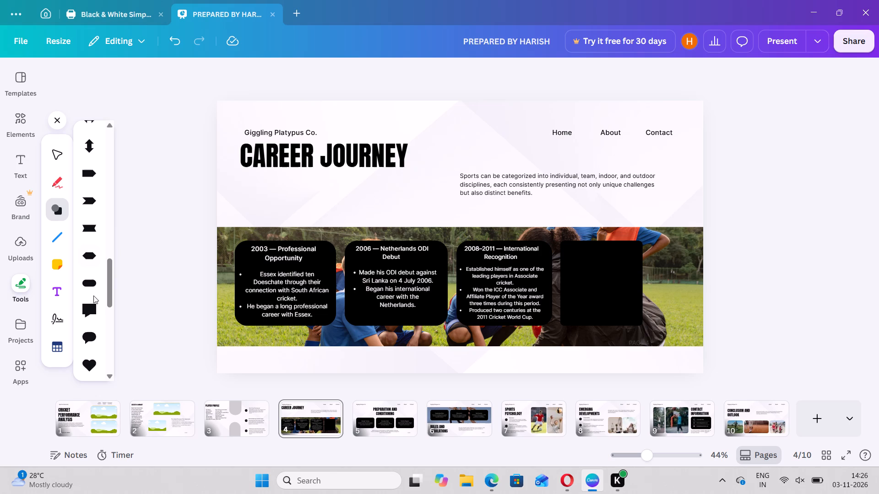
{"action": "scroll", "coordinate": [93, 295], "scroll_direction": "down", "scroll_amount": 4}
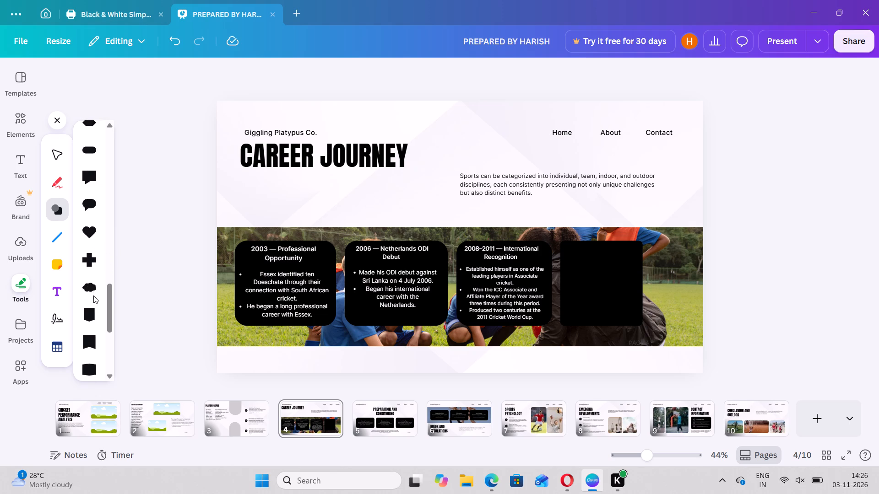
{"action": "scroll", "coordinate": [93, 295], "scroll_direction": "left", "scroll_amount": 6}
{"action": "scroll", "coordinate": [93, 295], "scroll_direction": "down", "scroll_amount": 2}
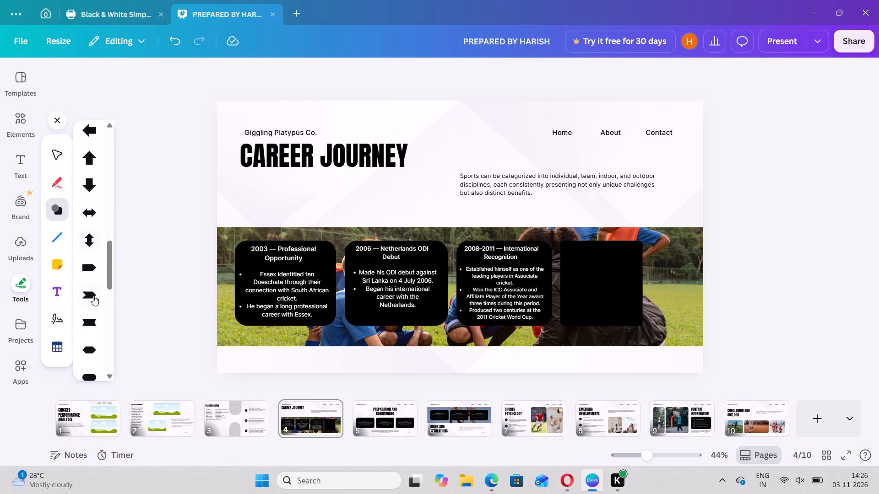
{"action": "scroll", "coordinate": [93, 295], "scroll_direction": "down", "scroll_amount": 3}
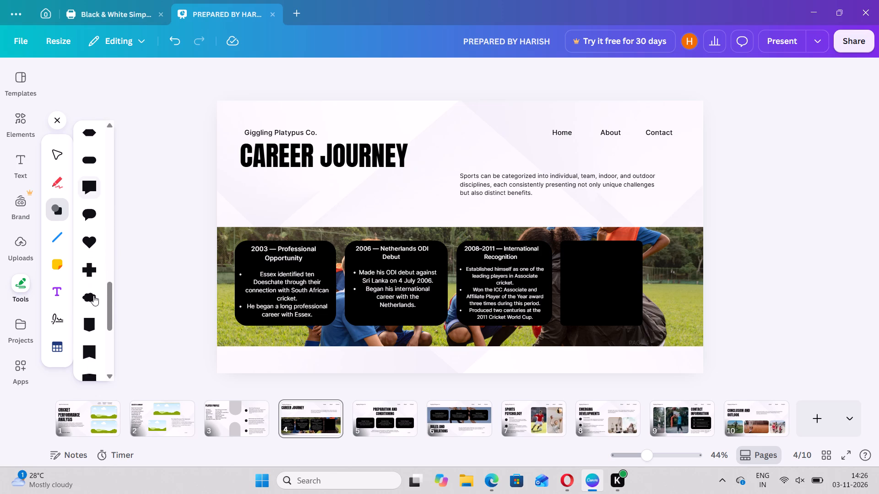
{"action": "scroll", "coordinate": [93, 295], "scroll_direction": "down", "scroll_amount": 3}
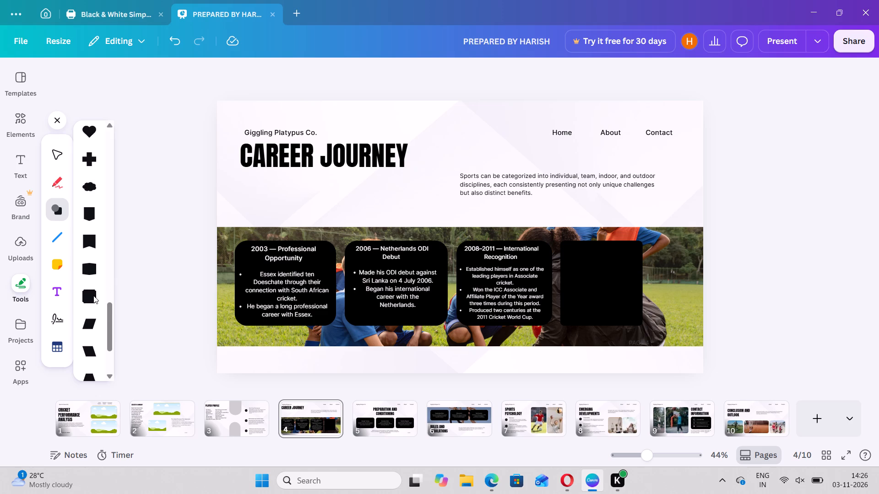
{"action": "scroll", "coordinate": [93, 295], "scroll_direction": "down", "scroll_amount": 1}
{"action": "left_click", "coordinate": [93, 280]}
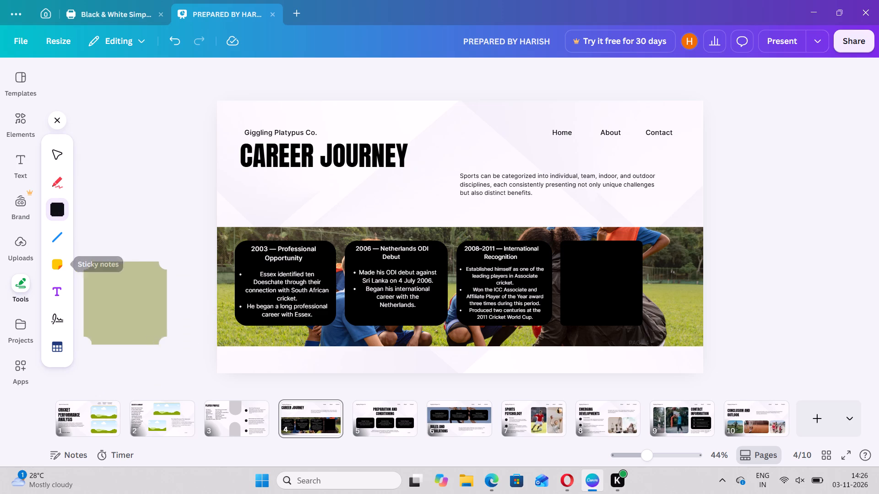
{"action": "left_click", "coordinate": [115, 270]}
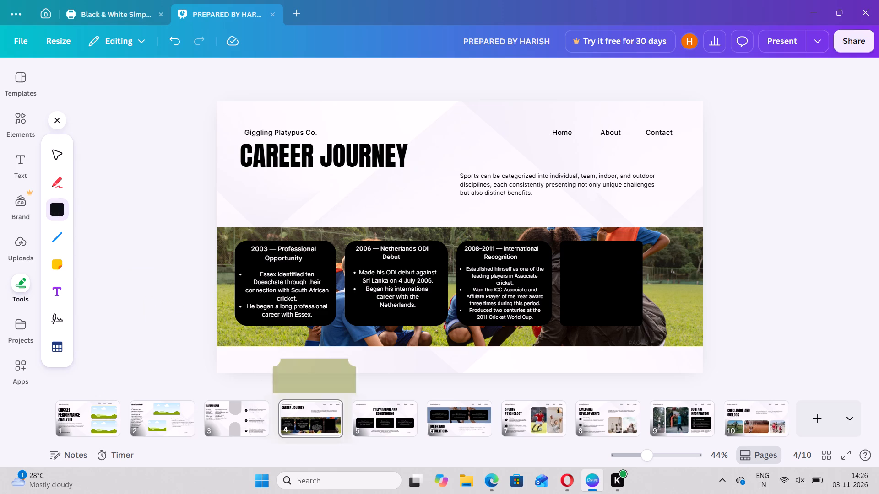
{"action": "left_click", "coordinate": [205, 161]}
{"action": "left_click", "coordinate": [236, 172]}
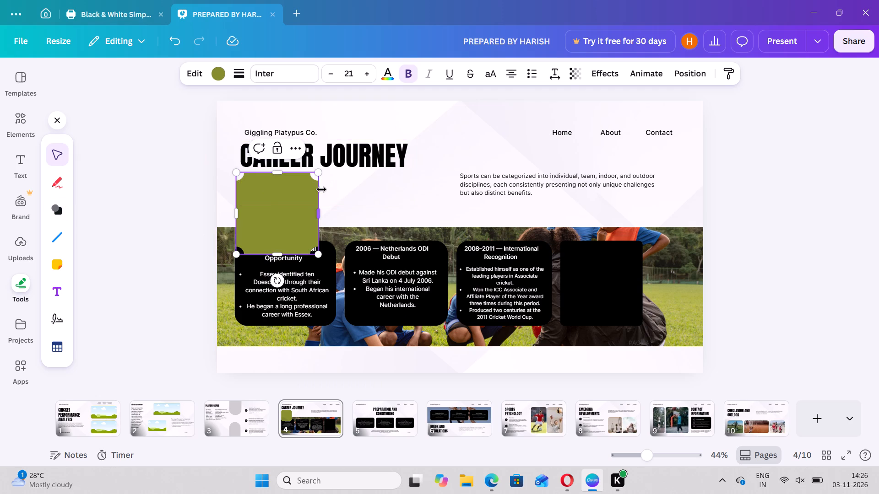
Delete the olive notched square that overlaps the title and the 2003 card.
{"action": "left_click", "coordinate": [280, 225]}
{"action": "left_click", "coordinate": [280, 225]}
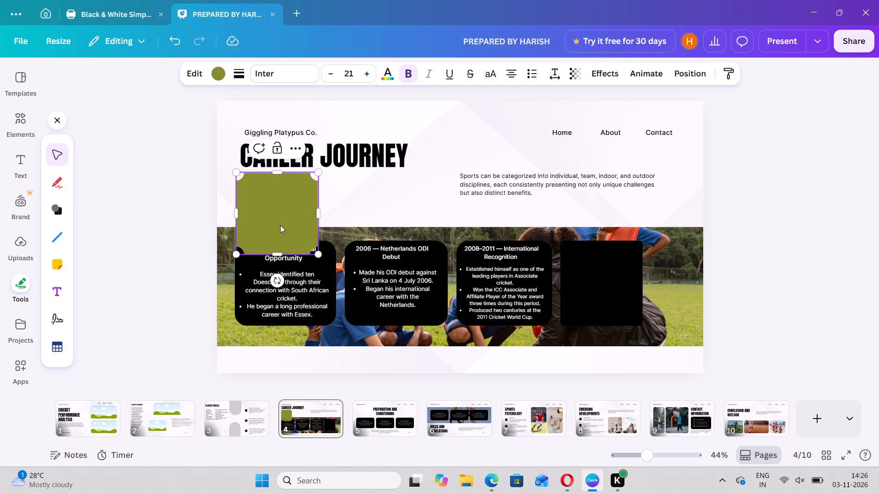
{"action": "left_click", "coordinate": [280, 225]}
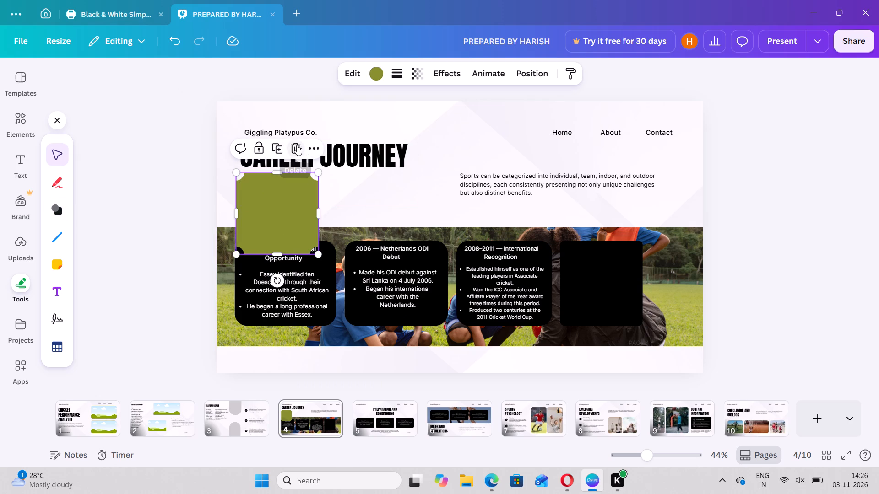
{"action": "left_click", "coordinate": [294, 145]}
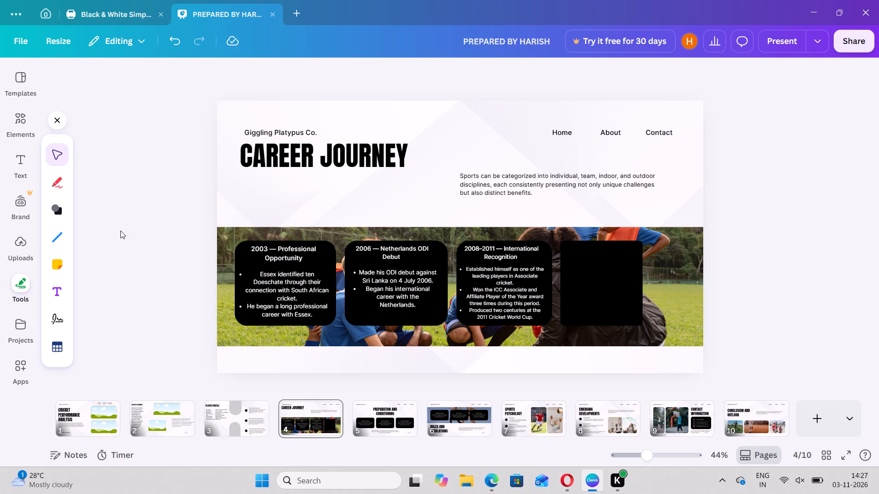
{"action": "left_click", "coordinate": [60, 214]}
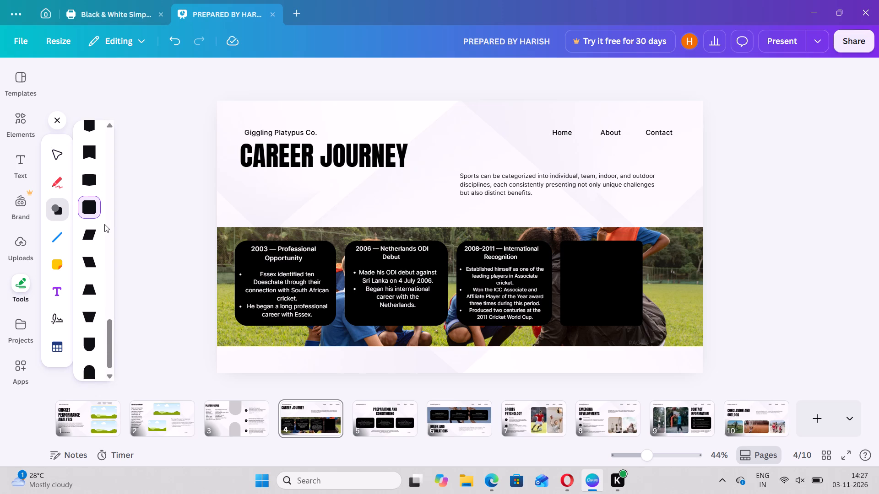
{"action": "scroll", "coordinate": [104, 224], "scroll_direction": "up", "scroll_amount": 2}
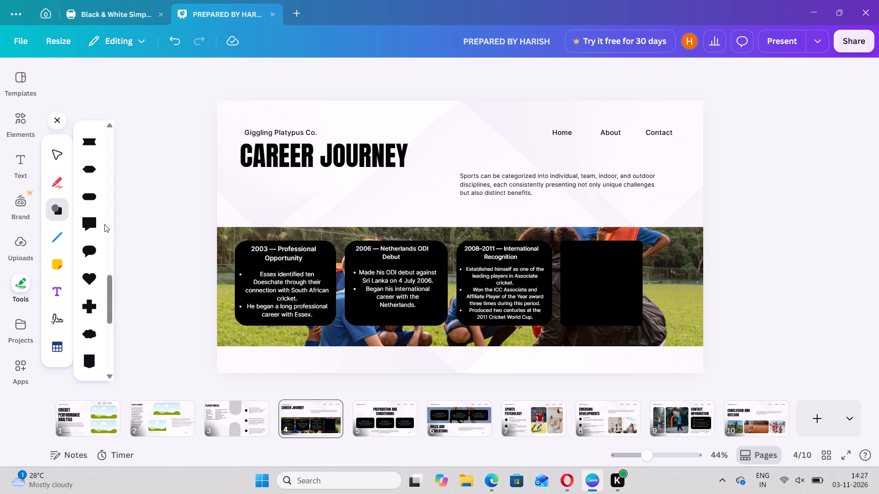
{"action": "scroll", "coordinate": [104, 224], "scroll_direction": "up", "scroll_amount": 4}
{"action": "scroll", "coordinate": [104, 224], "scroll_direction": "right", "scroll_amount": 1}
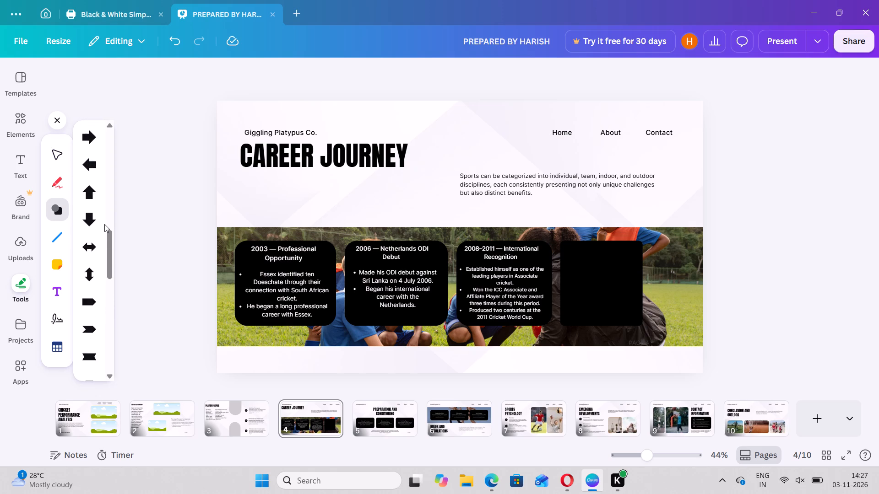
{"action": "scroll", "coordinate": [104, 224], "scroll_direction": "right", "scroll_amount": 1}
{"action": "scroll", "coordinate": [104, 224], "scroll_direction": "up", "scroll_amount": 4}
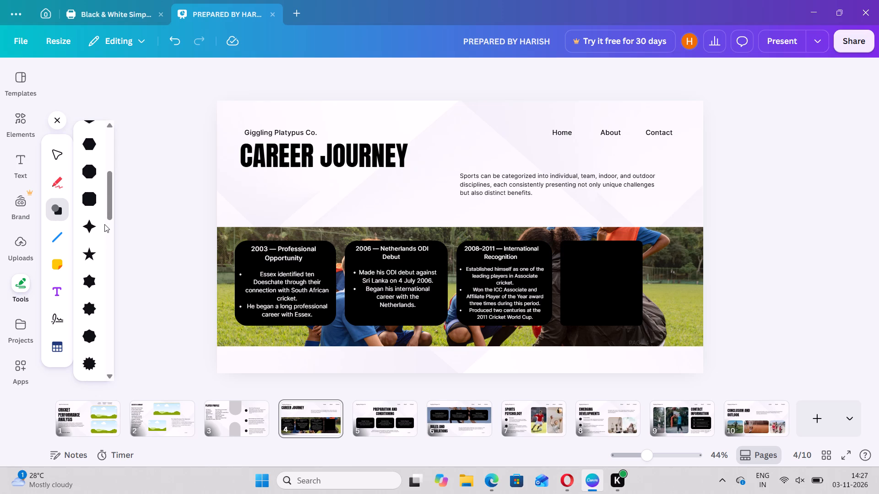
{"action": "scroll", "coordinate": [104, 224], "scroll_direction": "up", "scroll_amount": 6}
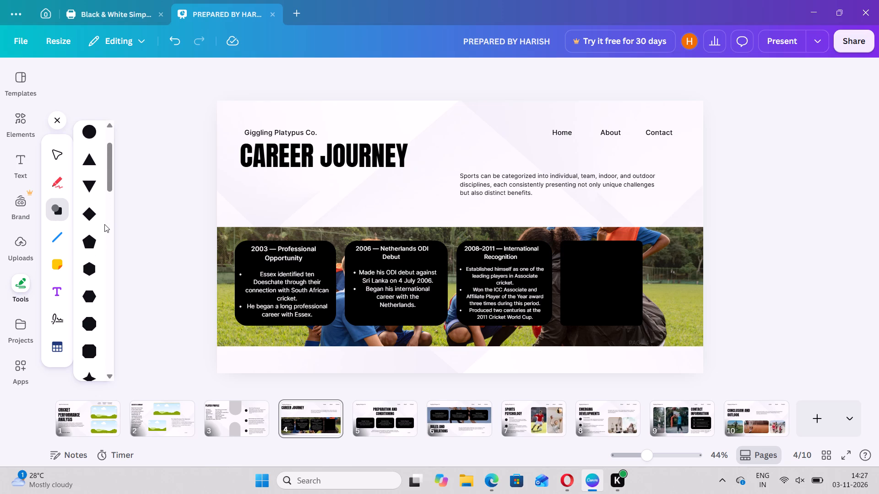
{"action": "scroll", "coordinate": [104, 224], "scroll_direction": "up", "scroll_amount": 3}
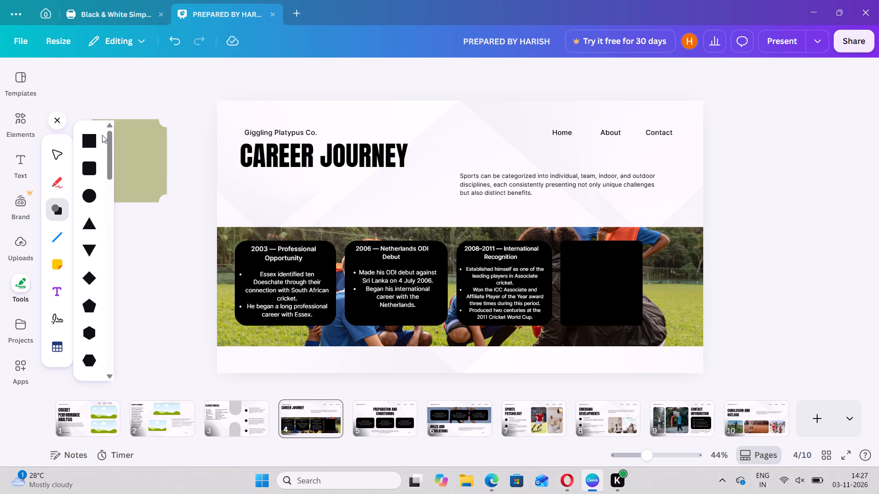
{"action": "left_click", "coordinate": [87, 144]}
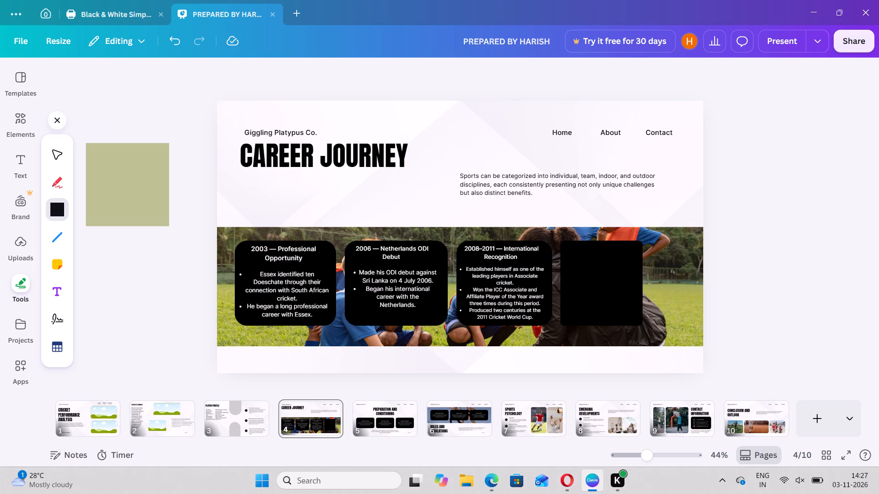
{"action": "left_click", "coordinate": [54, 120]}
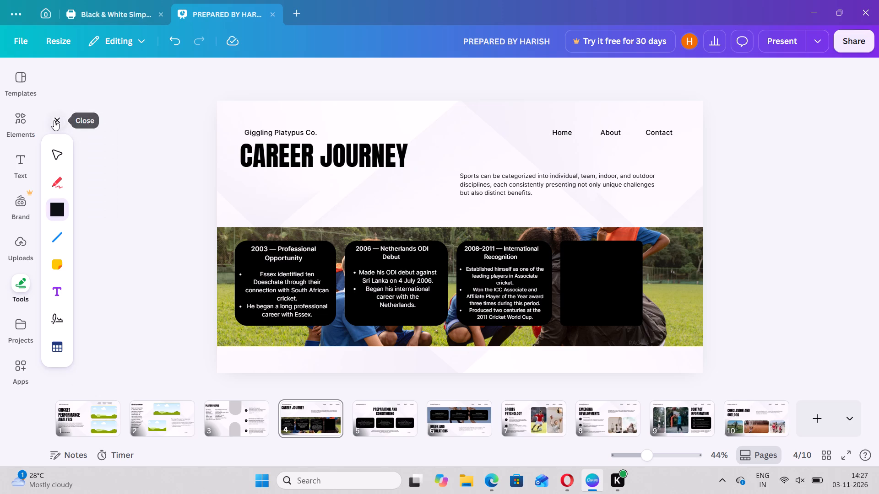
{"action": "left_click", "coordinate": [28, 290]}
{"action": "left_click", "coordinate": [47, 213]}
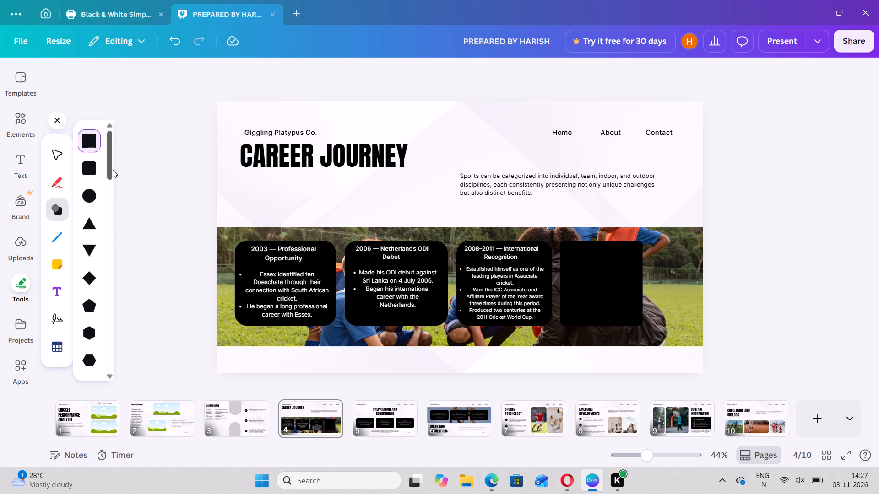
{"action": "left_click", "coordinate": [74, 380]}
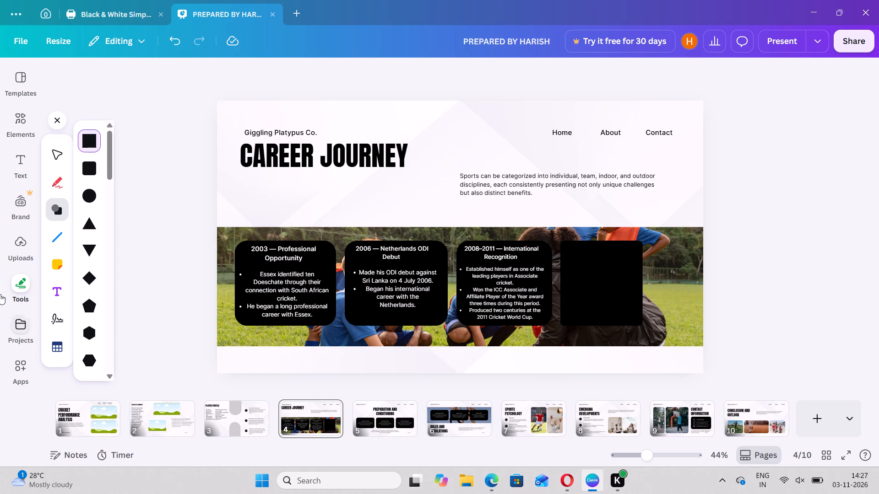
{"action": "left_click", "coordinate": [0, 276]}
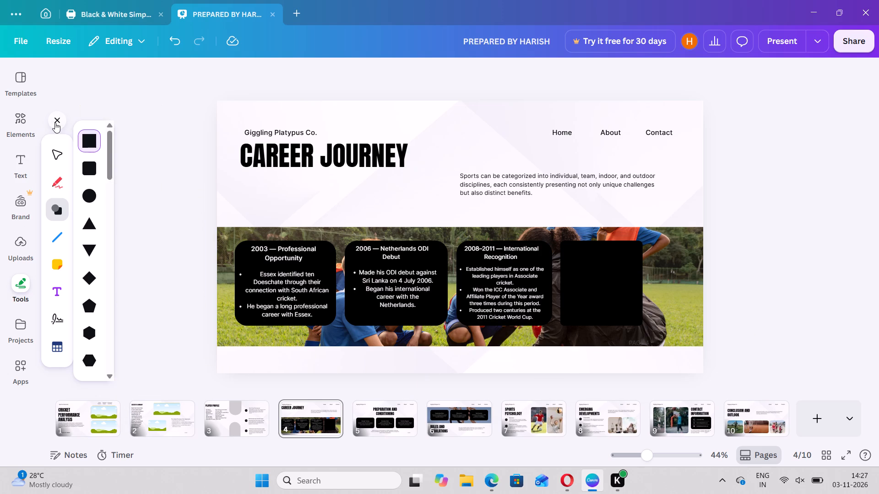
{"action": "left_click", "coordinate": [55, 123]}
Search the shapes library for curved shapes, starting from the Rounded Square's curved keyword.
{"action": "left_click", "coordinate": [8, 111]}
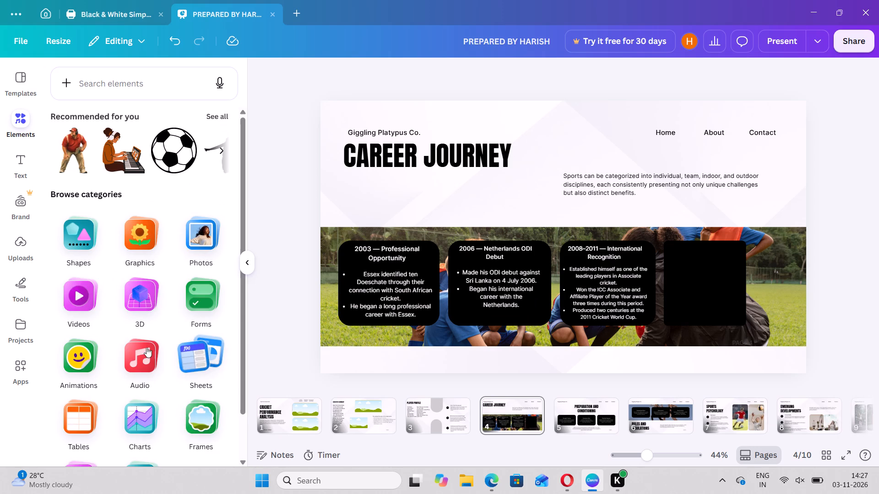
{"action": "left_click", "coordinate": [87, 239]}
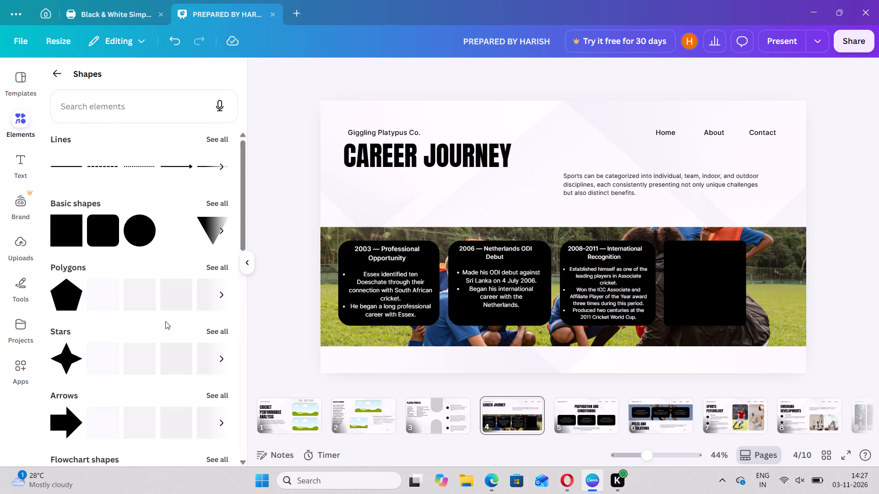
{"action": "left_click", "coordinate": [111, 217]}
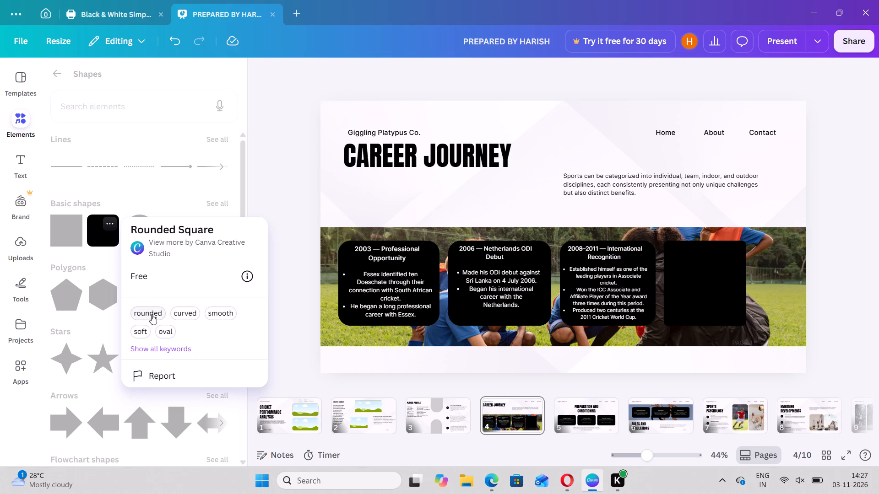
{"action": "left_click", "coordinate": [175, 316]}
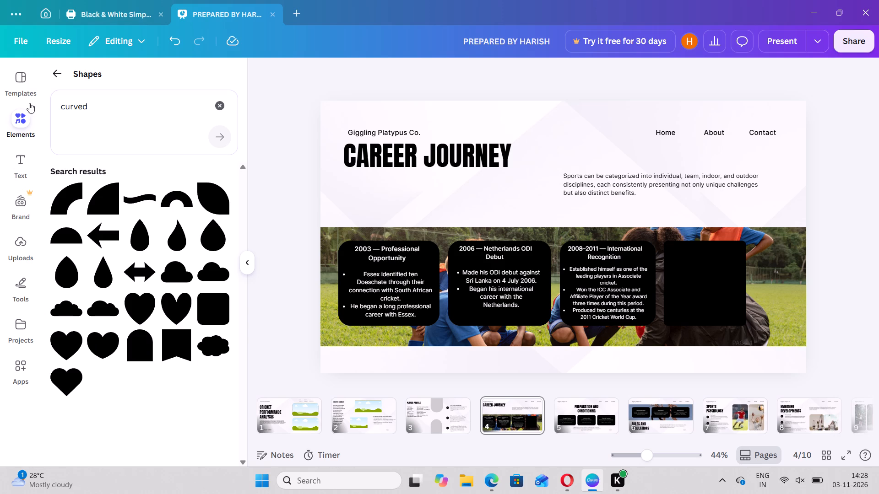
{"action": "left_click", "coordinate": [47, 70]}
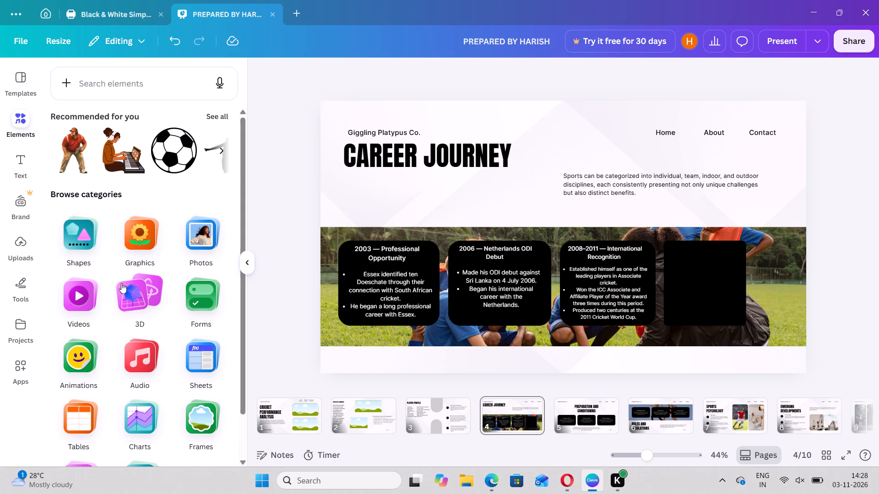
Add a Rounded Square from the basic shapes to the Career Journey slide.
{"action": "left_click", "coordinate": [83, 232]}
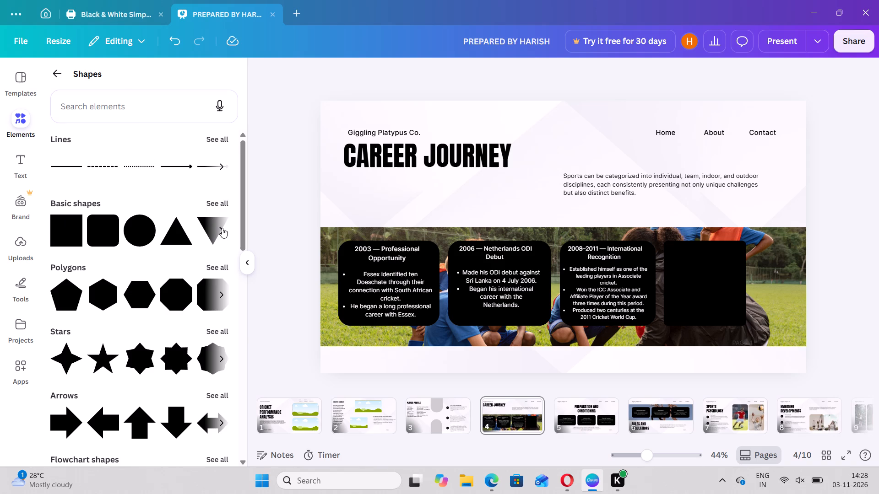
{"action": "left_click", "coordinate": [225, 231]}
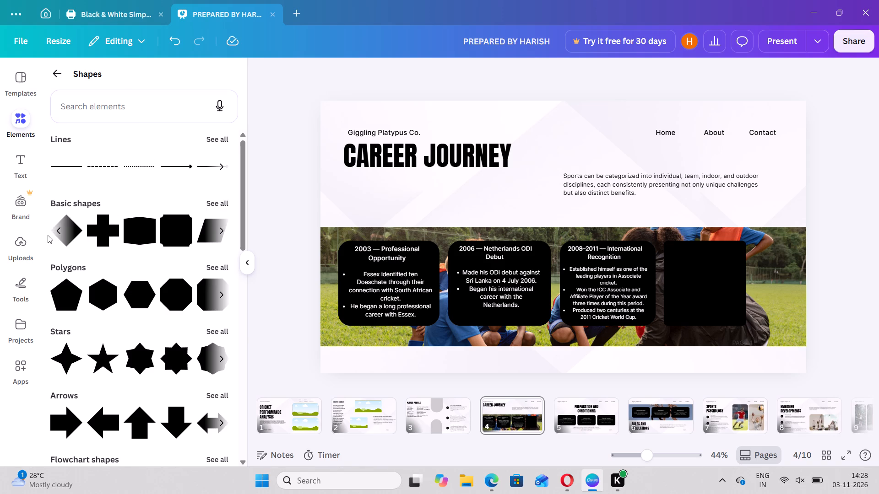
{"action": "left_click", "coordinate": [60, 232]}
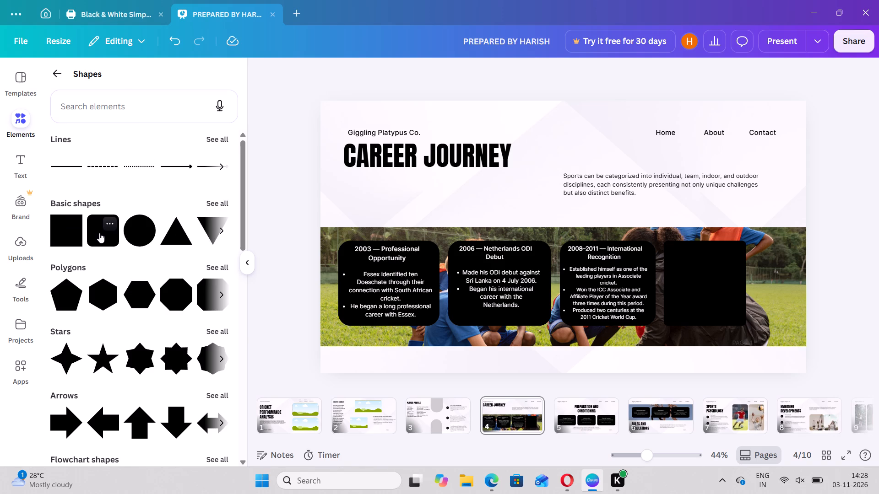
{"action": "left_click", "coordinate": [108, 220]}
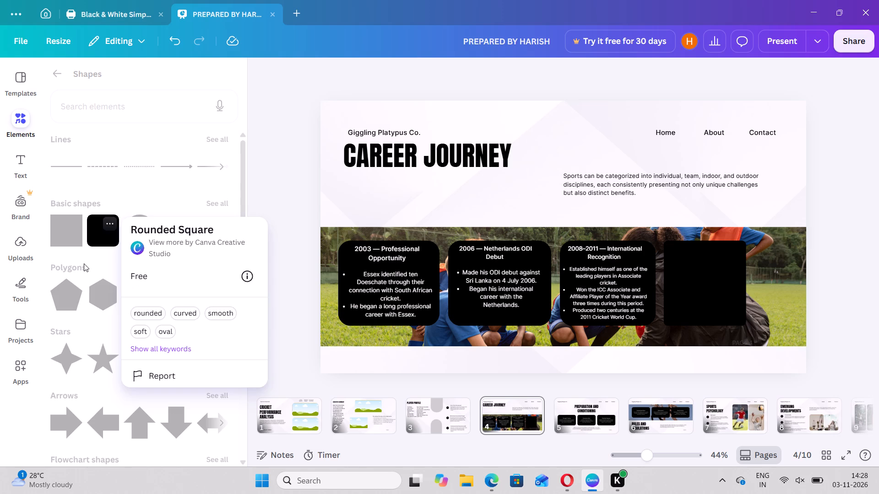
{"action": "left_click_drag", "start_coordinate": [84, 263], "coordinate": [90, 232]}
{"action": "left_click", "coordinate": [90, 232]}
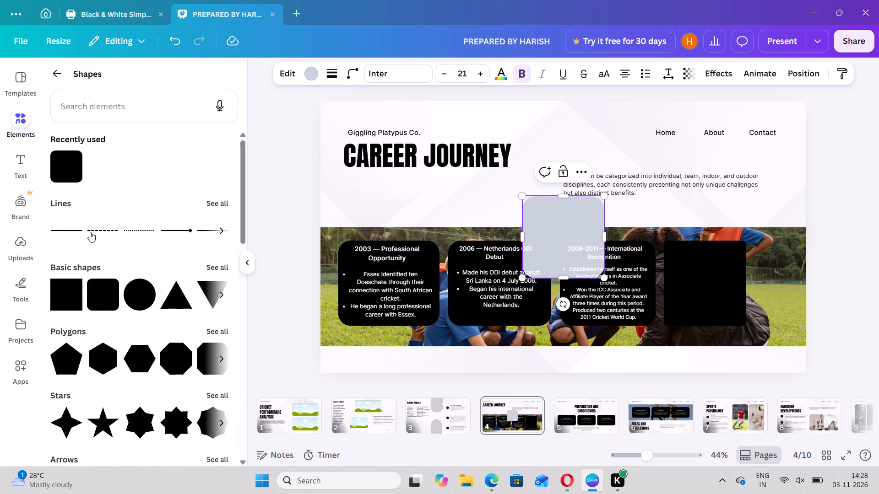
{"action": "left_click", "coordinate": [68, 160]}
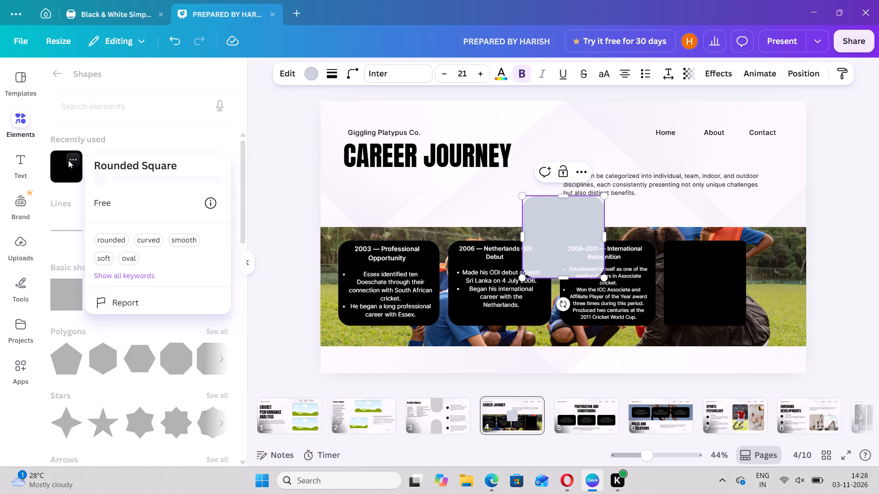
{"action": "left_click", "coordinate": [265, 325]}
{"action": "left_click", "coordinate": [340, 338]}
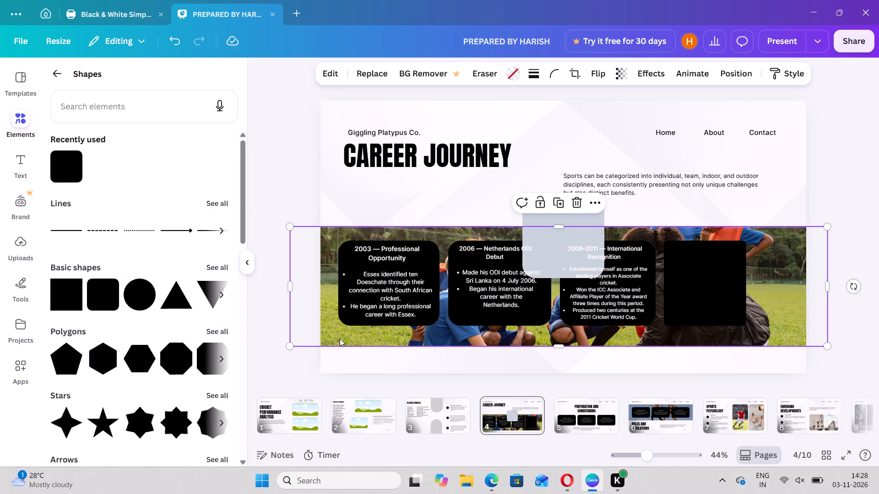
Delete the old black square-cornered shape beside the 2008–2011 card.
{"action": "left_click", "coordinate": [555, 241]}
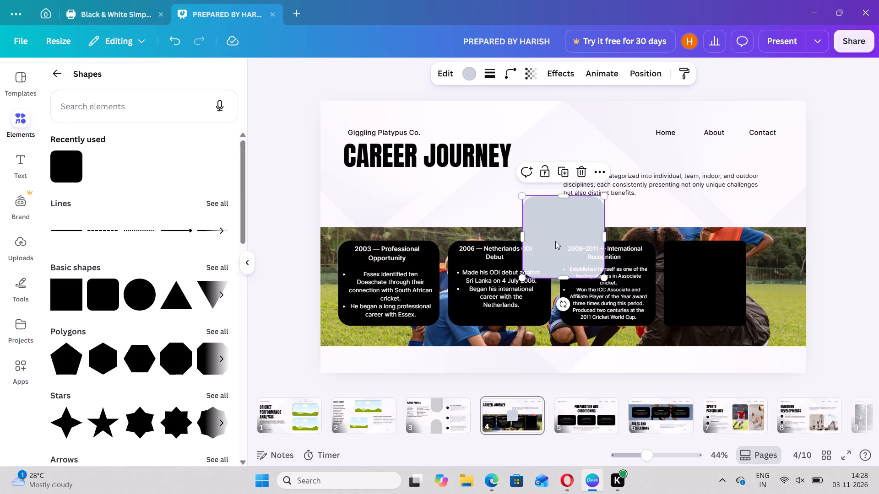
{"action": "left_click", "coordinate": [721, 274]}
{"action": "left_click", "coordinate": [721, 215]}
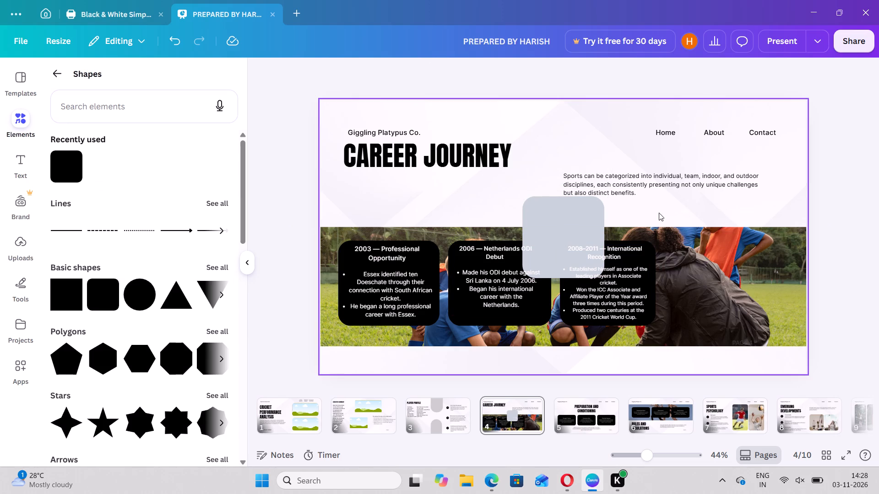
Fill the new rounded square with black.
{"action": "left_click", "coordinate": [565, 226]}
{"action": "left_click", "coordinate": [468, 72]}
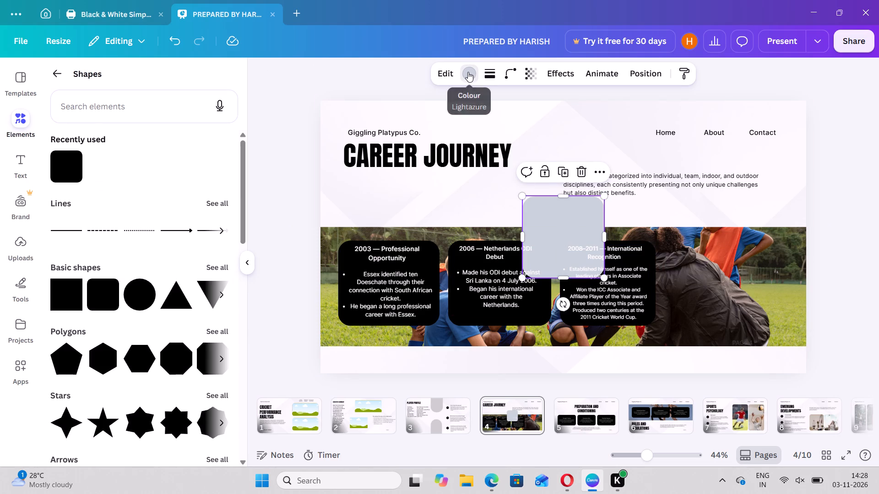
{"action": "left_click", "coordinate": [186, 154]}
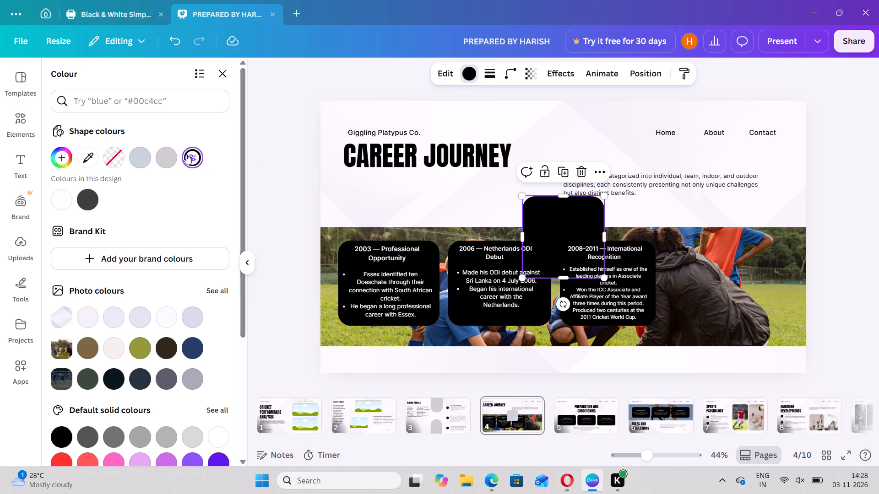
Move the black rounded square beside the 2008–2011 card, align its top with the other cards, and widen it slightly.
{"action": "left_click", "coordinate": [567, 224]}
{"action": "left_click_drag", "start_coordinate": [567, 224], "coordinate": [574, 223]}
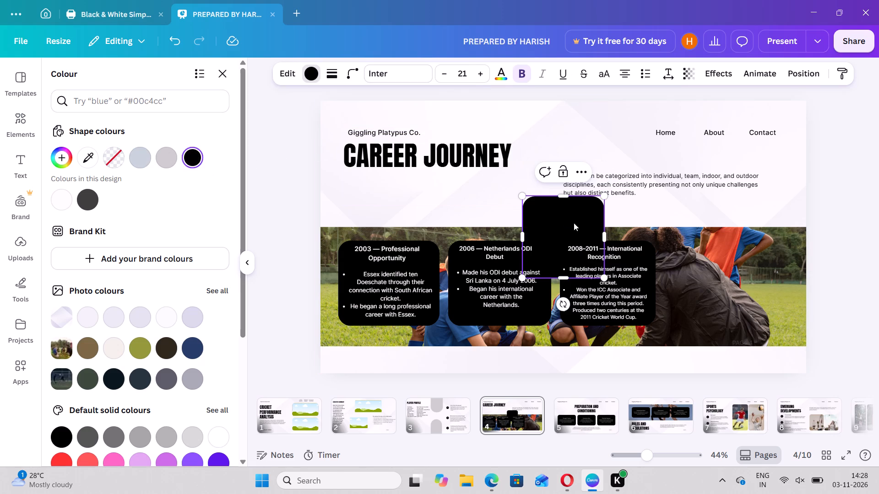
{"action": "left_click_drag", "start_coordinate": [574, 223], "coordinate": [716, 262]}
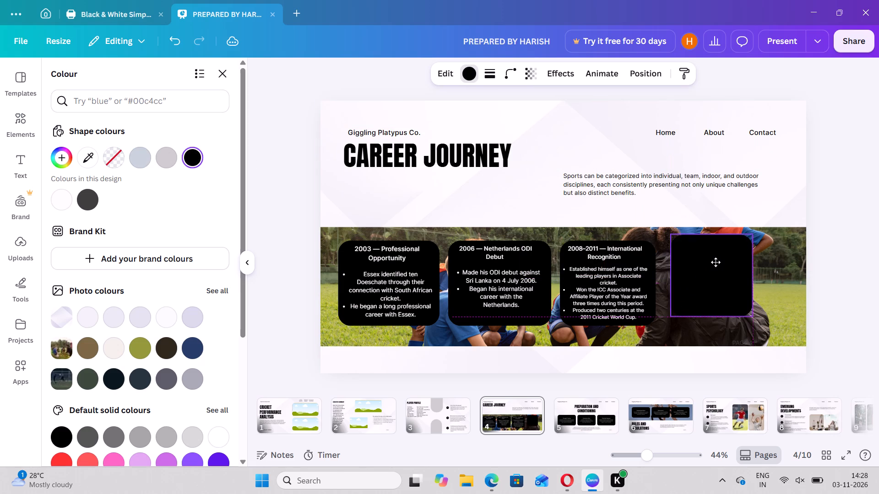
{"action": "left_click_drag", "start_coordinate": [716, 262], "coordinate": [711, 267]}
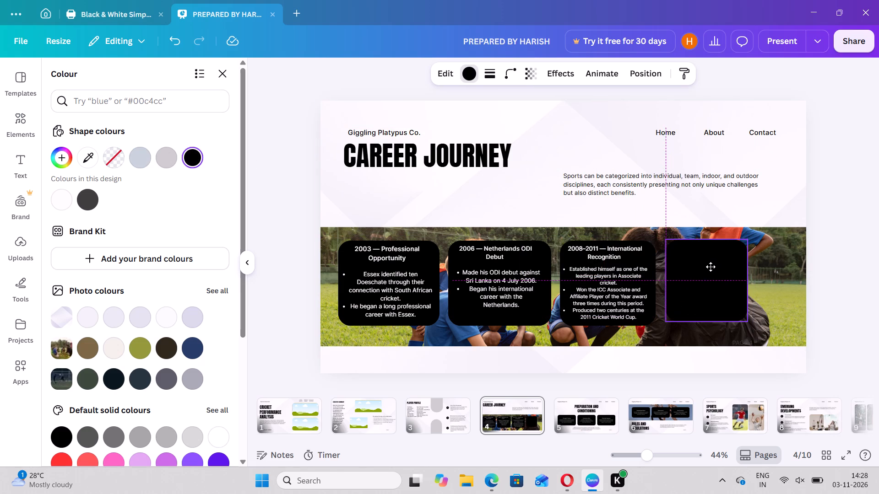
{"action": "left_click_drag", "start_coordinate": [711, 267], "coordinate": [708, 268]}
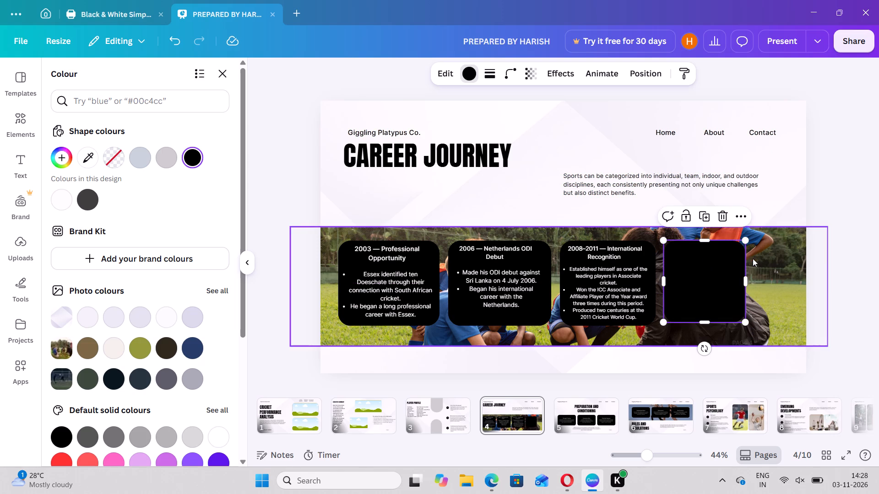
{"action": "left_click_drag", "start_coordinate": [745, 279], "coordinate": [746, 279]}
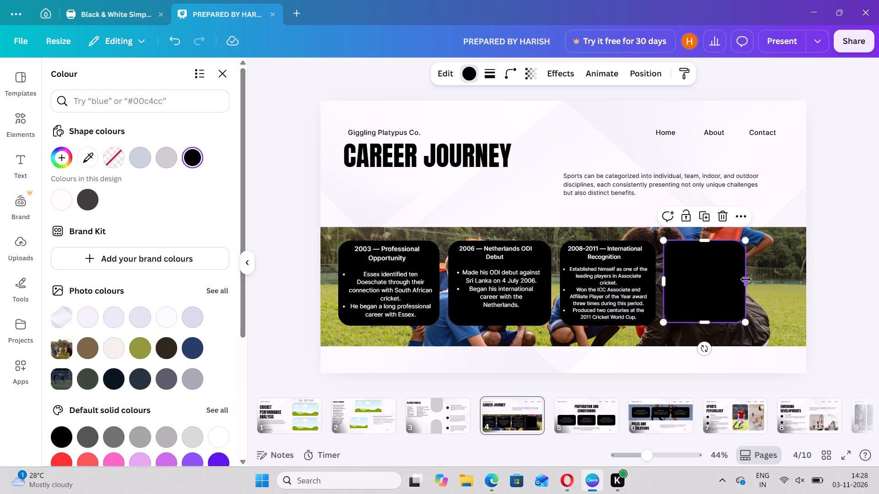
{"action": "left_click_drag", "start_coordinate": [746, 279], "coordinate": [751, 279]}
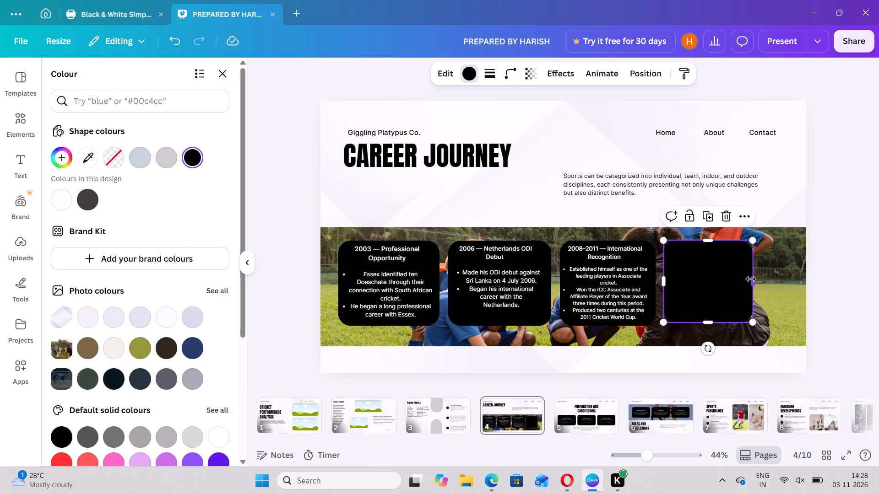
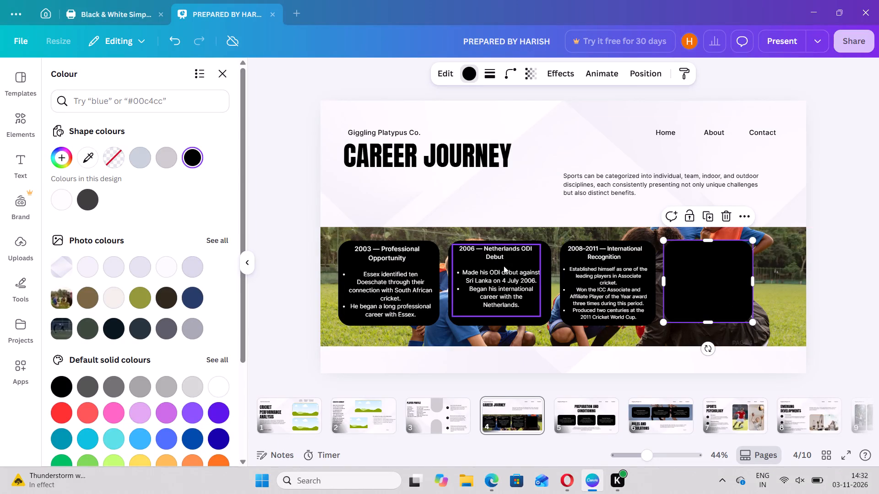
{"action": "left_click", "coordinate": [287, 168]}
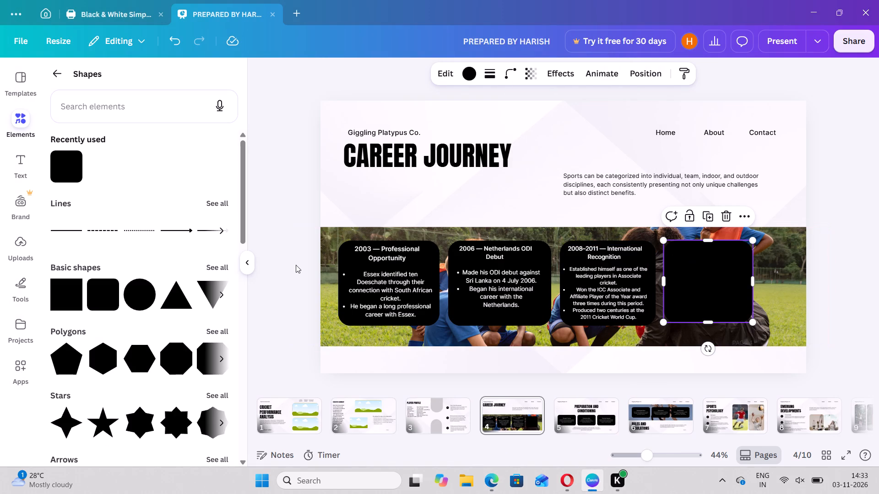
{"action": "left_click", "coordinate": [249, 260]}
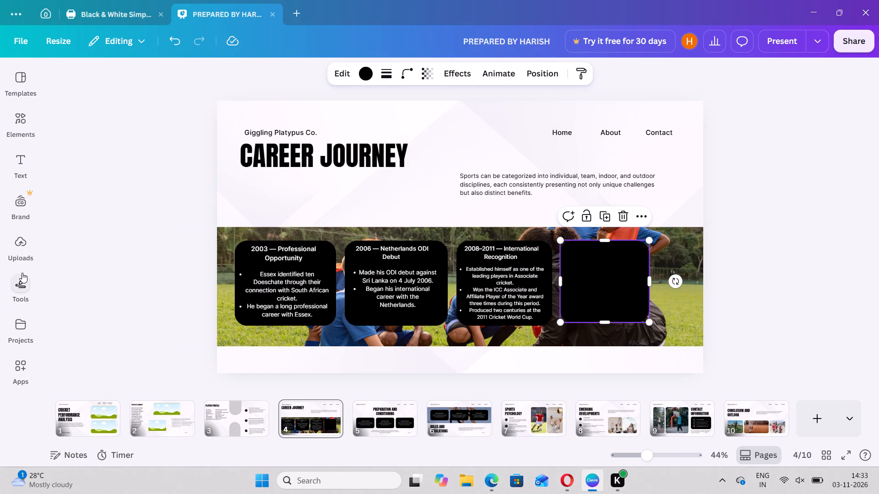
{"action": "left_click", "coordinate": [22, 280]}
{"action": "left_click", "coordinate": [53, 283]}
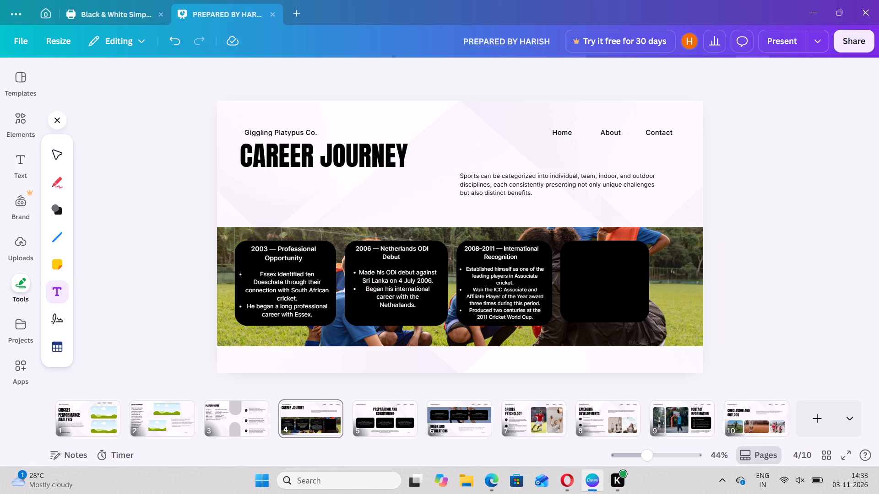
{"action": "left_click", "coordinate": [597, 212]}
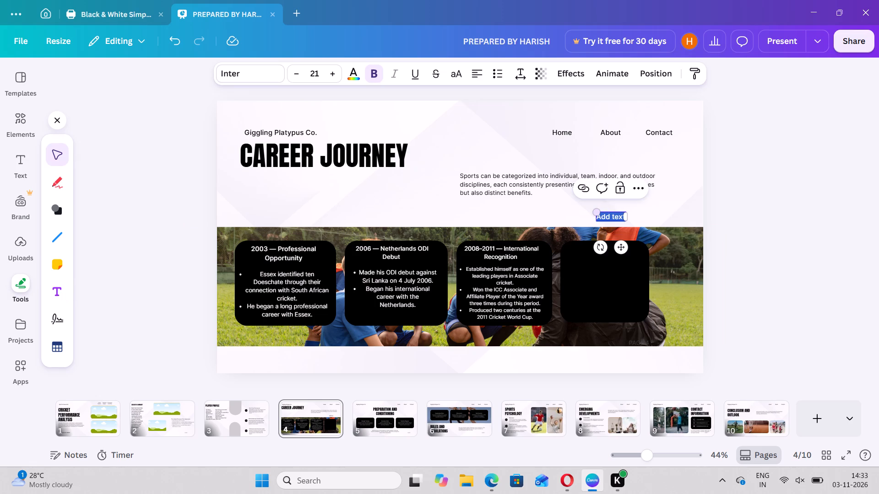
{"action": "left_click", "coordinate": [355, 77]}
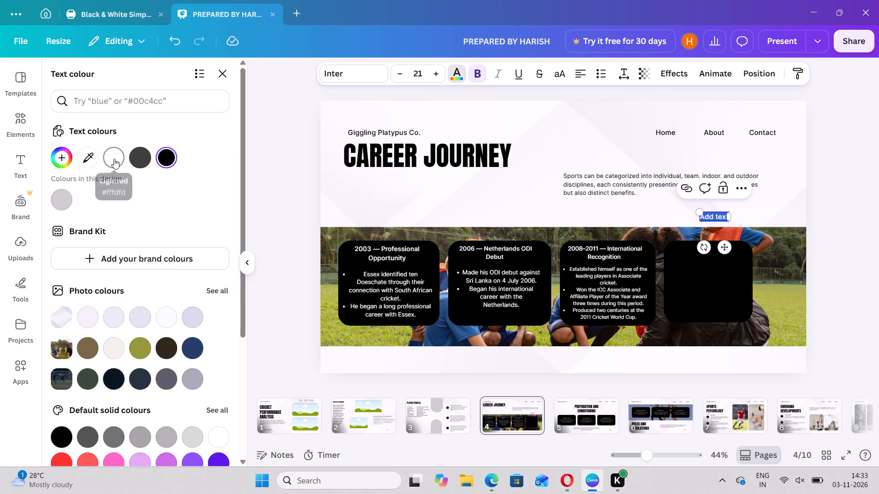
{"action": "left_click", "coordinate": [114, 159]}
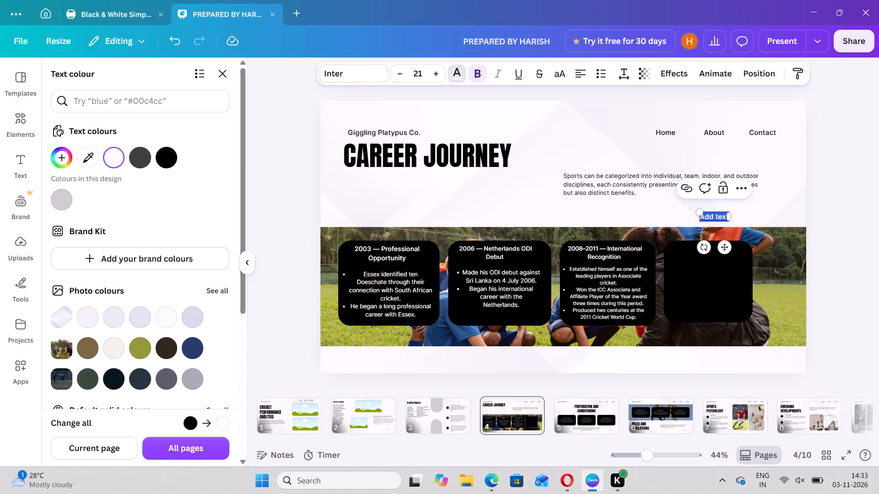
{"action": "left_click_drag", "start_coordinate": [720, 220], "coordinate": [713, 255]}
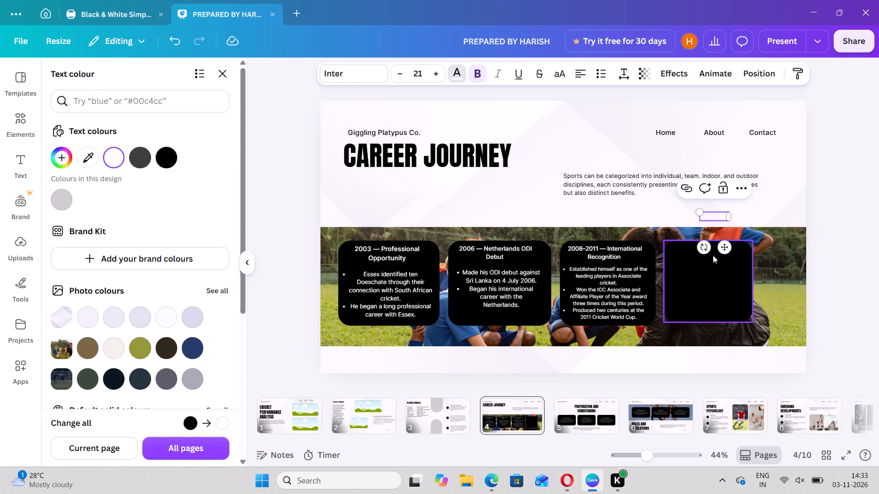
{"action": "left_click_drag", "start_coordinate": [713, 255], "coordinate": [702, 260]}
{"action": "left_click", "coordinate": [702, 260]}
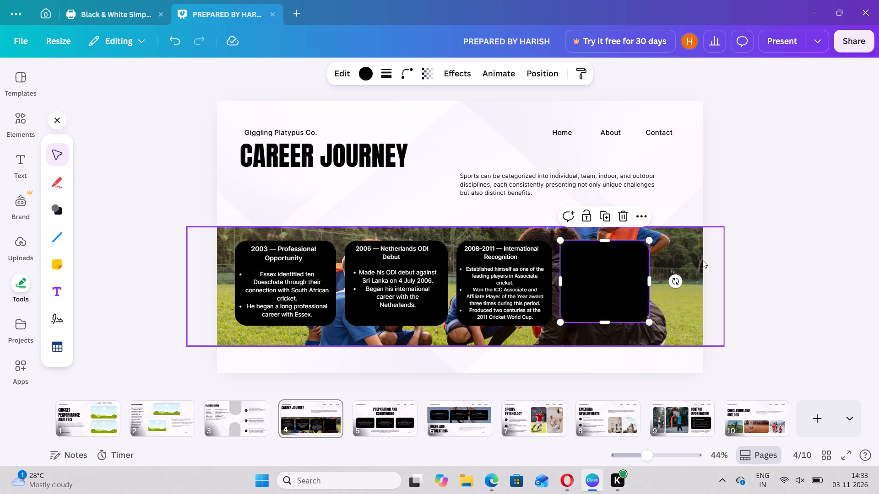
{"action": "left_click", "coordinate": [683, 209]}
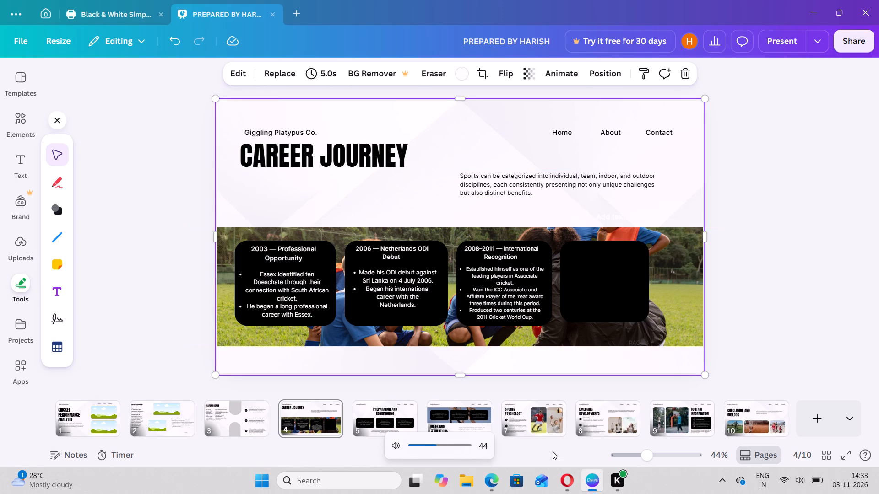
Switch to Opera and resume the paused YouTube video.
{"action": "left_click", "coordinate": [561, 479]}
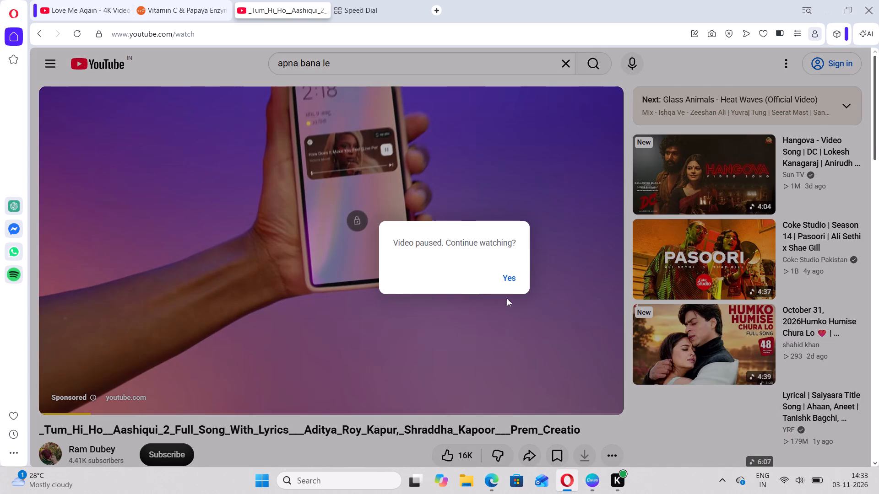
{"action": "left_click", "coordinate": [511, 276]}
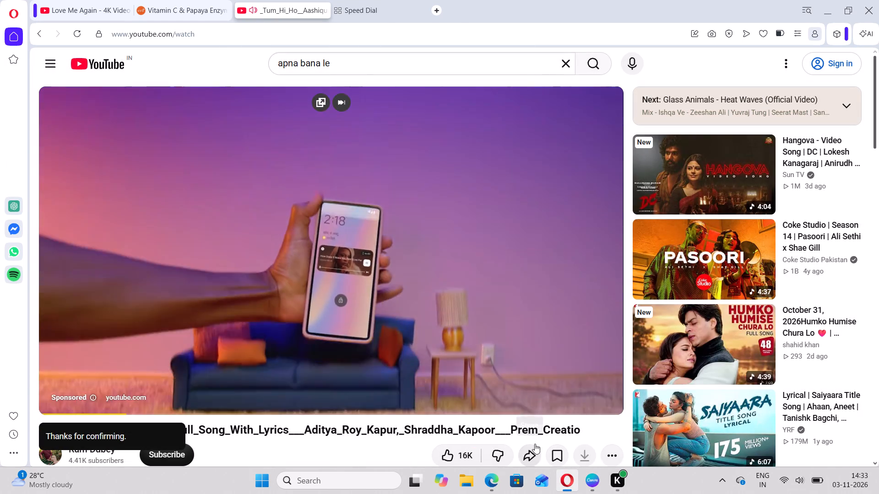
Back in Canva, add a text box inside the fourth card and replace its placeholder with the copied heading "2011–2021 — Global Career".
{"action": "key", "text": "alt+Tab"}
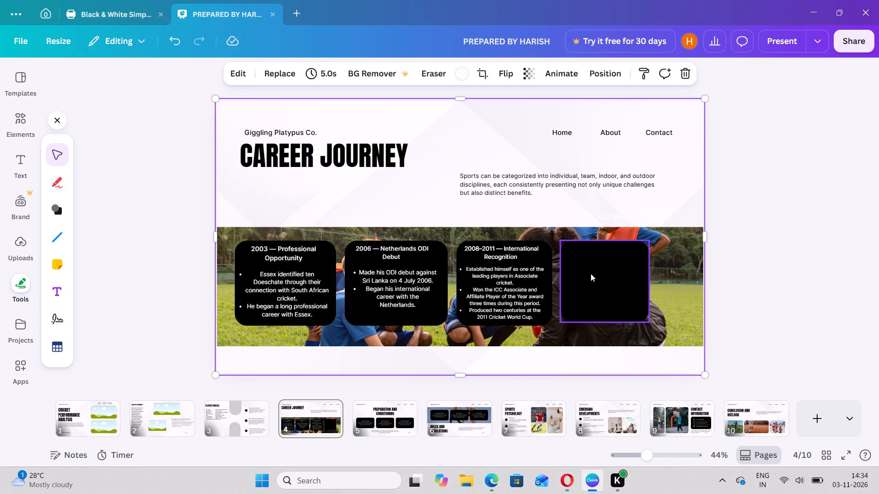
{"action": "left_click", "coordinate": [55, 285]}
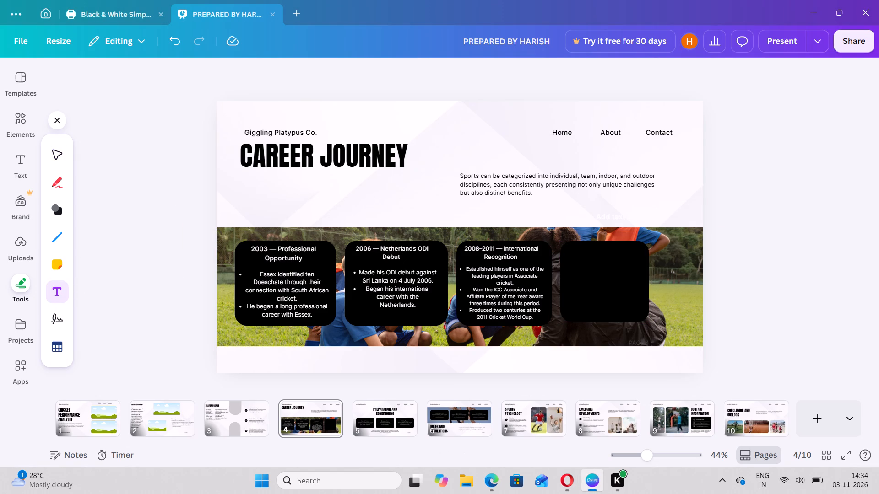
{"action": "left_click", "coordinate": [585, 262]}
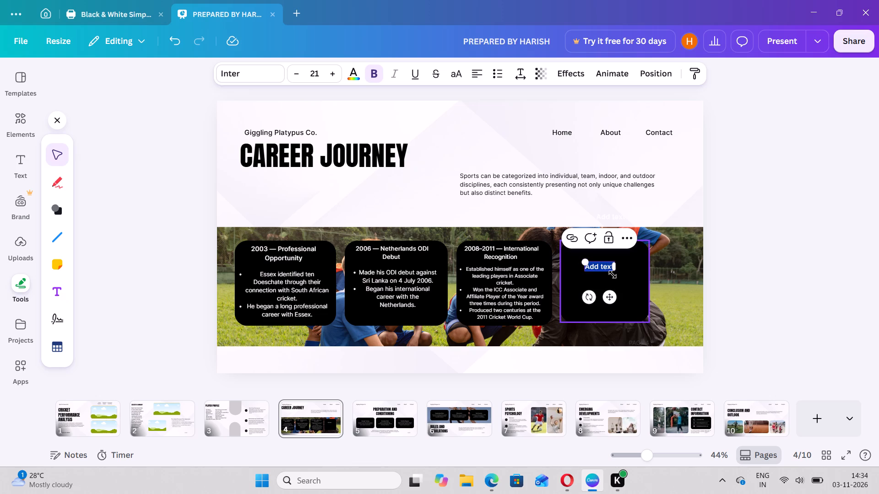
{"action": "left_click", "coordinate": [609, 268]}
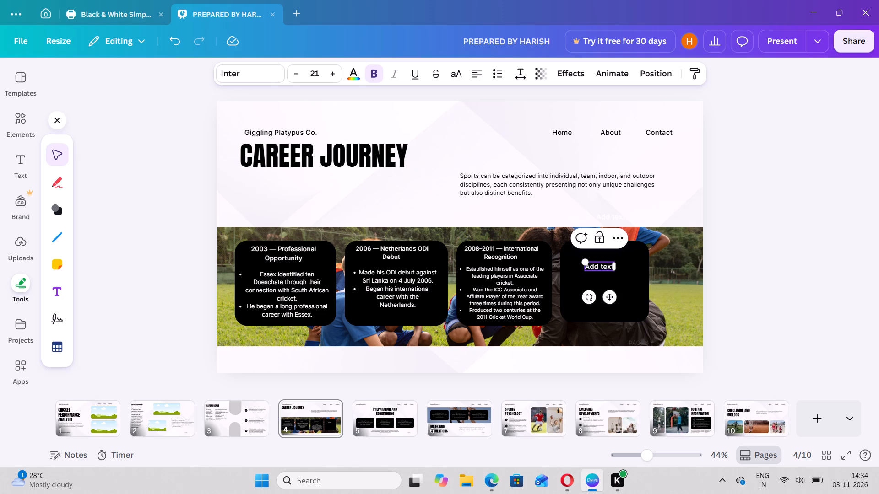
{"action": "key", "text": "BackSpace"}
{"action": "key", "text": "BackSpace"}
{"action": "key", "text": "BackSpace"}
{"action": "key", "text": "BackSpace"}
{"action": "key", "text": "Right"}
{"action": "key", "text": "BackSpace"}
{"action": "key", "text": "BackSpace"}
{"action": "key", "text": "BackSpace"}
{"action": "key", "text": "BackSpace"}
{"action": "key", "text": "ctrl+v"}
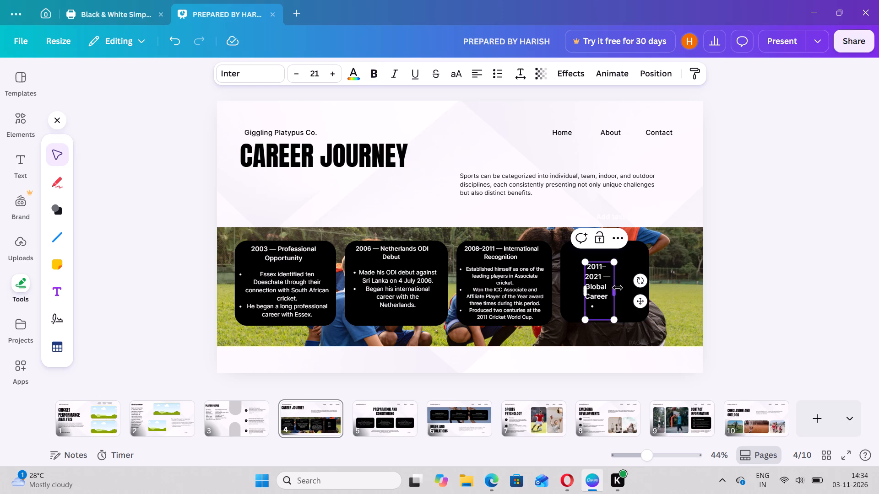
Widen the Global Career text box so the heading fits on two lines, and remove the empty bullet beneath it.
{"action": "left_click_drag", "start_coordinate": [618, 288], "coordinate": [655, 269]}
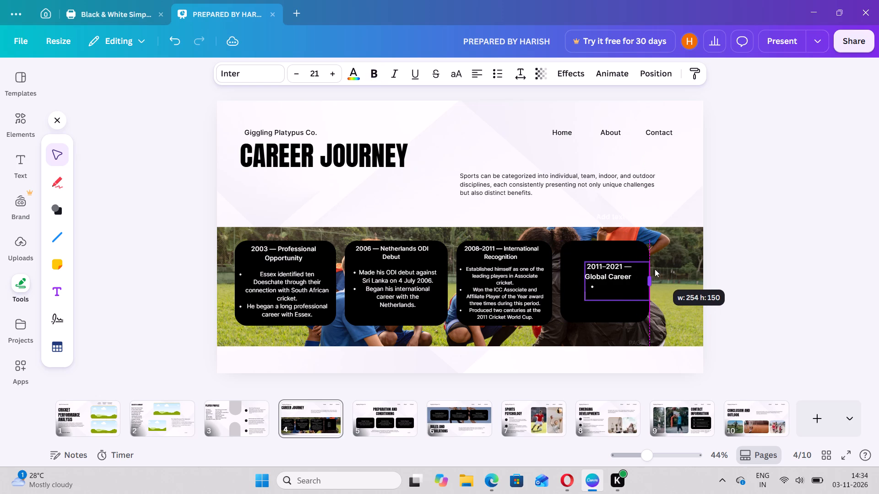
{"action": "left_click_drag", "start_coordinate": [655, 269], "coordinate": [646, 263]}
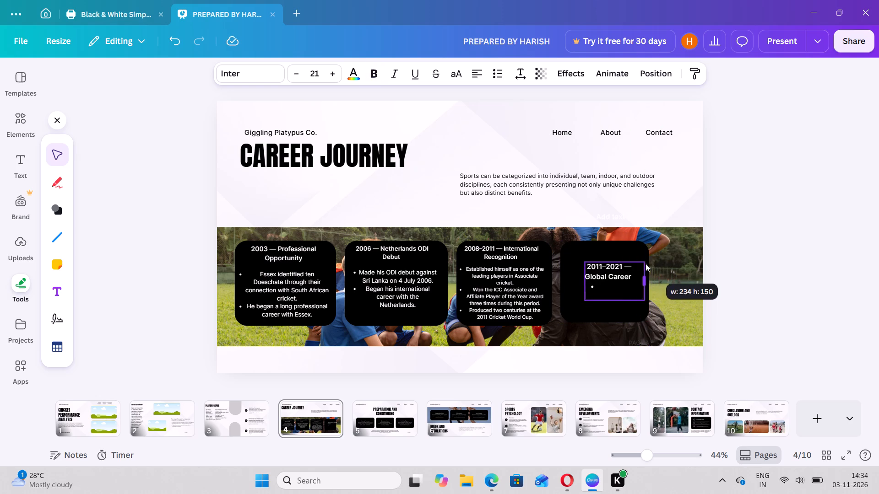
{"action": "left_click_drag", "start_coordinate": [646, 263], "coordinate": [643, 263]}
{"action": "left_click_drag", "start_coordinate": [611, 277], "coordinate": [605, 260]}
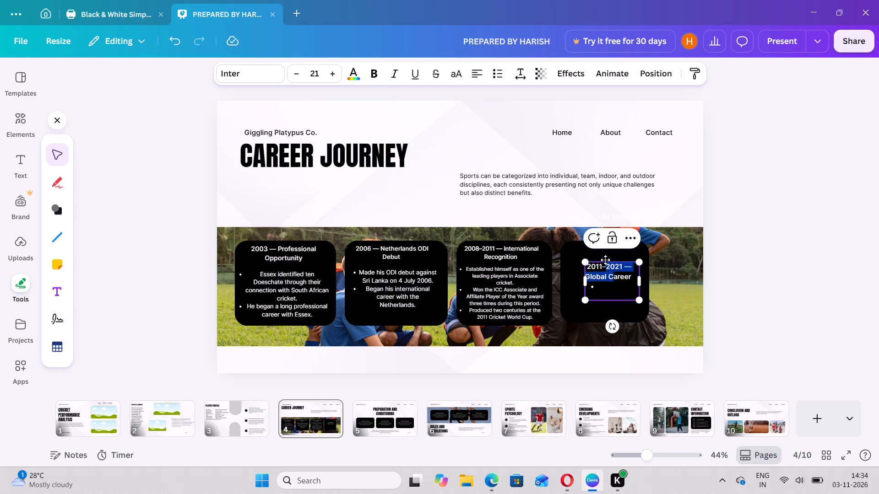
{"action": "left_click_drag", "start_coordinate": [605, 260], "coordinate": [605, 261]}
{"action": "left_click", "coordinate": [573, 269]}
{"action": "left_click", "coordinate": [603, 287]}
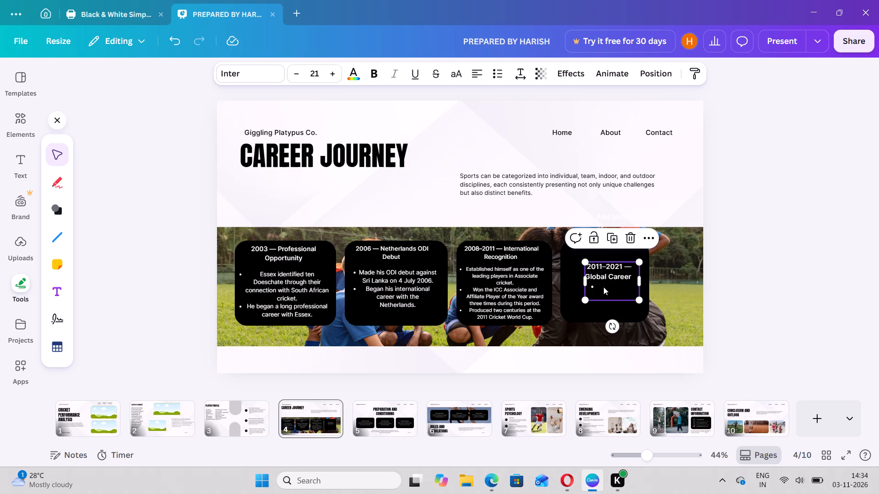
{"action": "left_click", "coordinate": [599, 286]}
{"action": "key", "text": "BackSpace"}
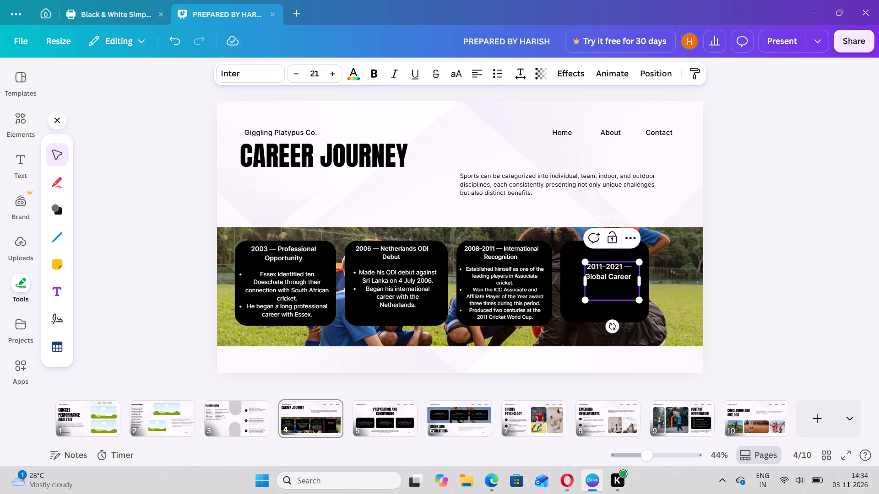
Shift the fourth black card slightly away from the 2008–2011 card and centre its heading near the card's top.
{"action": "left_click_drag", "start_coordinate": [622, 307], "coordinate": [628, 295]}
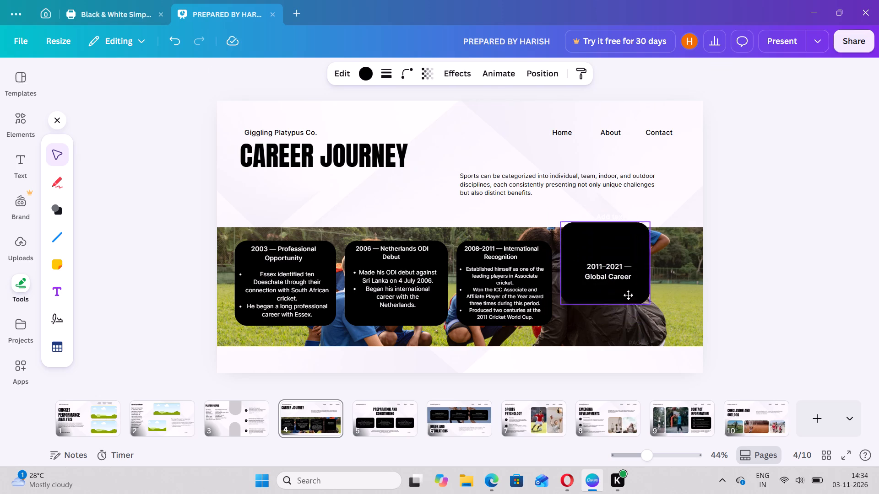
{"action": "left_click_drag", "start_coordinate": [628, 295], "coordinate": [627, 308]}
{"action": "left_click_drag", "start_coordinate": [611, 266], "coordinate": [606, 261]}
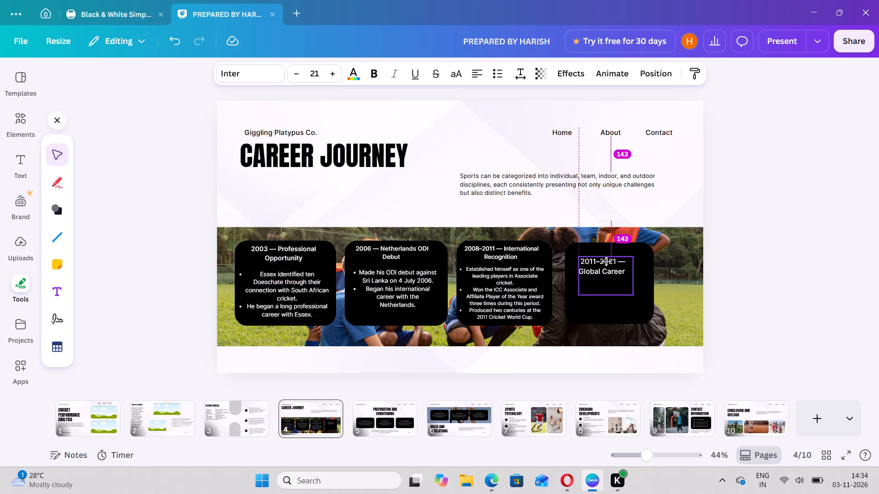
{"action": "left_click_drag", "start_coordinate": [606, 261], "coordinate": [603, 253]}
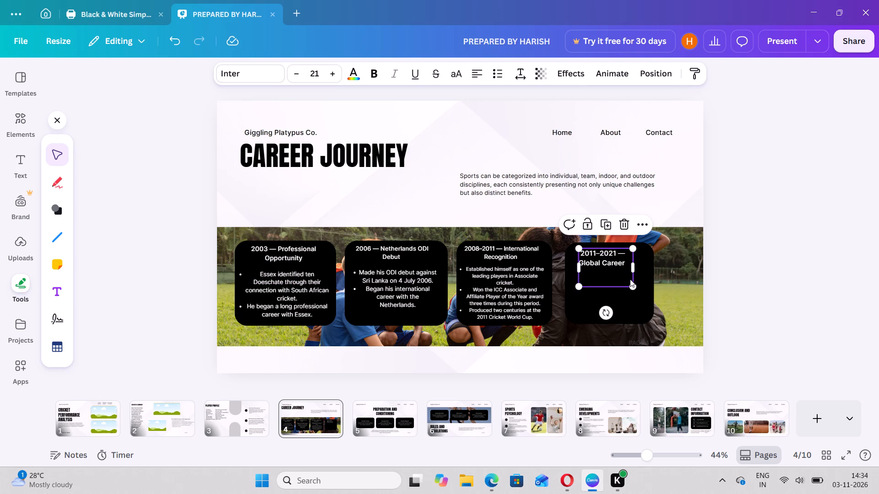
{"action": "left_click", "coordinate": [630, 279]}
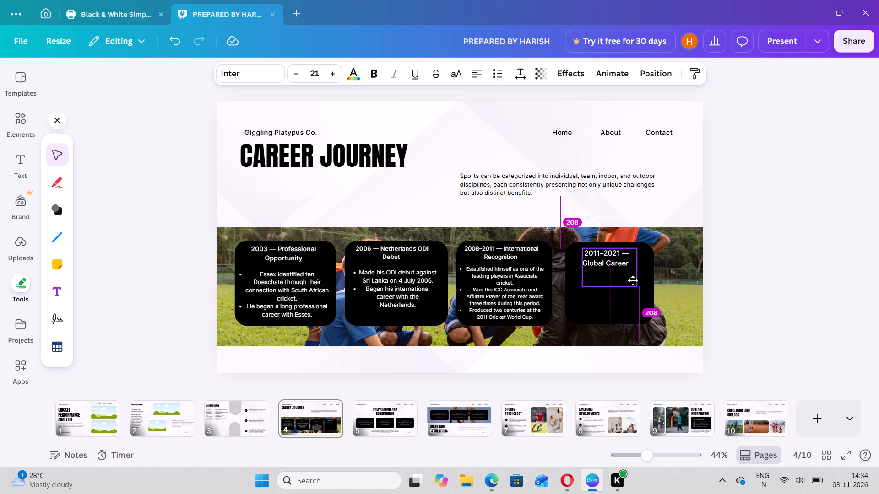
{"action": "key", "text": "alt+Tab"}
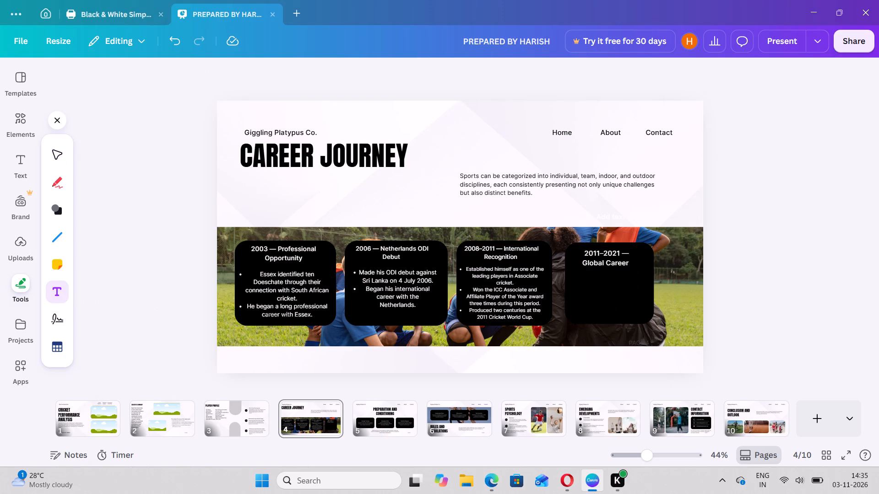
{"action": "left_click", "coordinate": [583, 294]}
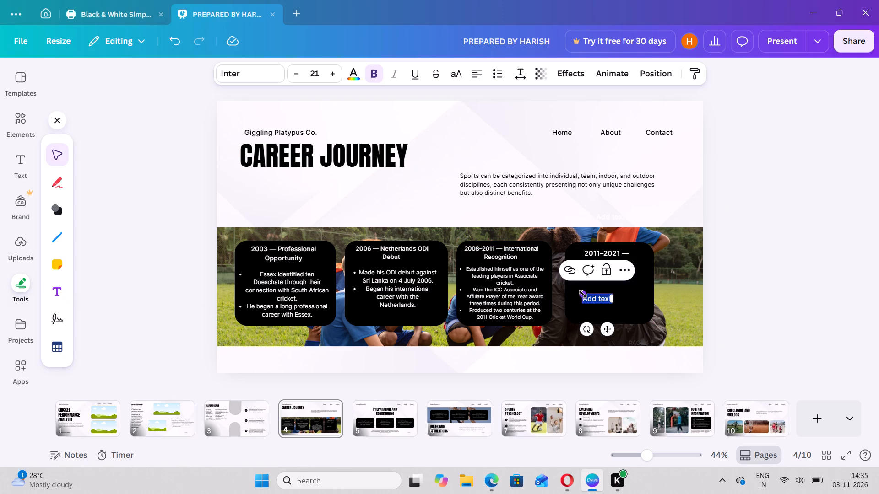
{"action": "key", "text": "BackSpace"}
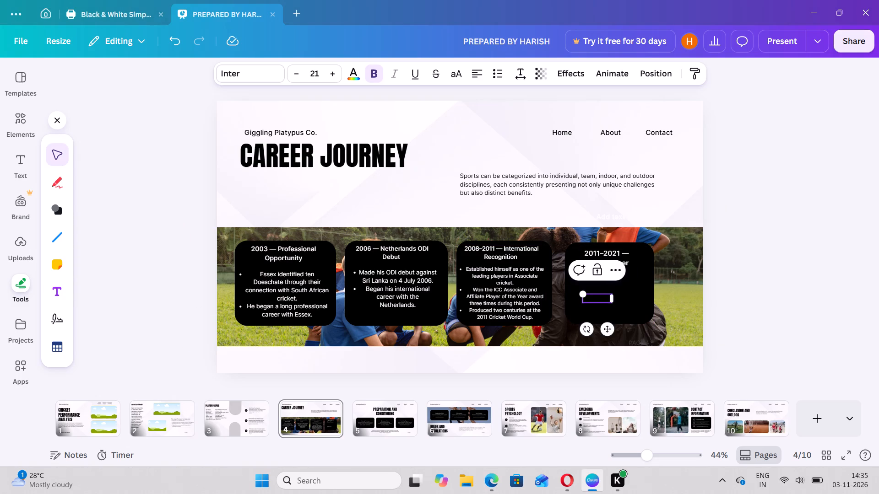
{"action": "key", "text": "ctrl+v"}
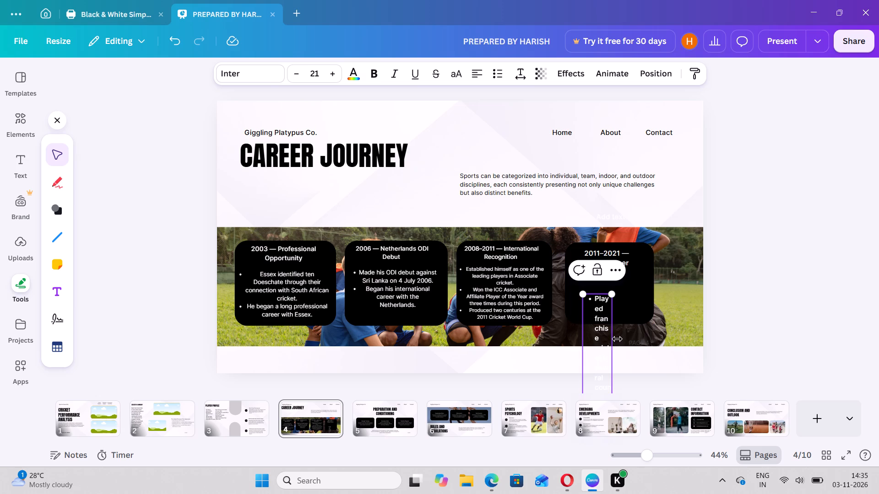
Widen the bullets' text box to nearly the fourth card's width and move it up beneath the Global Career heading.
{"action": "left_click_drag", "start_coordinate": [617, 339], "coordinate": [687, 295]}
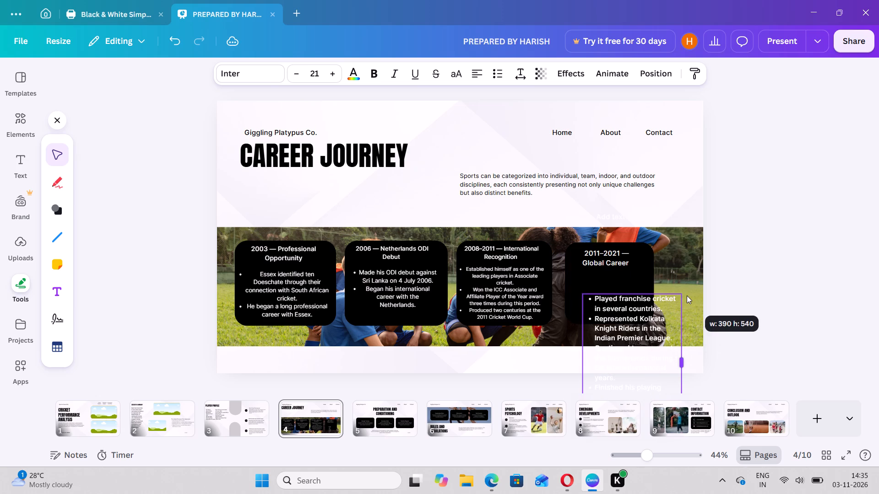
{"action": "left_click_drag", "start_coordinate": [687, 295], "coordinate": [671, 299]}
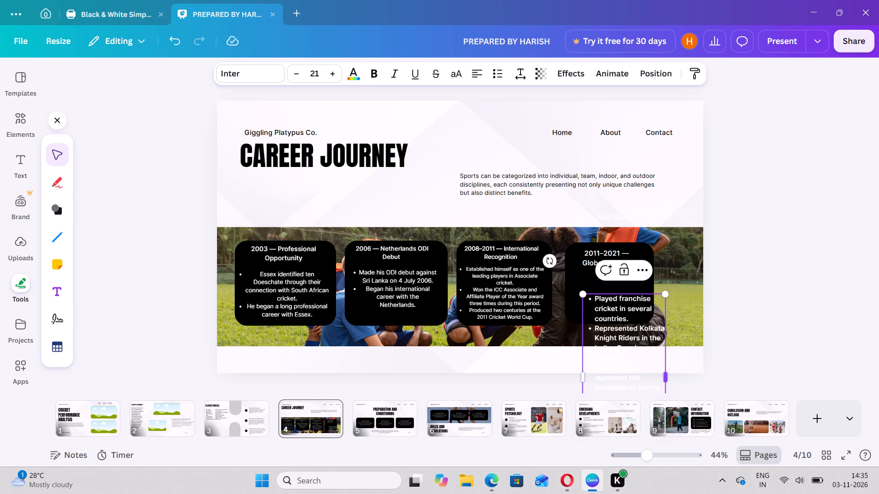
{"action": "left_click_drag", "start_coordinate": [625, 326], "coordinate": [616, 311]}
{"action": "left_click", "coordinate": [632, 377]}
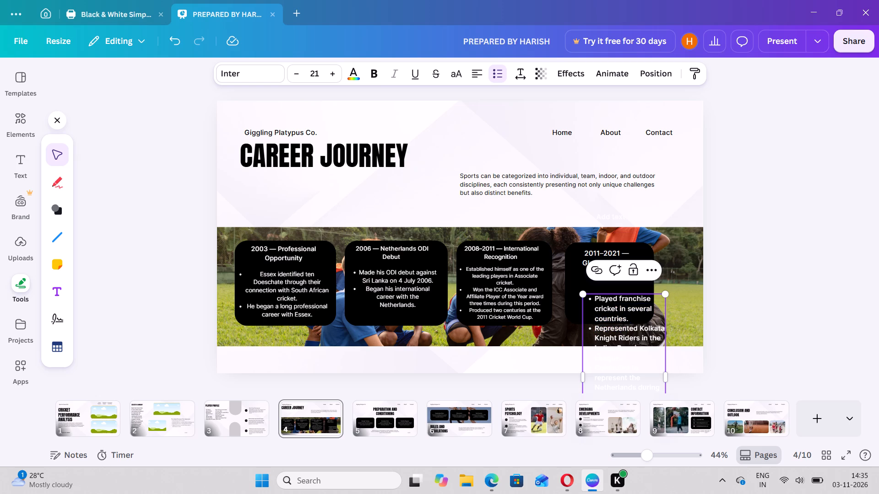
{"action": "left_click", "coordinate": [726, 349]}
{"action": "left_click_drag", "start_coordinate": [633, 335], "coordinate": [619, 316]}
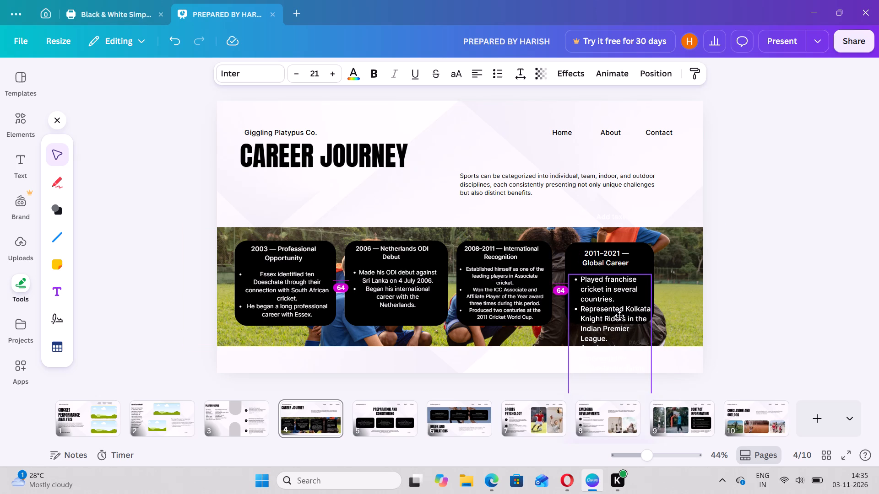
{"action": "left_click_drag", "start_coordinate": [619, 316], "coordinate": [620, 311]}
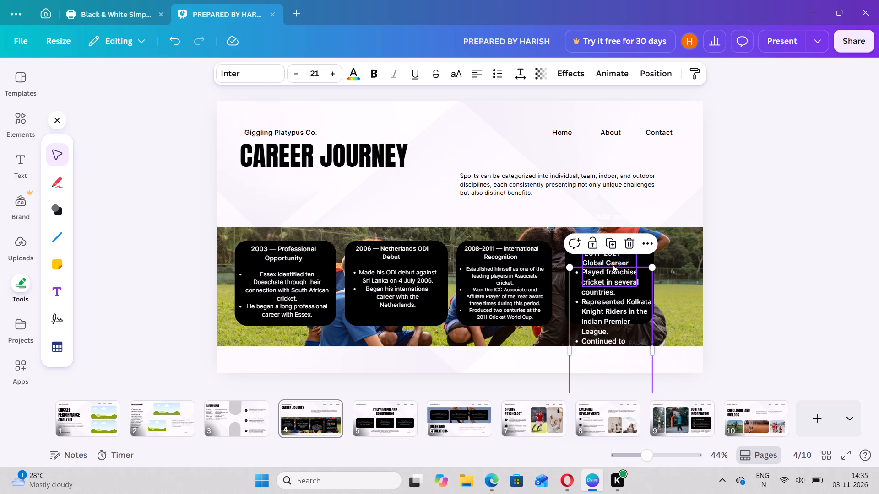
Shrink the "2011–2021 — Global Career" heading to about size 16.4 and place it near the fourth card's top edge.
{"action": "left_click_drag", "start_coordinate": [613, 263], "coordinate": [611, 258]}
{"action": "left_click_drag", "start_coordinate": [581, 242], "coordinate": [591, 248]}
{"action": "left_click_drag", "start_coordinate": [613, 256], "coordinate": [605, 252]}
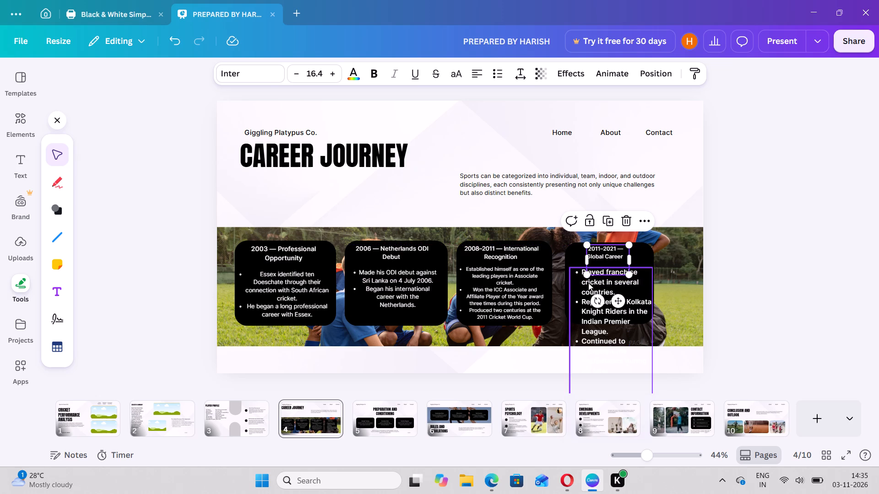
Scale the Global Career bullets down to about size 11.3 and position them inside the fourth card below the heading.
{"action": "left_click", "coordinate": [586, 285]}
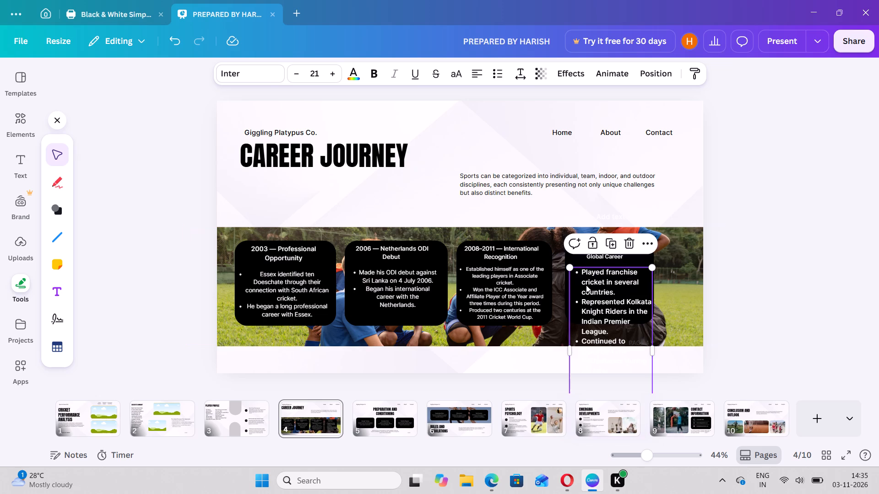
{"action": "left_click_drag", "start_coordinate": [571, 267], "coordinate": [591, 296]}
{"action": "left_click_drag", "start_coordinate": [615, 345], "coordinate": [604, 310]}
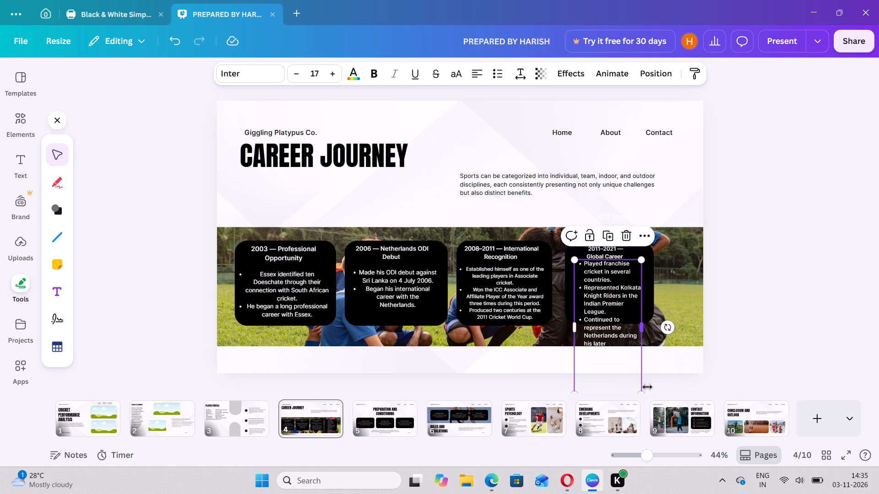
{"action": "left_click_drag", "start_coordinate": [639, 387], "coordinate": [627, 373]}
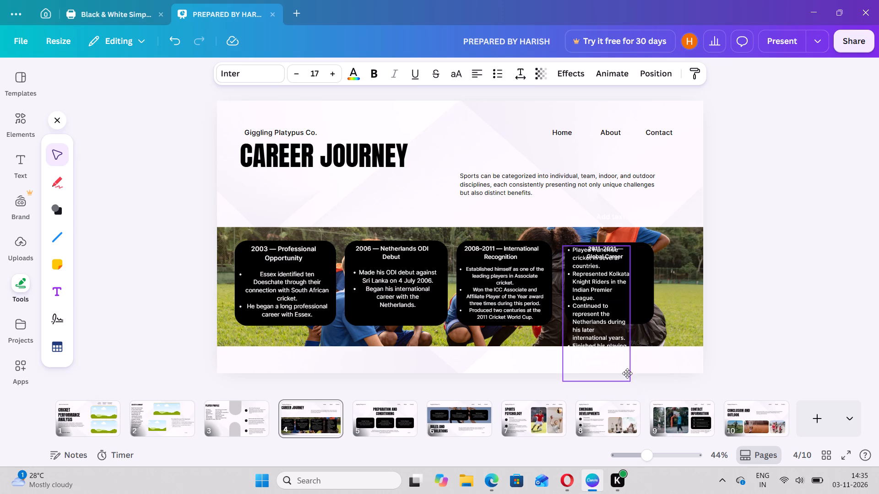
{"action": "left_click_drag", "start_coordinate": [627, 373], "coordinate": [640, 380]}
{"action": "left_click_drag", "start_coordinate": [644, 392], "coordinate": [617, 346]}
{"action": "left_click_drag", "start_coordinate": [624, 302], "coordinate": [645, 304]}
{"action": "left_click_drag", "start_coordinate": [603, 292], "coordinate": [610, 306]}
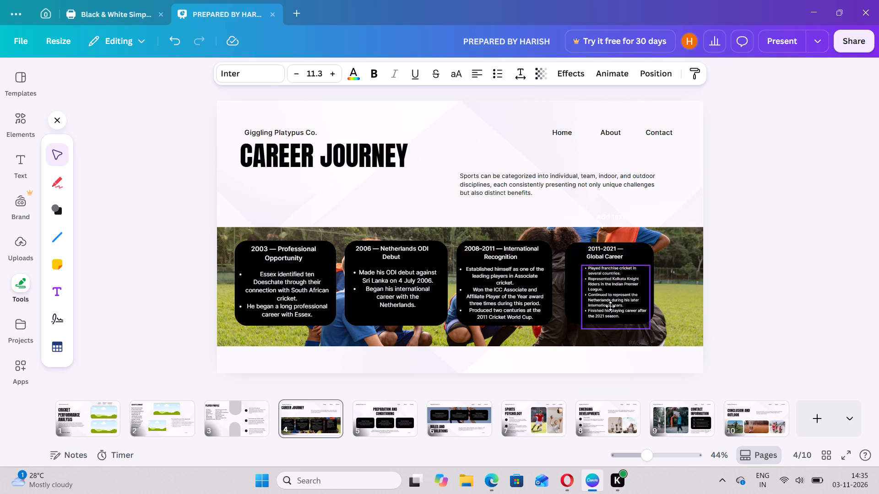
{"action": "left_click_drag", "start_coordinate": [610, 306], "coordinate": [606, 306]}
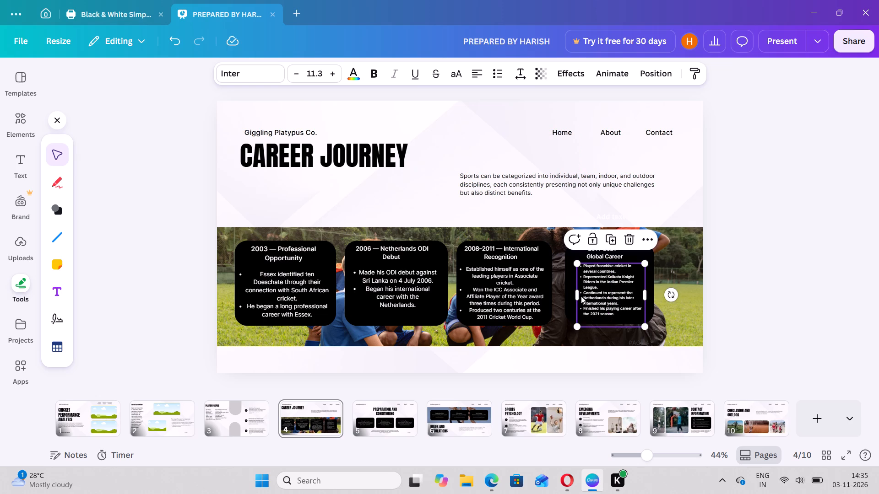
Stretch the bullets' text box across the fourth card, enlarge its text to about 12.3, and lower it slightly below the heading.
{"action": "left_click_drag", "start_coordinate": [574, 292], "coordinate": [572, 292]}
{"action": "left_click_drag", "start_coordinate": [572, 292], "coordinate": [567, 292]}
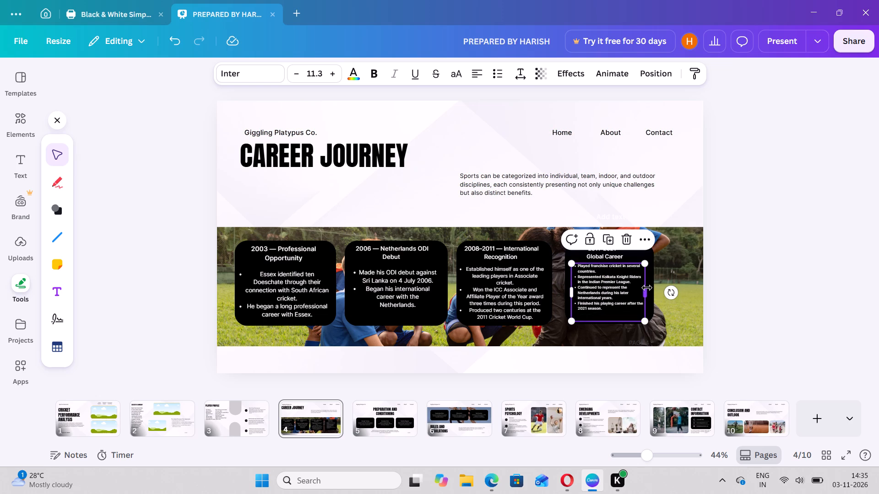
{"action": "left_click_drag", "start_coordinate": [647, 288], "coordinate": [656, 287]}
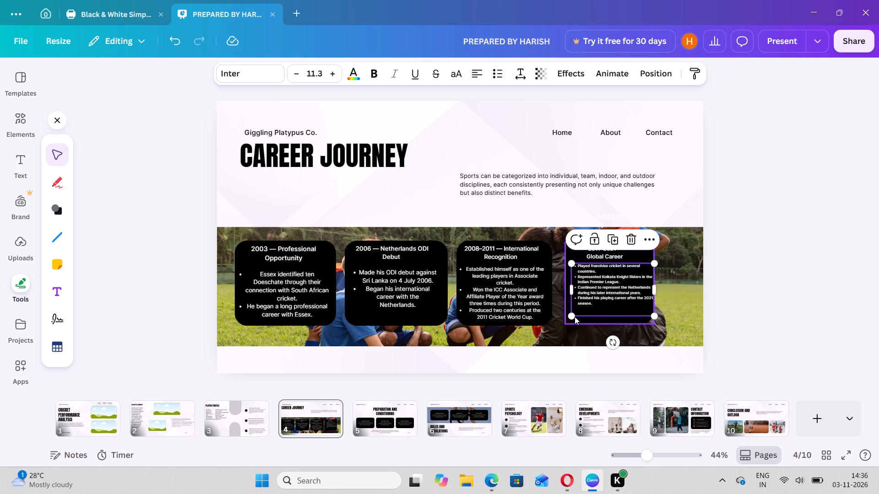
{"action": "left_click_drag", "start_coordinate": [574, 317], "coordinate": [568, 322]}
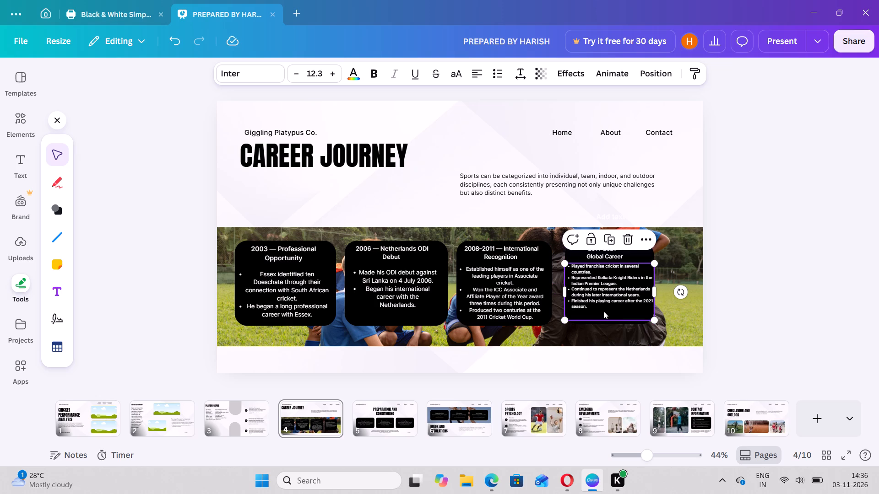
{"action": "left_click_drag", "start_coordinate": [604, 310], "coordinate": [605, 320]}
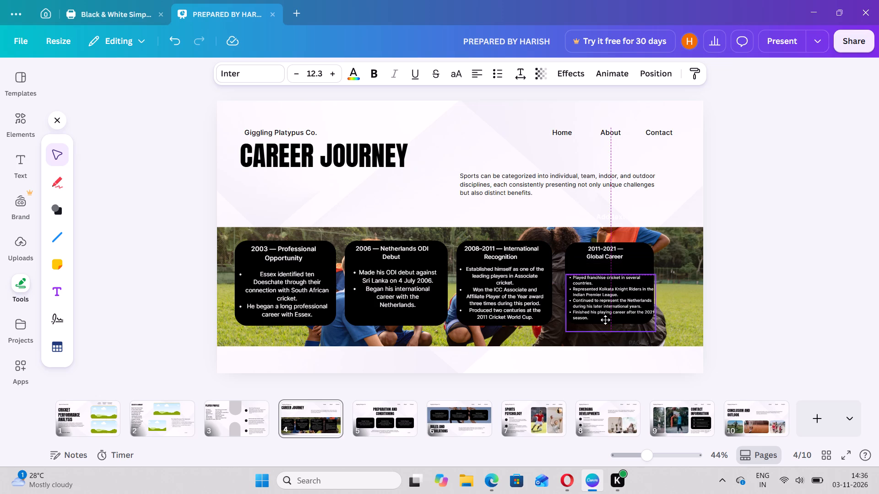
{"action": "left_click_drag", "start_coordinate": [605, 320], "coordinate": [605, 318]}
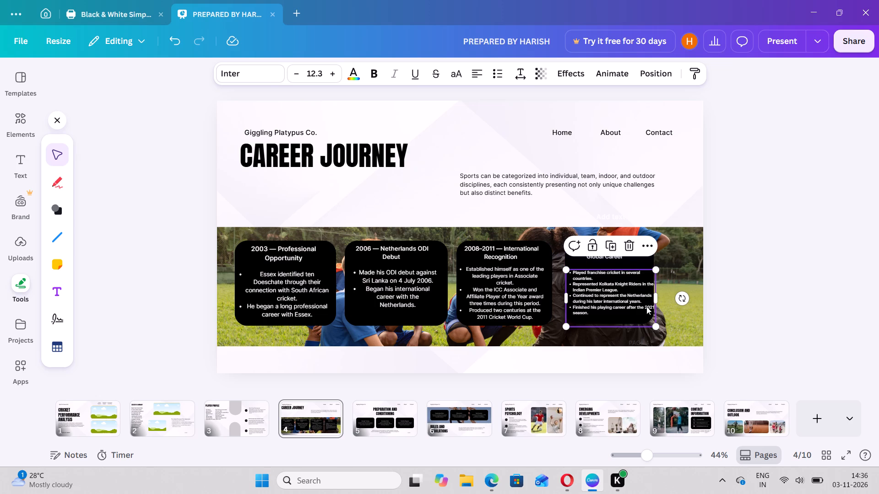
Move the fourth black card farther from the 2008–2011 card and enlarge it to about 384 by 360.
{"action": "left_click_drag", "start_coordinate": [643, 262], "coordinate": [661, 262]}
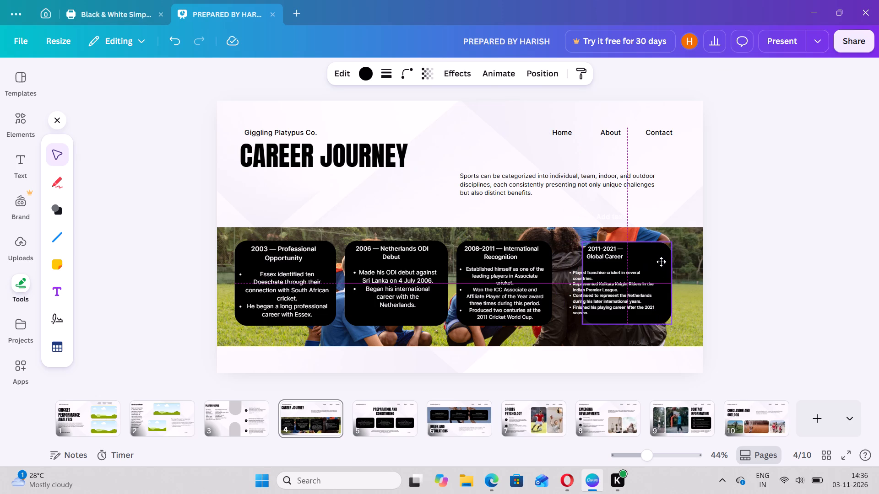
{"action": "left_click_drag", "start_coordinate": [661, 262], "coordinate": [666, 269]}
{"action": "left_click_drag", "start_coordinate": [676, 246], "coordinate": [682, 239]}
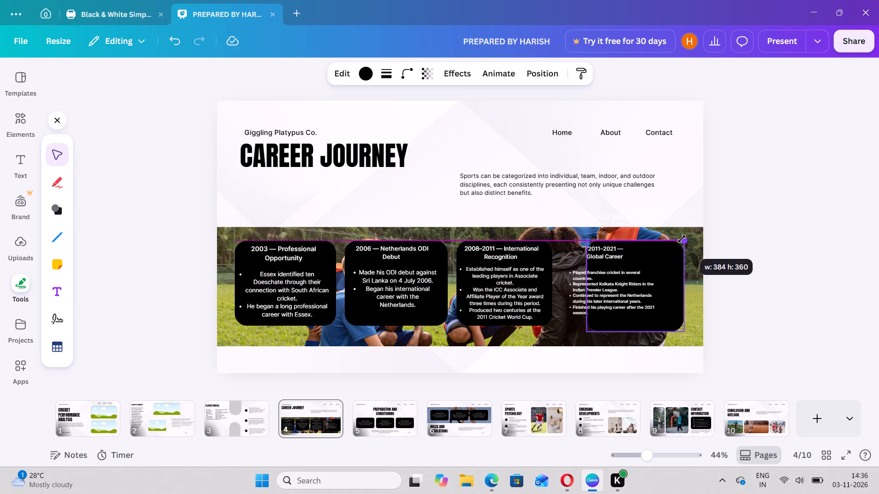
Move the Global Career bullets onto the enlarged fourth card, fitting them within its side edges.
{"action": "left_click", "coordinate": [608, 288]}
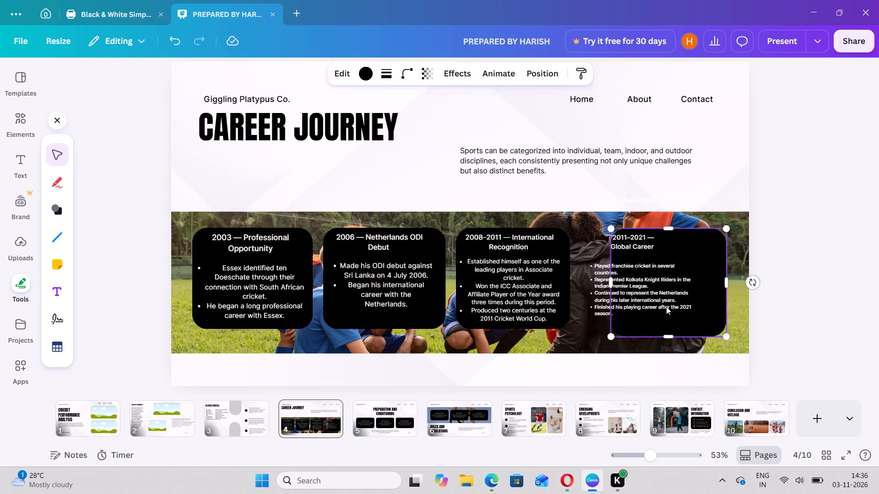
{"action": "scroll", "coordinate": [723, 301], "scroll_direction": "left", "scroll_amount": 1}
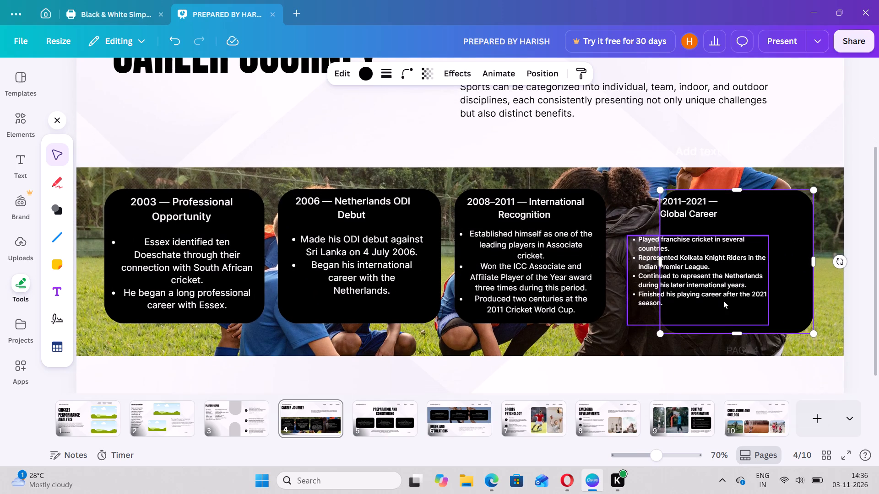
{"action": "scroll", "coordinate": [723, 301], "scroll_direction": "left", "scroll_amount": 1}
{"action": "left_click", "coordinate": [723, 304]}
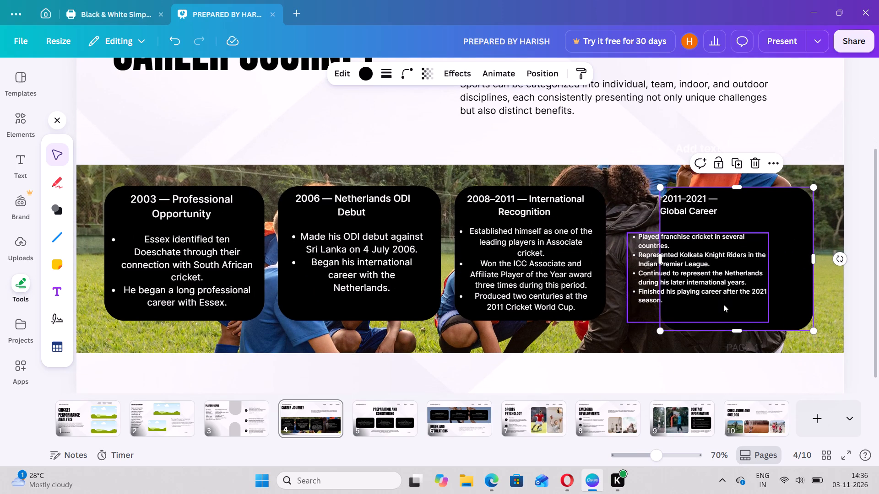
{"action": "left_click_drag", "start_coordinate": [723, 304], "coordinate": [758, 307]}
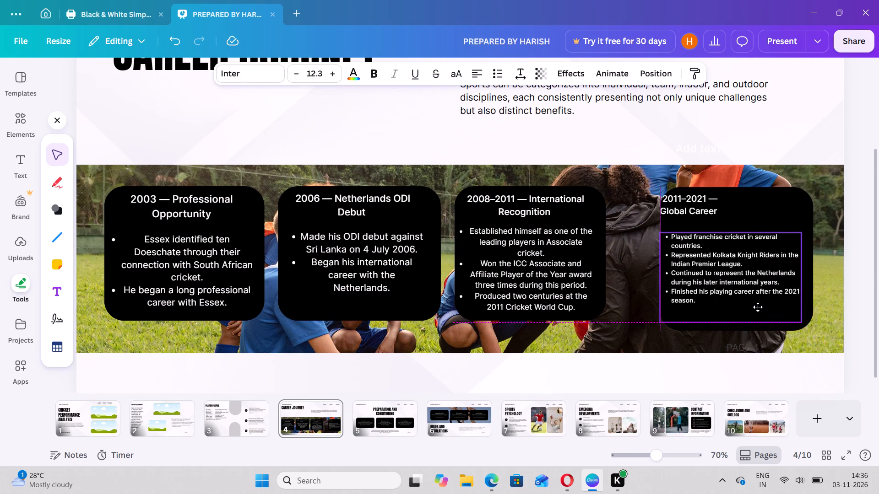
{"action": "left_click_drag", "start_coordinate": [758, 307], "coordinate": [767, 316]}
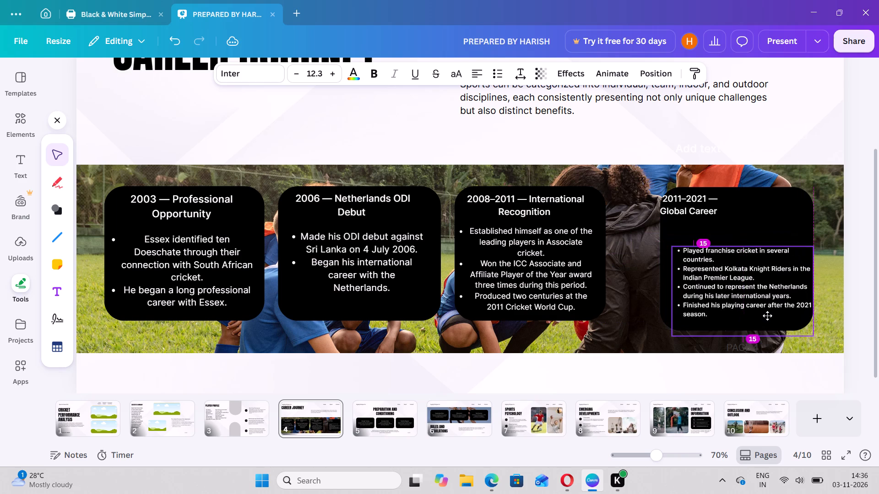
{"action": "left_click_drag", "start_coordinate": [767, 316], "coordinate": [763, 311]}
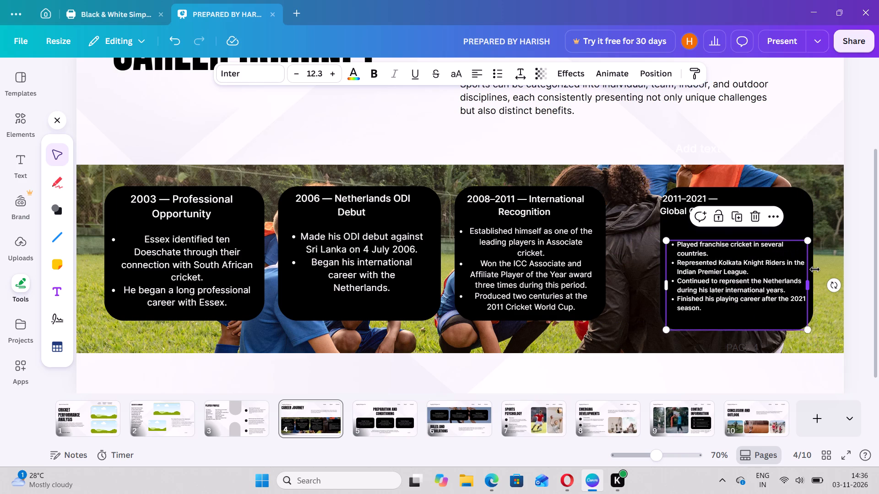
Narrow the Global Career bullets' text box, enlarge its text to size 14, and fit it within the fourth card's side edges.
{"action": "left_click_drag", "start_coordinate": [807, 285], "coordinate": [801, 285]}
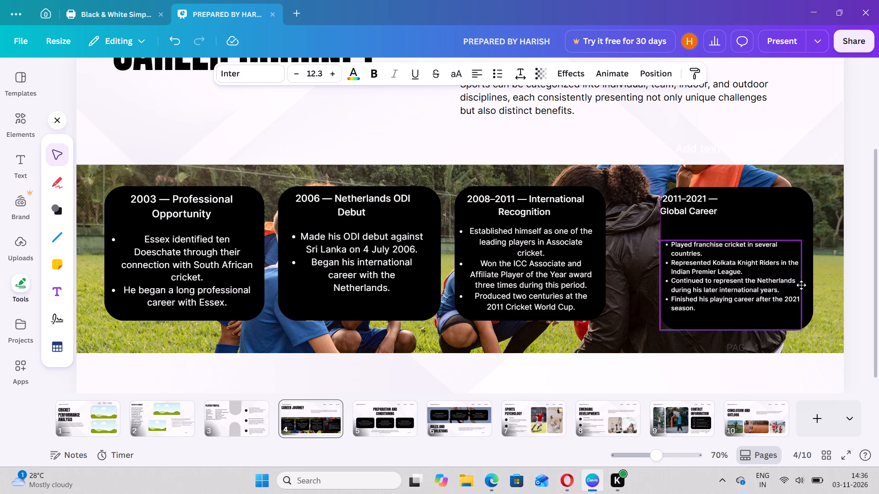
{"action": "left_click_drag", "start_coordinate": [801, 285], "coordinate": [797, 285]}
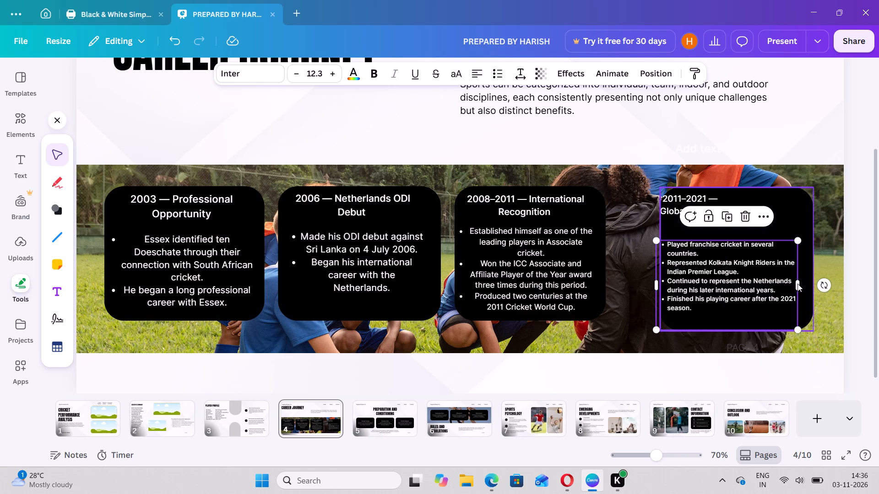
{"action": "left_click_drag", "start_coordinate": [800, 283], "coordinate": [792, 283]}
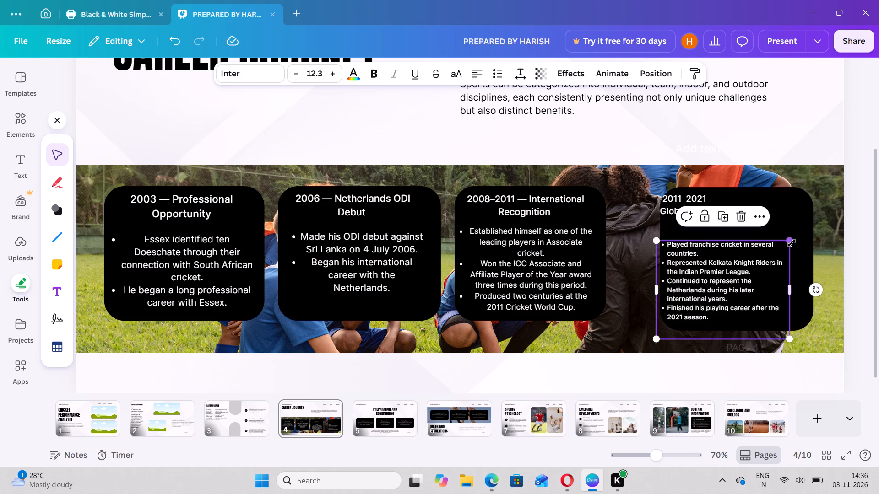
{"action": "left_click_drag", "start_coordinate": [792, 243], "coordinate": [807, 225]}
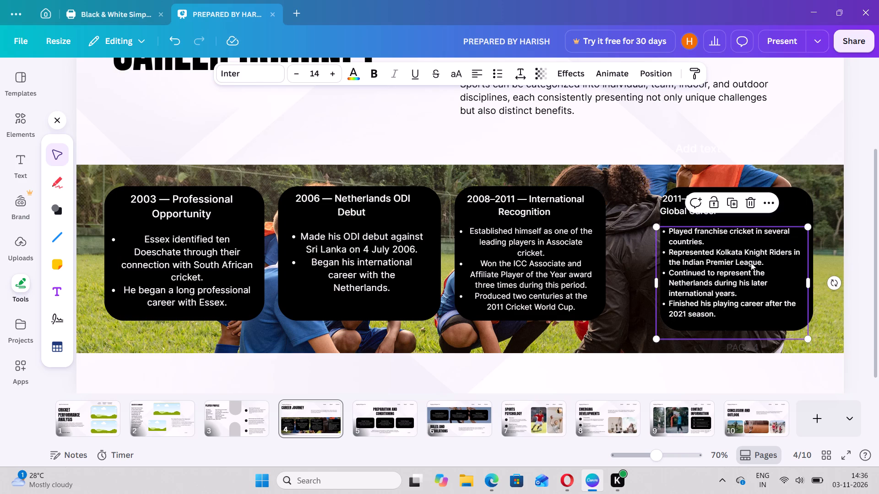
{"action": "left_click_drag", "start_coordinate": [751, 263], "coordinate": [761, 266]}
{"action": "left_click", "coordinate": [761, 266]}
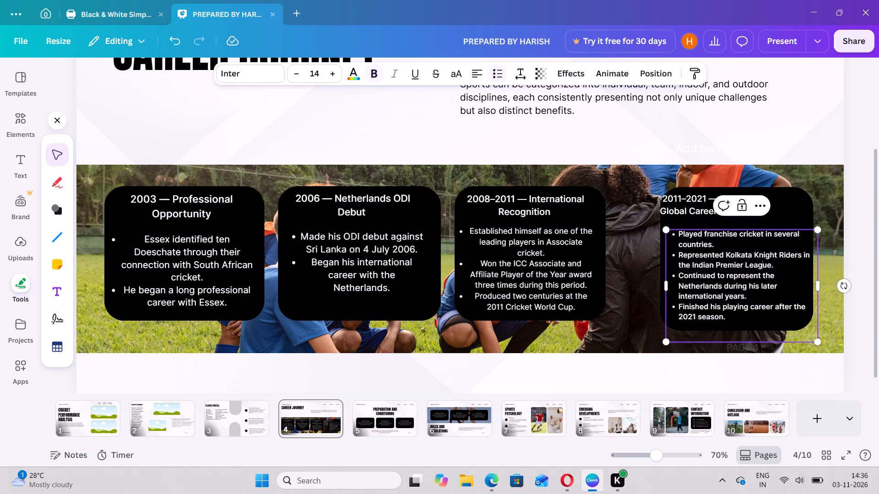
{"action": "left_click_drag", "start_coordinate": [752, 266], "coordinate": [748, 266]}
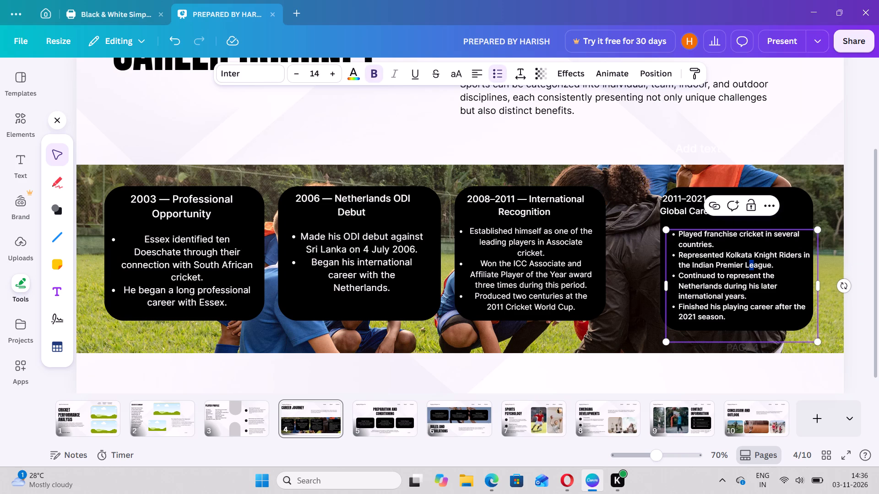
{"action": "left_click", "coordinate": [778, 269]}
{"action": "left_click", "coordinate": [787, 273]}
{"action": "scroll", "coordinate": [767, 332], "scroll_direction": "up", "scroll_amount": 1}
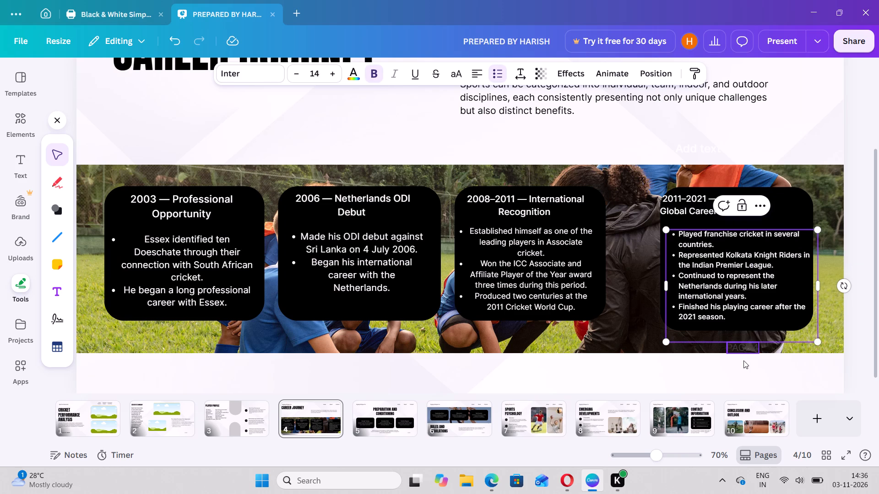
{"action": "scroll", "coordinate": [743, 360], "scroll_direction": "up", "scroll_amount": 1}
{"action": "left_click", "coordinate": [740, 365]}
{"action": "left_click_drag", "start_coordinate": [745, 275], "coordinate": [735, 276]}
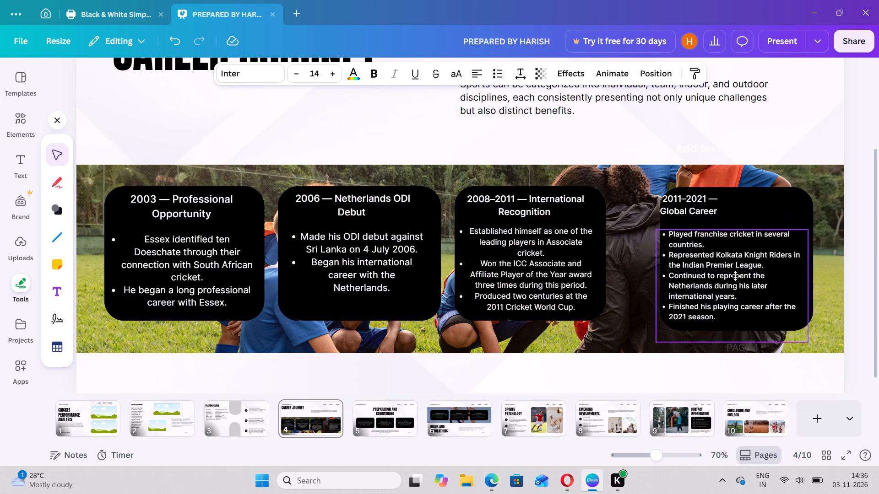
{"action": "left_click_drag", "start_coordinate": [735, 276], "coordinate": [739, 275]}
Widen the "2011–2021 — Global Career" heading onto one line and centre it at the top of the fourth card.
{"action": "left_click_drag", "start_coordinate": [675, 218], "coordinate": [698, 222]}
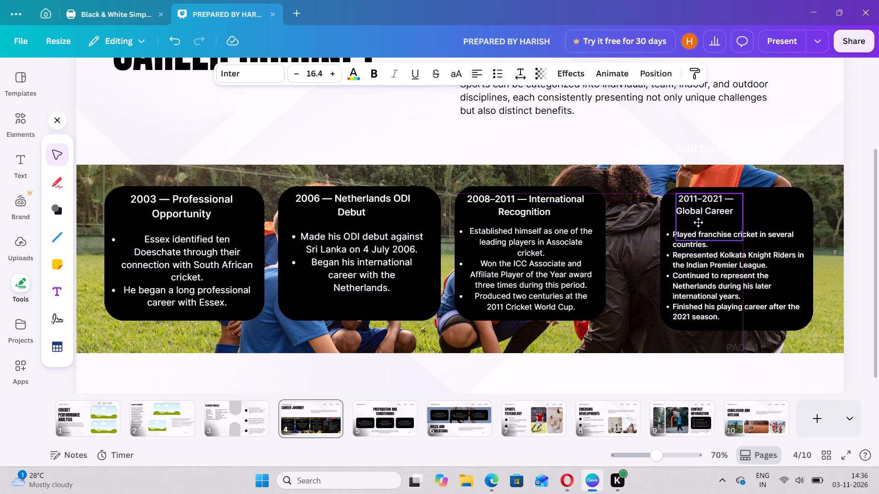
{"action": "left_click_drag", "start_coordinate": [698, 222], "coordinate": [703, 220]}
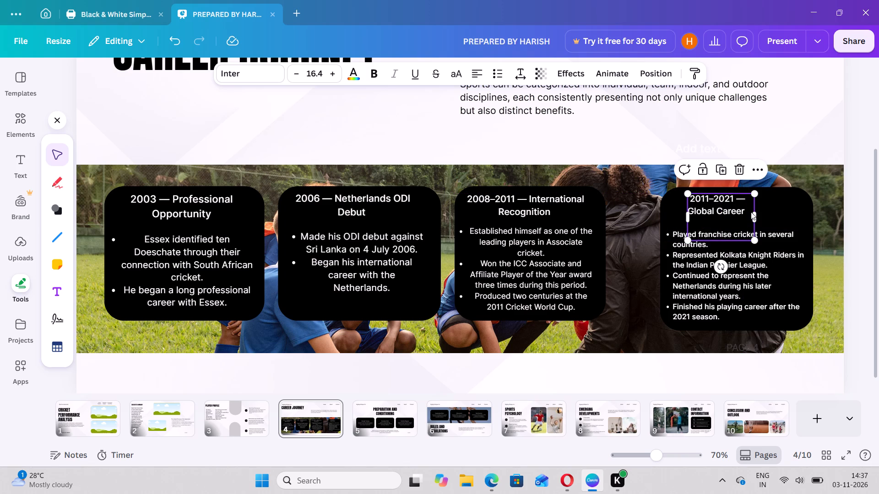
{"action": "left_click_drag", "start_coordinate": [755, 212], "coordinate": [806, 214]}
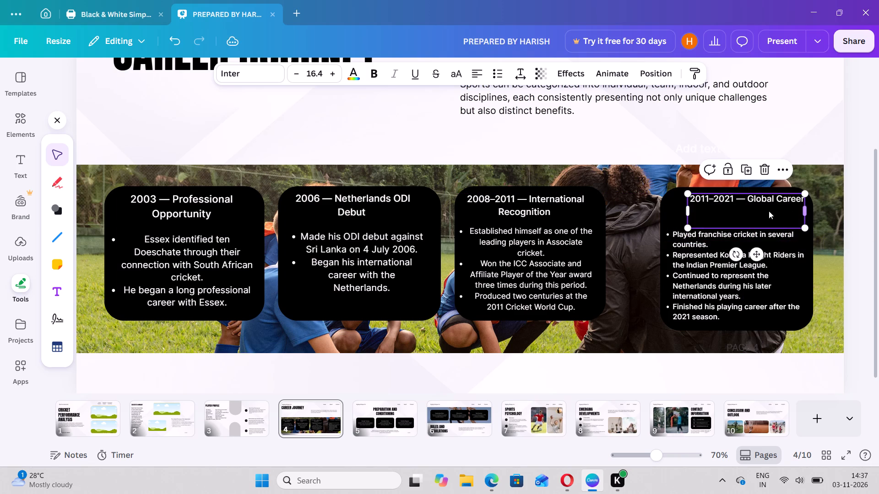
{"action": "left_click_drag", "start_coordinate": [749, 209], "coordinate": [740, 210]}
Raise the Global Career bullets to just below the heading, enlarge their text to 14.8, and narrow the box to about 366 wide.
{"action": "left_click_drag", "start_coordinate": [758, 271], "coordinate": [760, 258]}
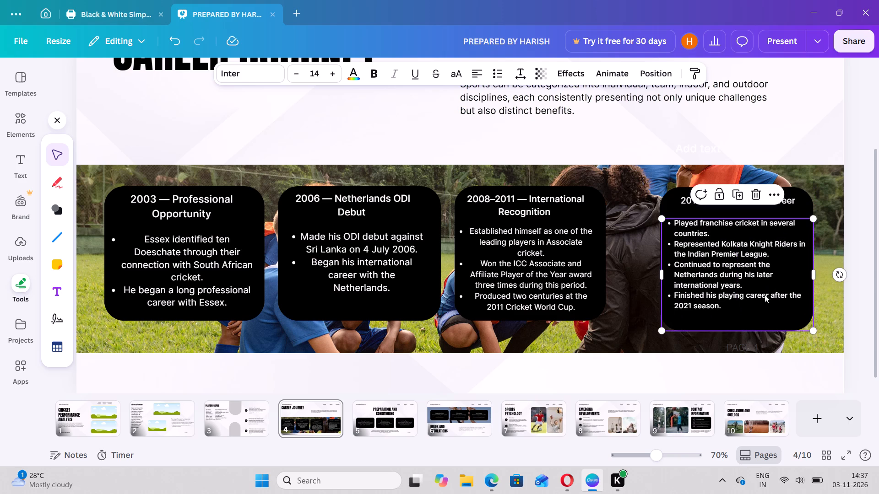
{"action": "scroll", "coordinate": [794, 317], "scroll_direction": "up", "scroll_amount": 1}
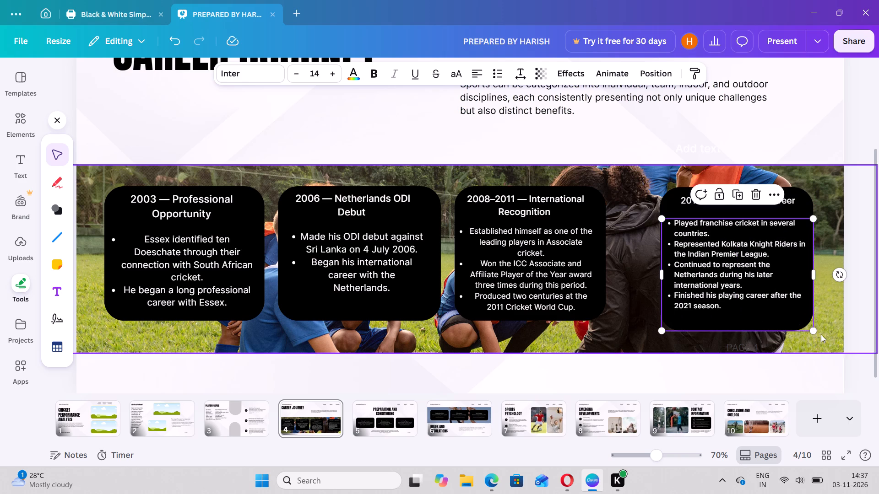
{"action": "left_click_drag", "start_coordinate": [813, 331], "coordinate": [824, 336]}
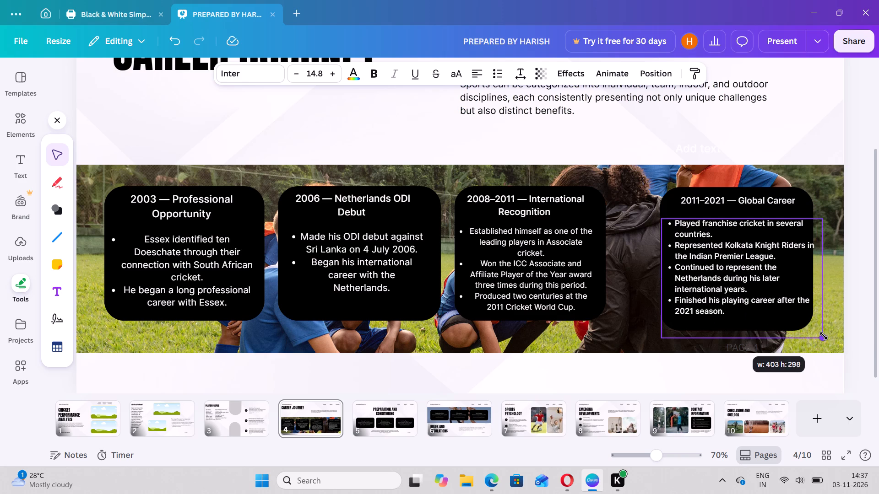
{"action": "left_click_drag", "start_coordinate": [828, 273], "coordinate": [815, 277]}
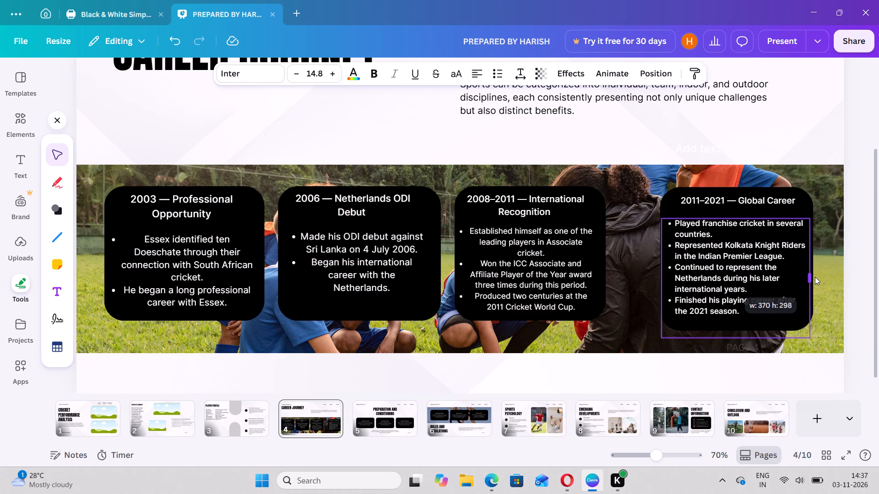
{"action": "left_click_drag", "start_coordinate": [815, 277], "coordinate": [814, 278]}
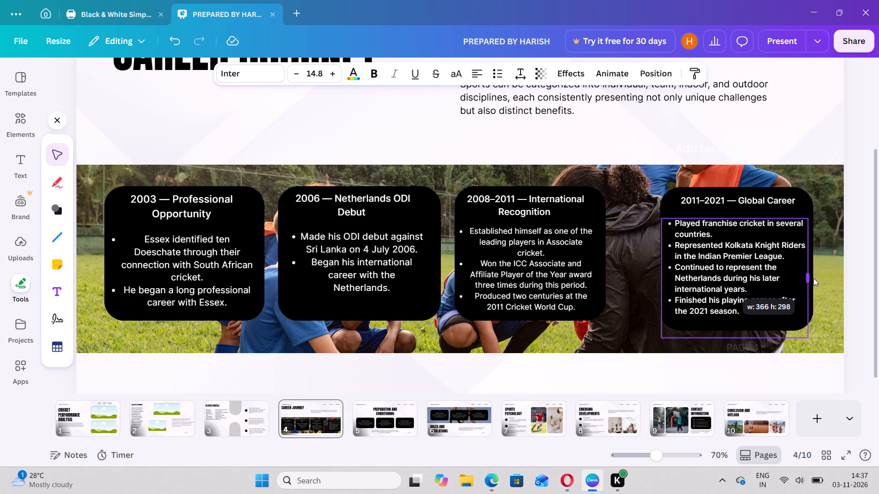
{"action": "left_click_drag", "start_coordinate": [814, 278], "coordinate": [814, 278]}
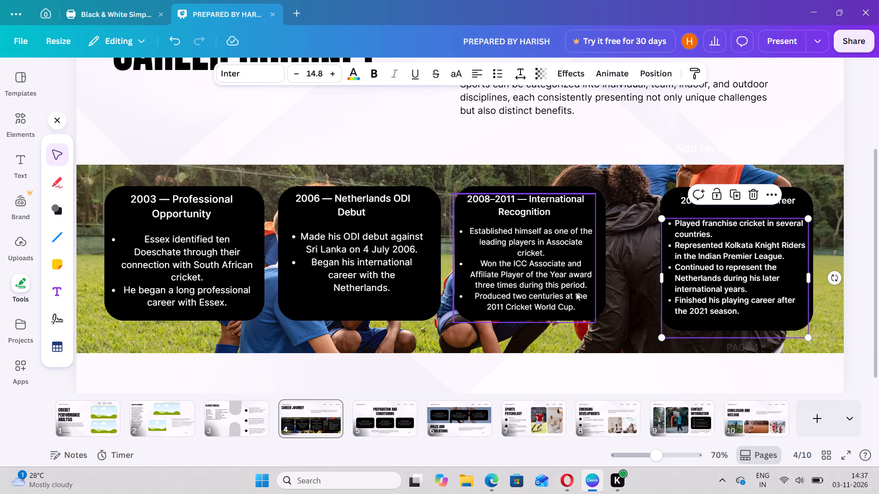
Move the third black card closer to the fourth, widen it to about 396, and extend its height to match the fourth card.
{"action": "left_click", "coordinate": [576, 292]}
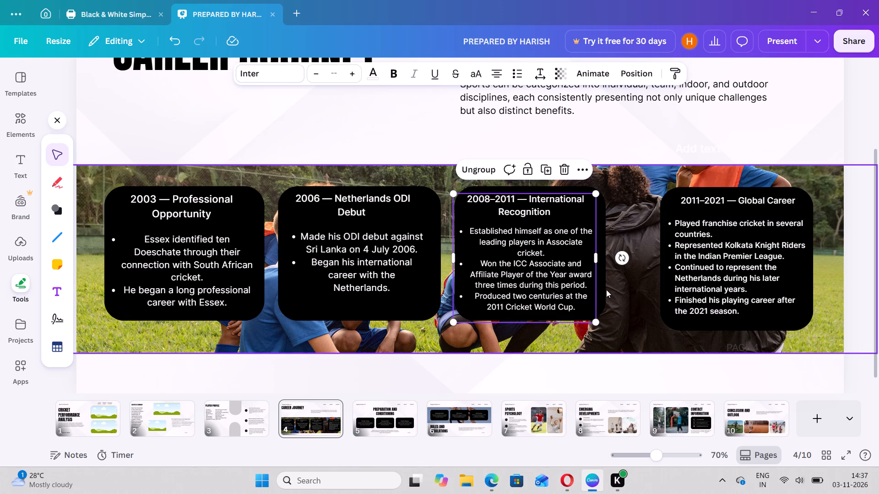
{"action": "left_click_drag", "start_coordinate": [603, 290], "coordinate": [624, 303]}
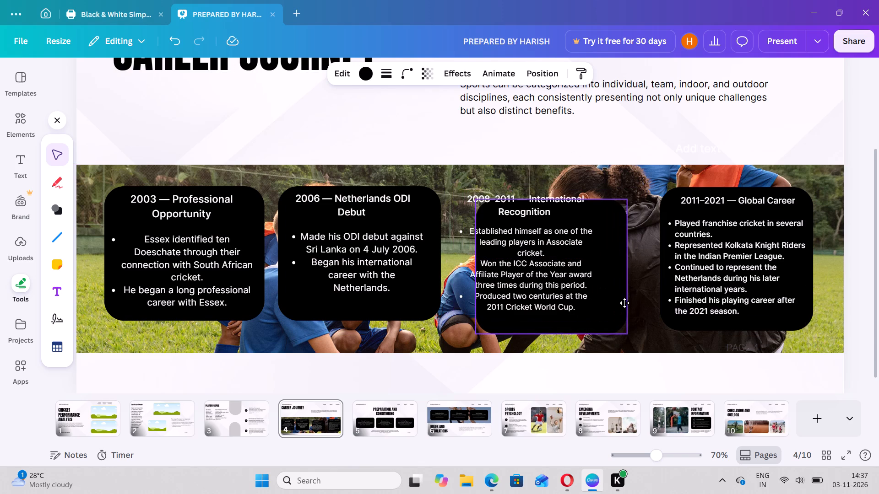
{"action": "left_click_drag", "start_coordinate": [624, 303], "coordinate": [624, 296]}
{"action": "left_click_drag", "start_coordinate": [629, 255], "coordinate": [633, 255]}
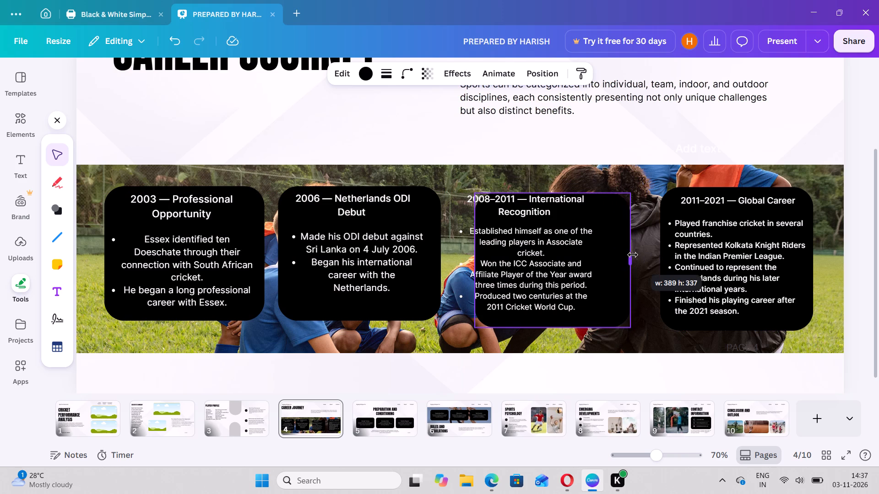
{"action": "left_click_drag", "start_coordinate": [633, 255], "coordinate": [635, 255]}
{"action": "left_click_drag", "start_coordinate": [553, 189], "coordinate": [553, 185]}
{"action": "scroll", "coordinate": [565, 279], "scroll_direction": "up", "scroll_amount": 1}
{"action": "scroll", "coordinate": [557, 323], "scroll_direction": "up", "scroll_amount": 1}
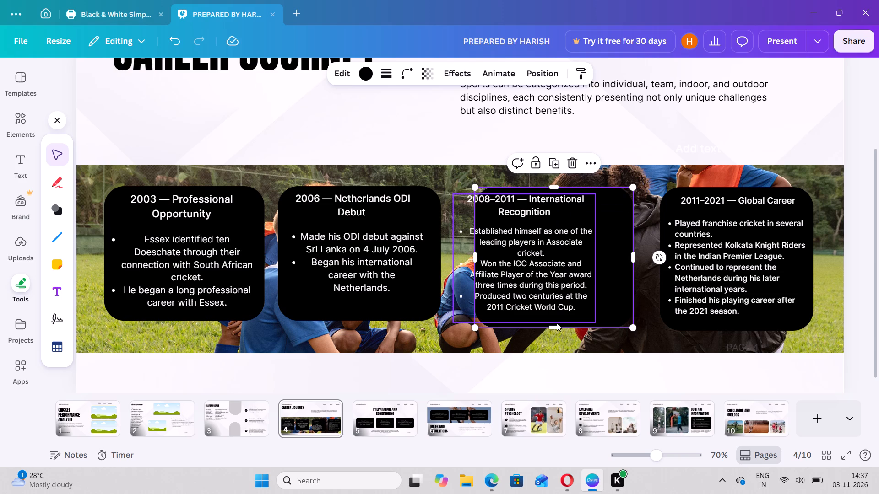
{"action": "left_click_drag", "start_coordinate": [554, 330], "coordinate": [559, 323]}
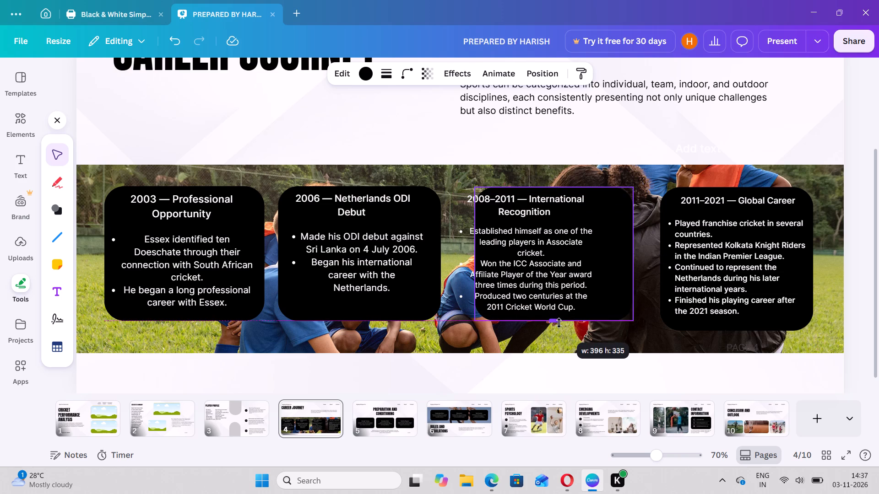
{"action": "left_click_drag", "start_coordinate": [559, 323], "coordinate": [565, 332]}
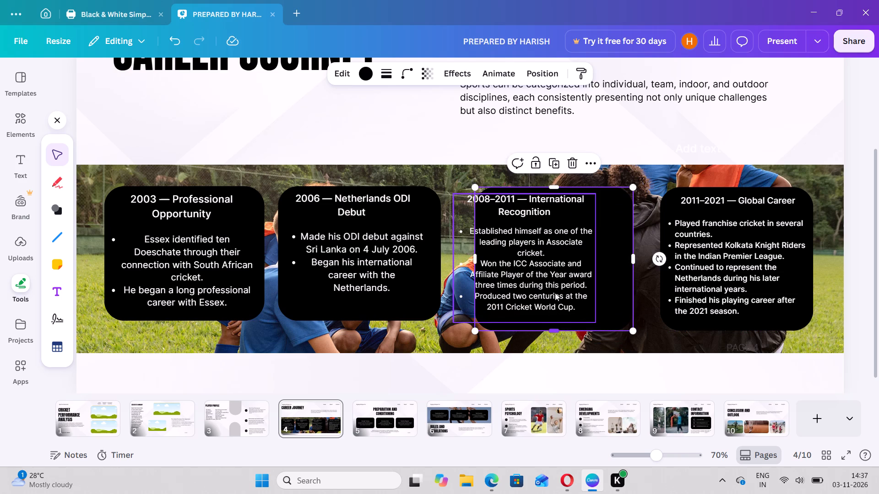
{"action": "left_click_drag", "start_coordinate": [529, 271], "coordinate": [531, 271]}
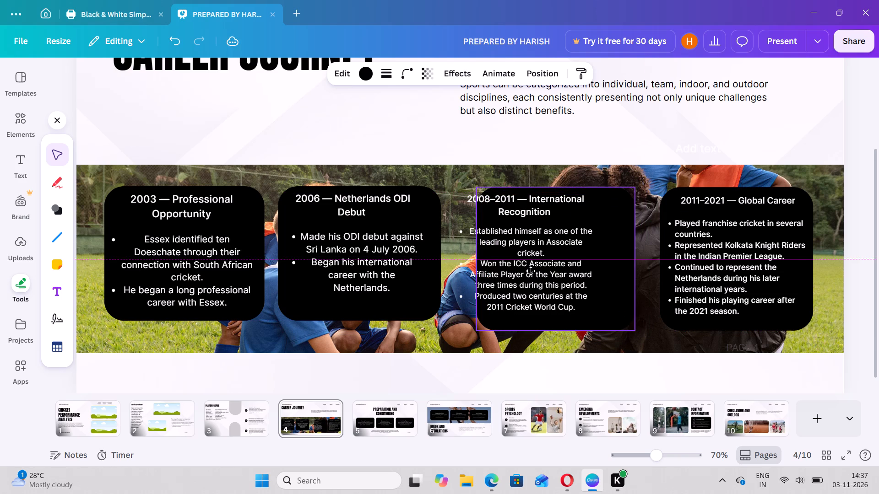
{"action": "left_click_drag", "start_coordinate": [531, 271], "coordinate": [536, 269]}
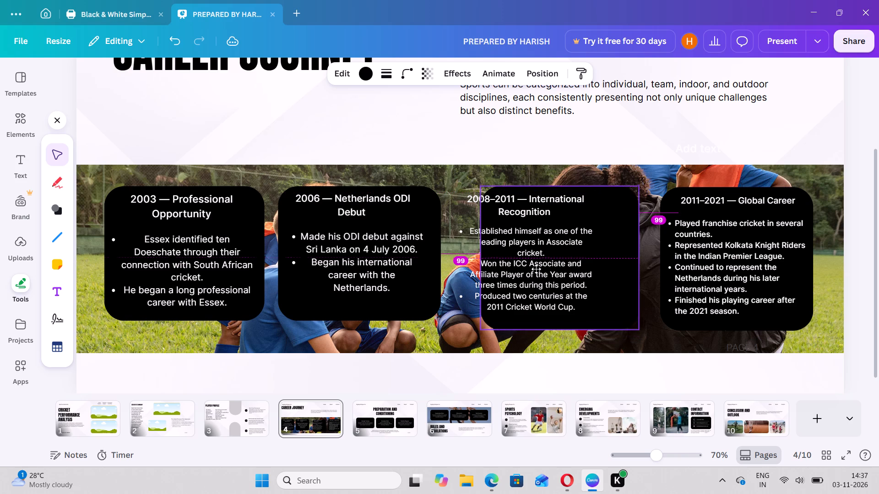
{"action": "left_click_drag", "start_coordinate": [536, 269], "coordinate": [536, 272]}
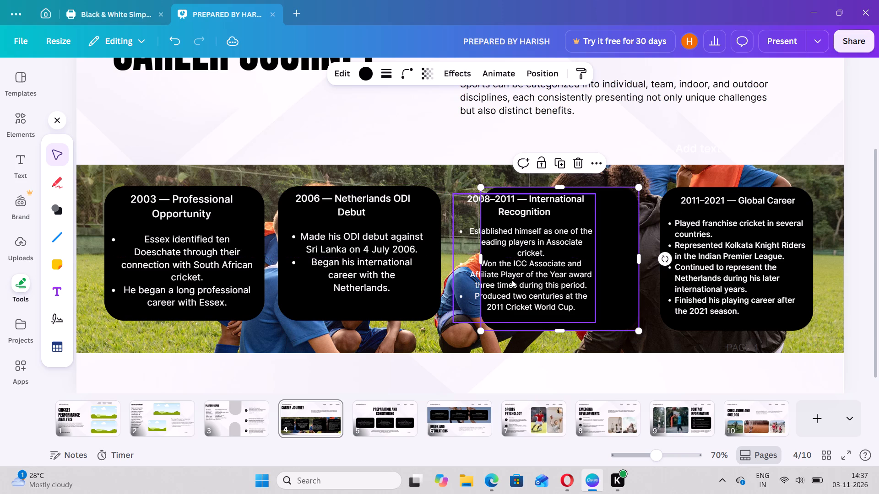
Move the 2008–2011 International Recognition text group onto the relocated third card and enlarge it slightly to fill the card.
{"action": "left_click", "coordinate": [463, 329]}
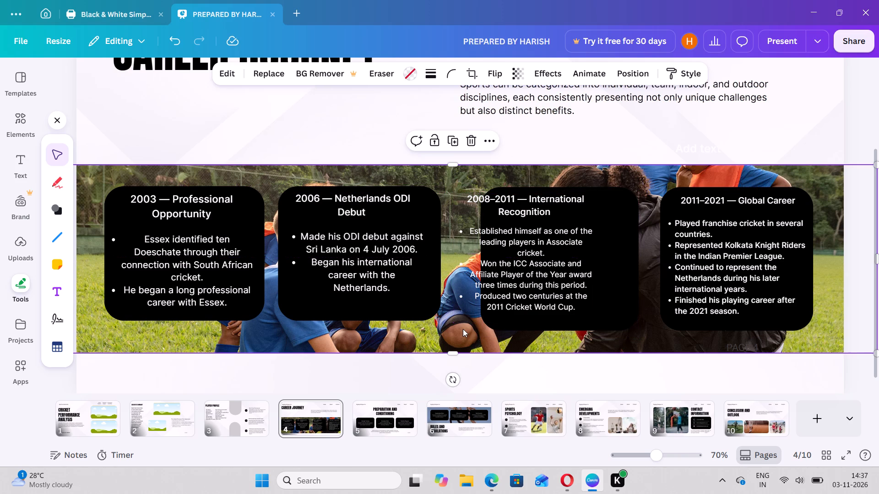
{"action": "left_click", "coordinate": [469, 296]}
{"action": "left_click_drag", "start_coordinate": [469, 296], "coordinate": [481, 296]}
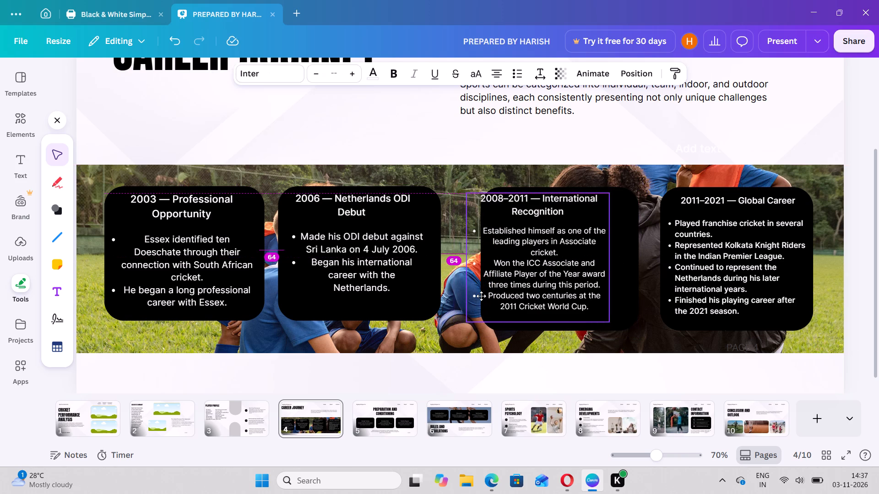
{"action": "left_click_drag", "start_coordinate": [481, 296], "coordinate": [498, 297]}
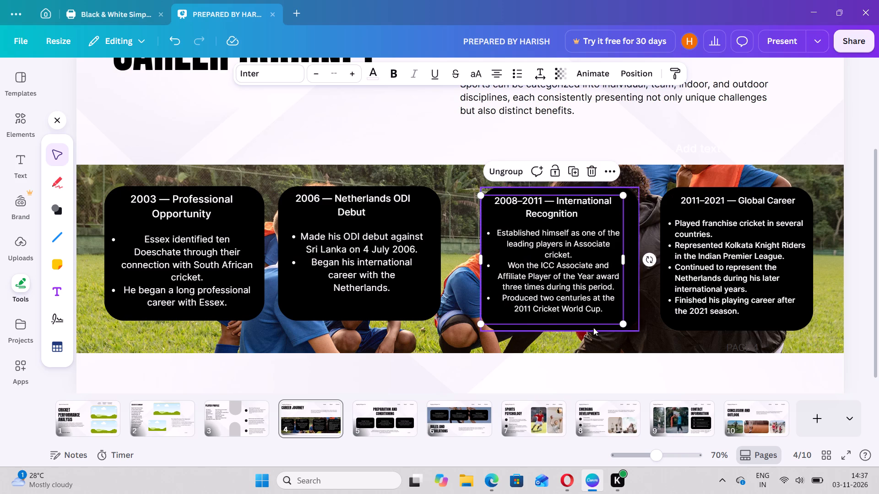
{"action": "left_click_drag", "start_coordinate": [627, 324], "coordinate": [632, 324]}
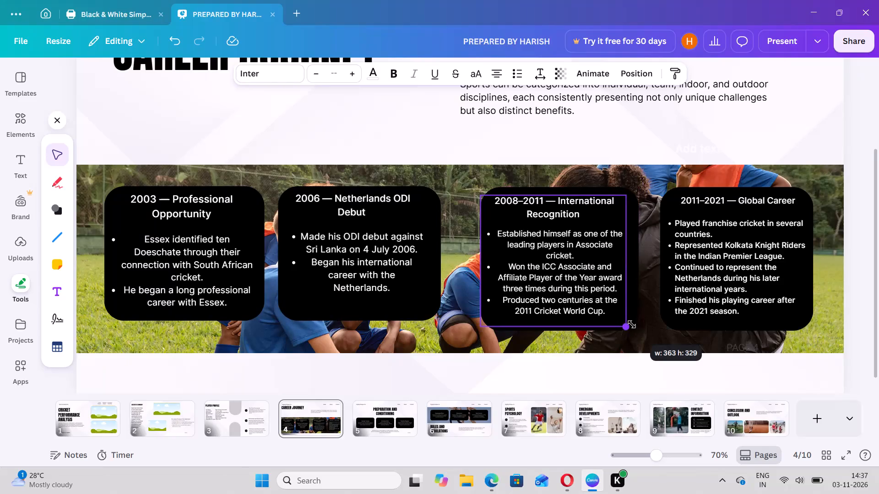
{"action": "left_click_drag", "start_coordinate": [632, 324], "coordinate": [635, 324]}
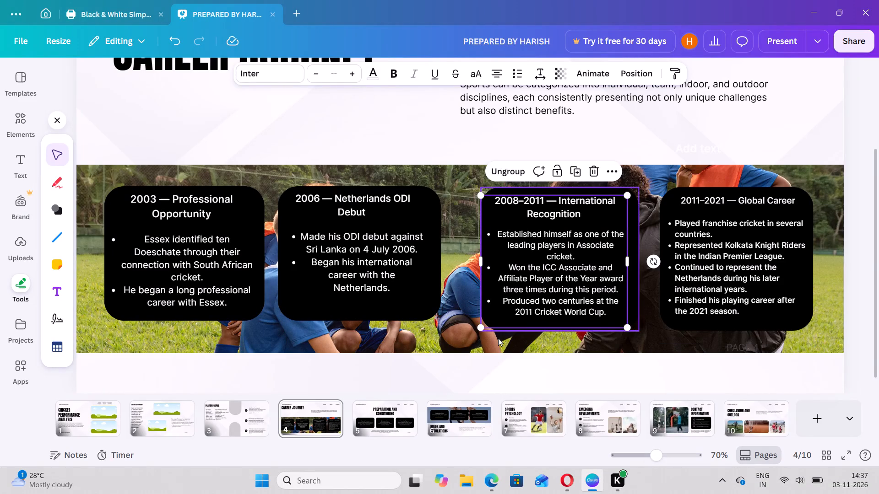
Shift the background photo strip slightly lower and toward the fourth card's side of the slide.
{"action": "left_click_drag", "start_coordinate": [429, 347], "coordinate": [462, 363]}
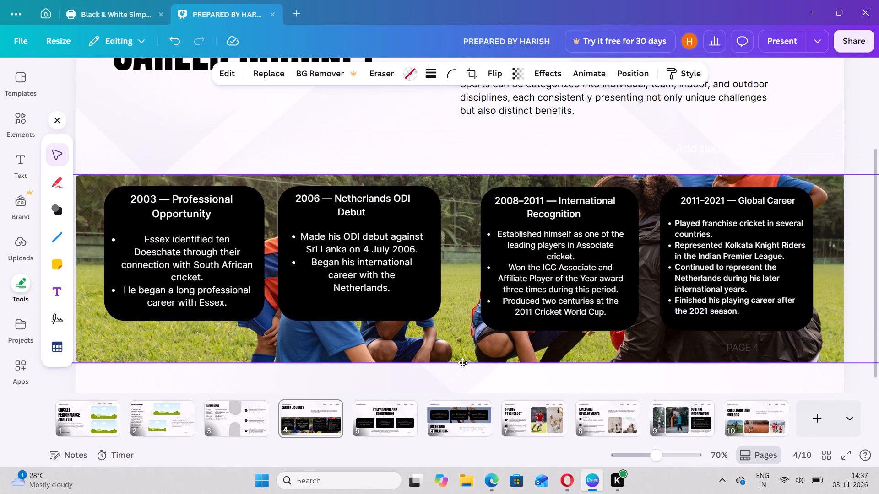
{"action": "left_click_drag", "start_coordinate": [462, 363], "coordinate": [459, 354]}
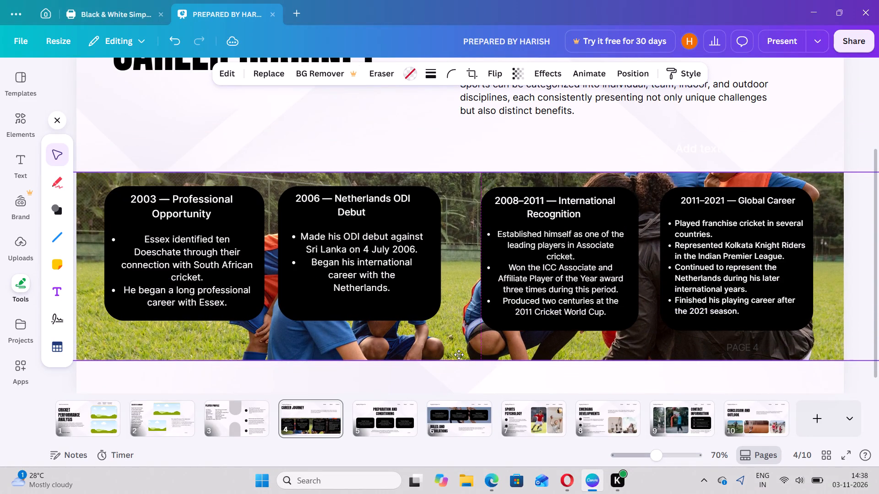
{"action": "left_click_drag", "start_coordinate": [459, 354], "coordinate": [459, 353]}
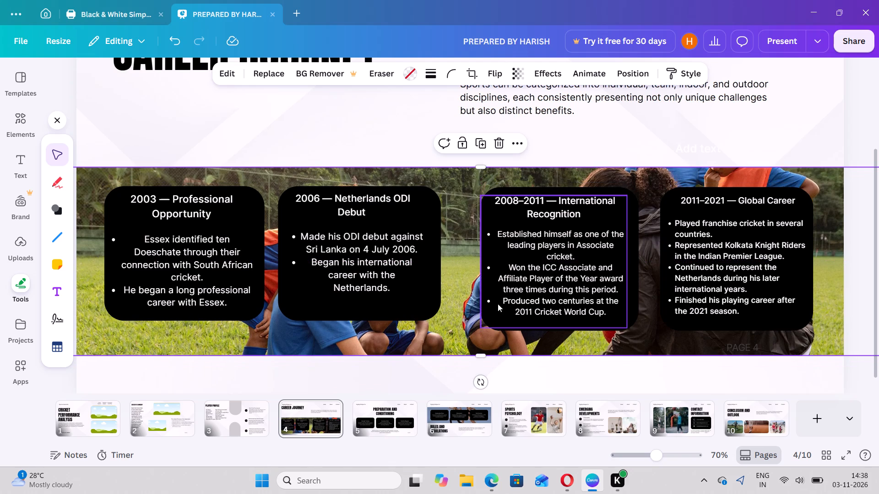
Centre the 2008–2011 International Recognition text group horizontally within the third card.
{"action": "left_click_drag", "start_coordinate": [512, 279], "coordinate": [519, 279]}
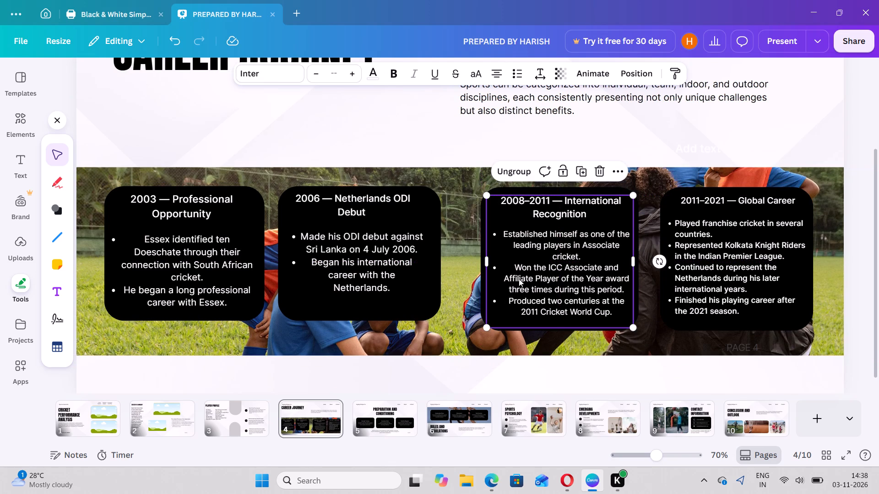
Widen the second black card, extend its height to match the third card, and space it 43 from both neighbouring cards.
{"action": "left_click", "coordinate": [436, 306]}
{"action": "left_click_drag", "start_coordinate": [439, 317], "coordinate": [459, 327]}
{"action": "left_click_drag", "start_coordinate": [424, 315], "coordinate": [434, 315]}
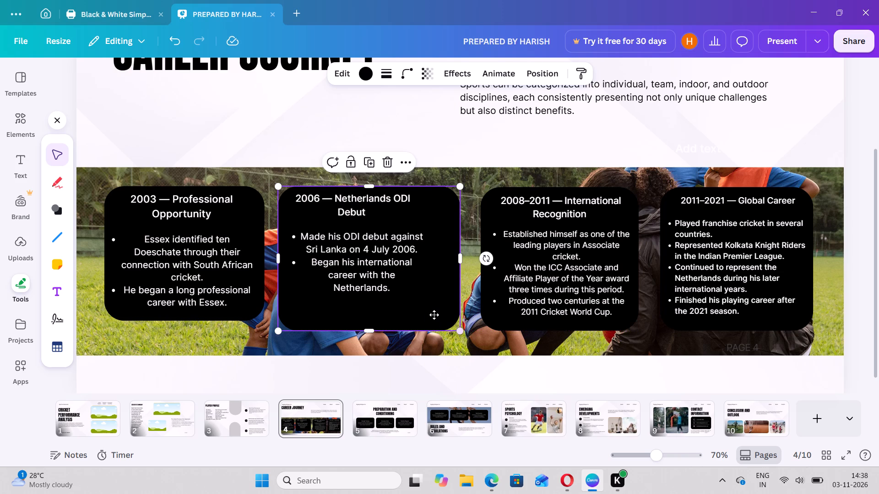
{"action": "left_click_drag", "start_coordinate": [434, 315], "coordinate": [434, 315]}
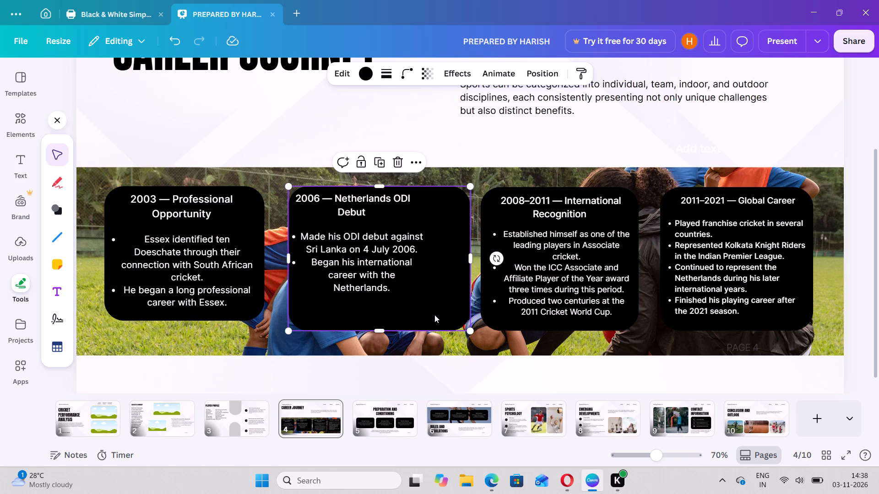
{"action": "left_click_drag", "start_coordinate": [390, 287], "coordinate": [398, 288]}
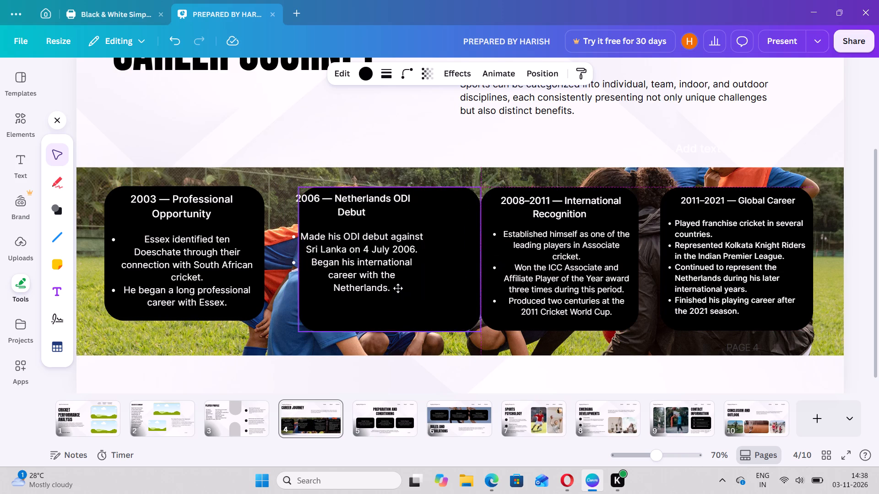
{"action": "left_click_drag", "start_coordinate": [398, 288], "coordinate": [383, 287]}
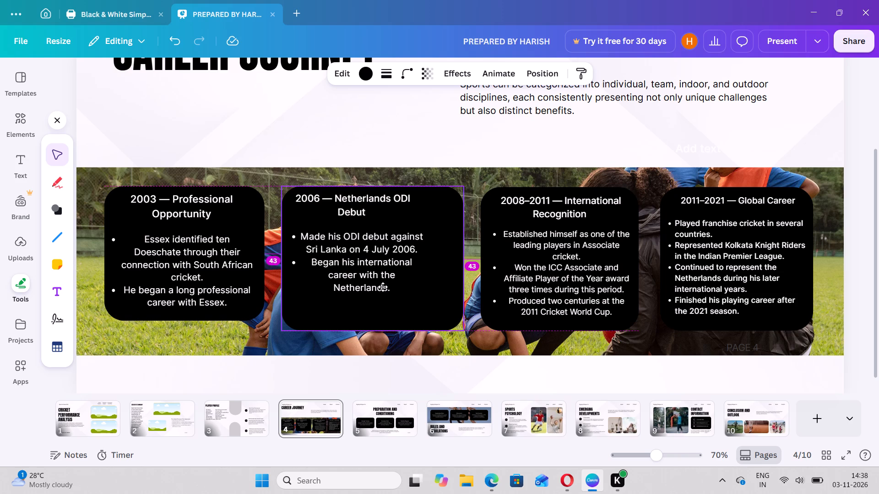
{"action": "left_click_drag", "start_coordinate": [383, 287], "coordinate": [381, 287]}
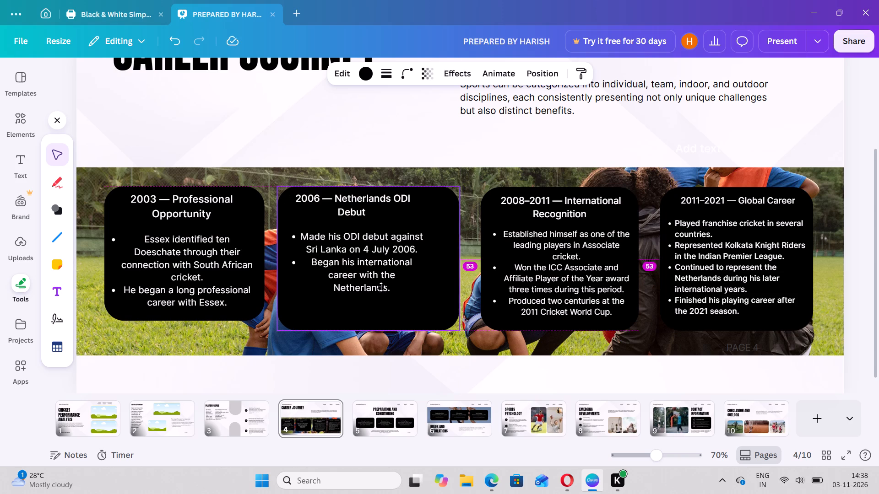
{"action": "left_click_drag", "start_coordinate": [381, 287], "coordinate": [382, 287]}
Move the 2006 — Netherlands ODI Debut text group to the middle of the widened second card.
{"action": "left_click", "coordinate": [382, 273]}
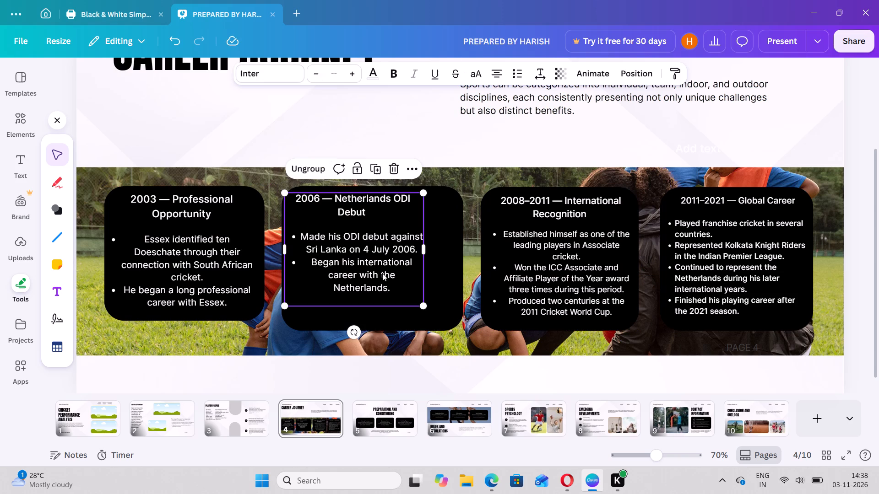
{"action": "left_click_drag", "start_coordinate": [382, 273], "coordinate": [398, 275]}
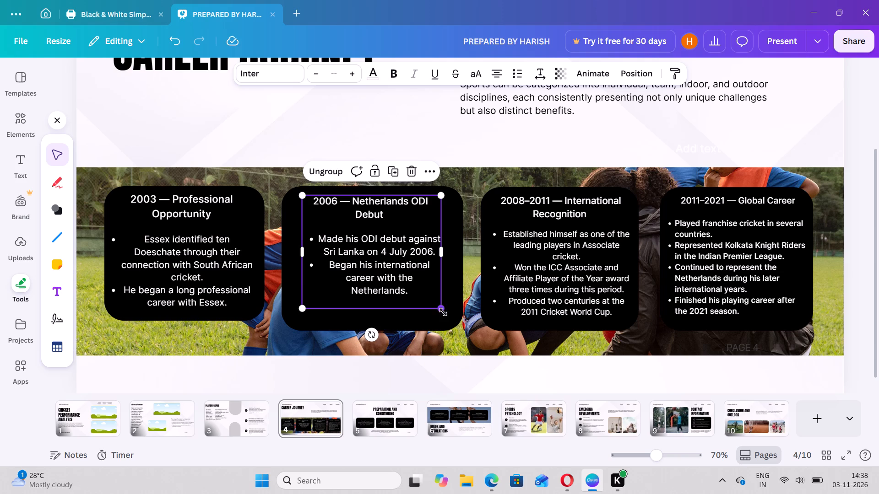
Shorten the second black card slightly from its bottom edge, to a height of 354.
{"action": "left_click", "coordinate": [391, 319]}
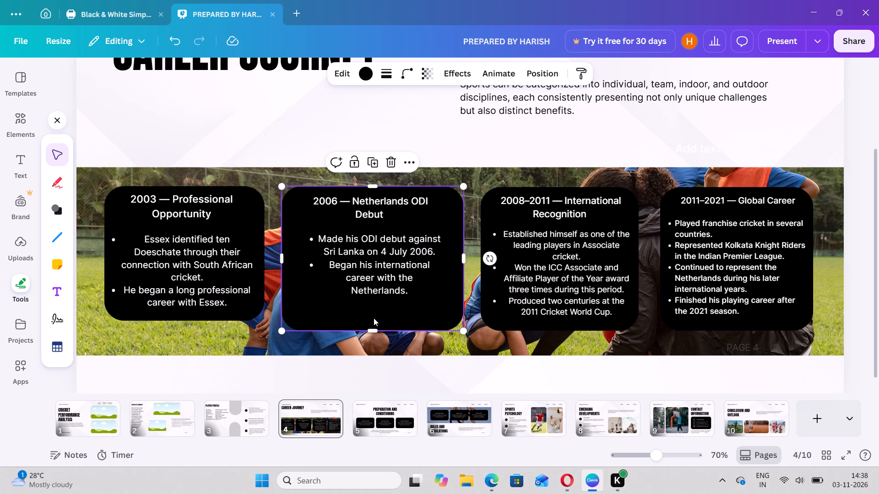
{"action": "left_click_drag", "start_coordinate": [373, 331], "coordinate": [373, 326]}
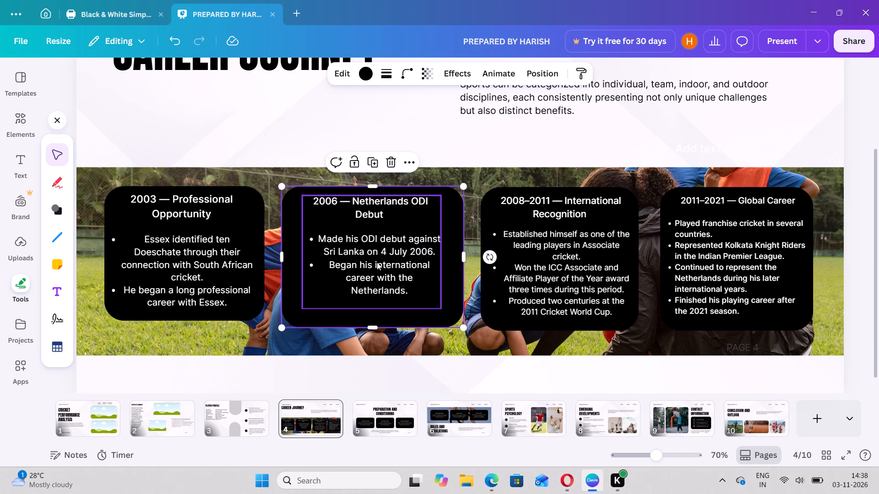
Enlarge the 2006 — Netherlands ODI Debut text group slightly so it fills more of the second card.
{"action": "left_click", "coordinate": [377, 262]}
{"action": "left_click_drag", "start_coordinate": [441, 305], "coordinate": [449, 314]}
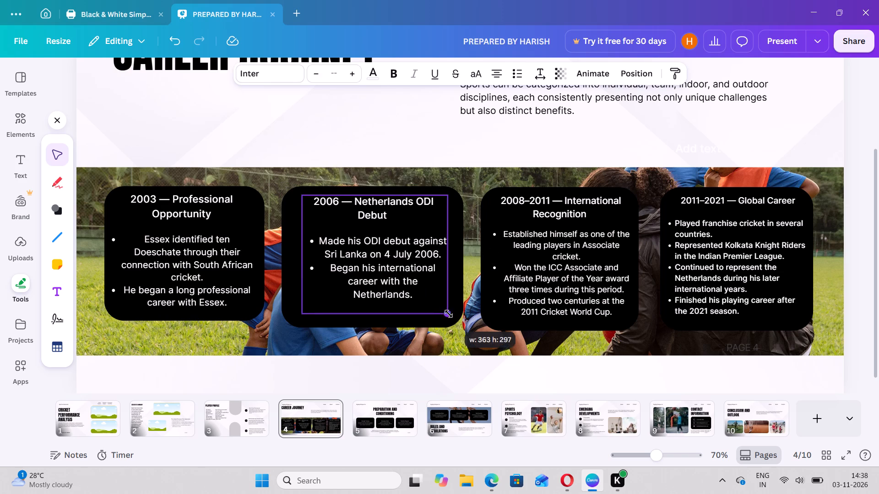
{"action": "left_click_drag", "start_coordinate": [449, 314], "coordinate": [449, 314]}
{"action": "left_click", "coordinate": [406, 285]}
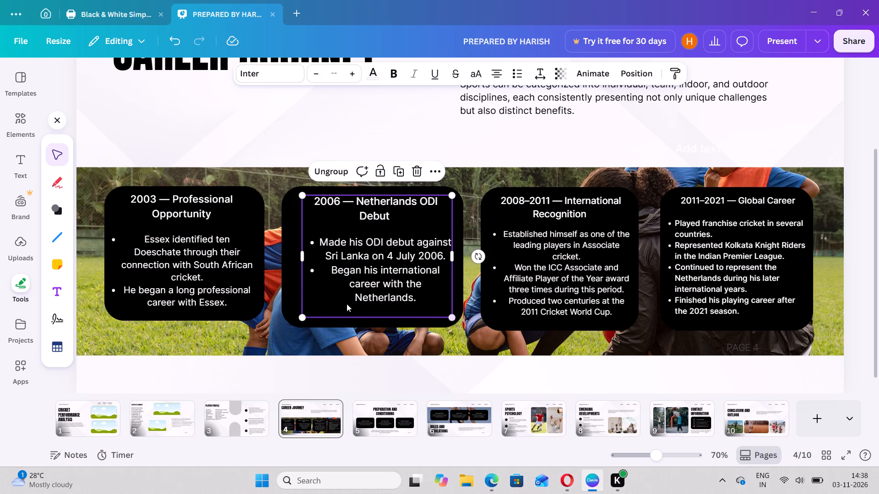
{"action": "left_click", "coordinate": [375, 267]}
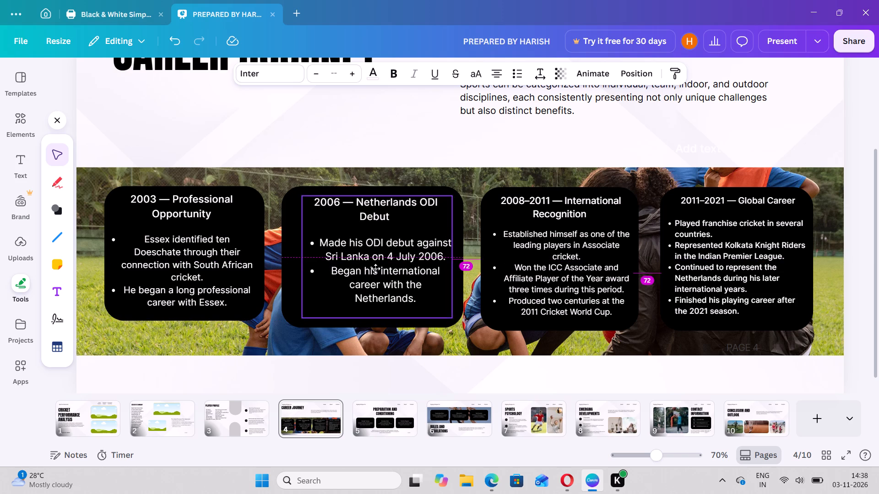
Narrow the second black card slightly by pulling in its edge facing the first card.
{"action": "left_click", "coordinate": [282, 266]}
{"action": "left_click_drag", "start_coordinate": [282, 266], "coordinate": [289, 266]}
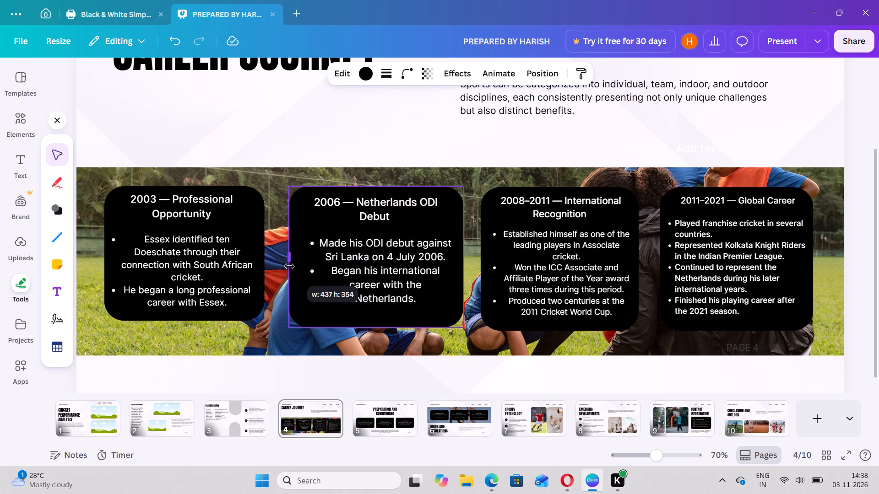
{"action": "left_click_drag", "start_coordinate": [289, 266], "coordinate": [293, 266]}
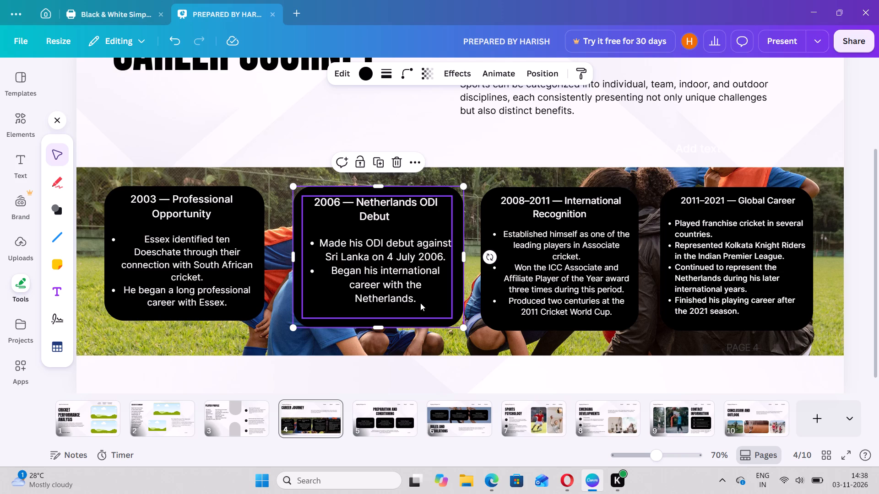
Enlarge the first black card to about 423 wide, match the second card's height, and place it level with a gap of 43.
{"action": "left_click", "coordinate": [259, 290]}
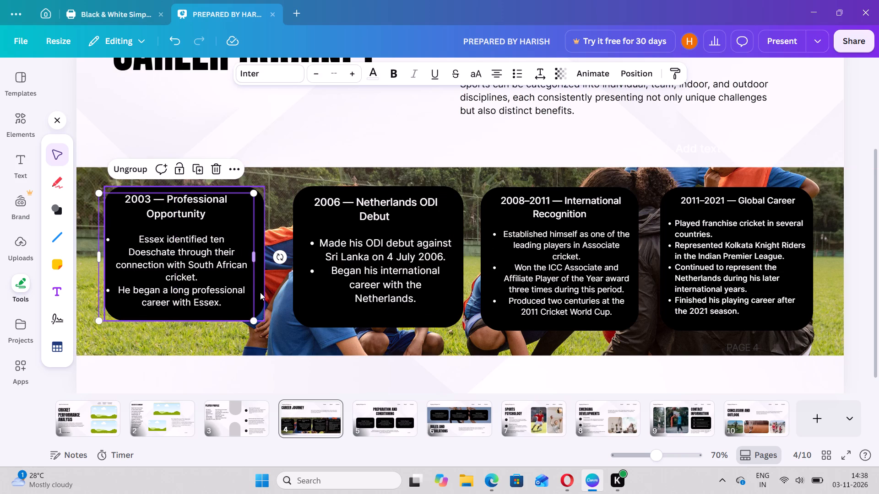
{"action": "left_click_drag", "start_coordinate": [260, 292], "coordinate": [269, 298]}
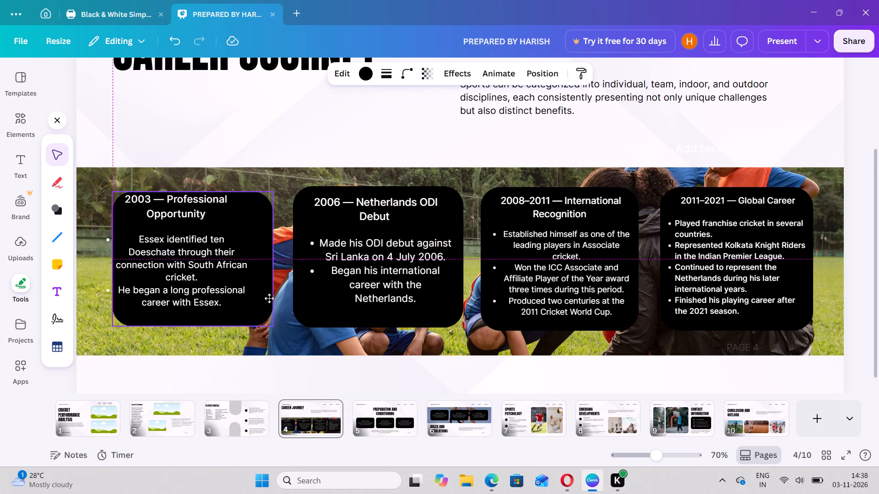
{"action": "left_click_drag", "start_coordinate": [269, 298], "coordinate": [271, 295]}
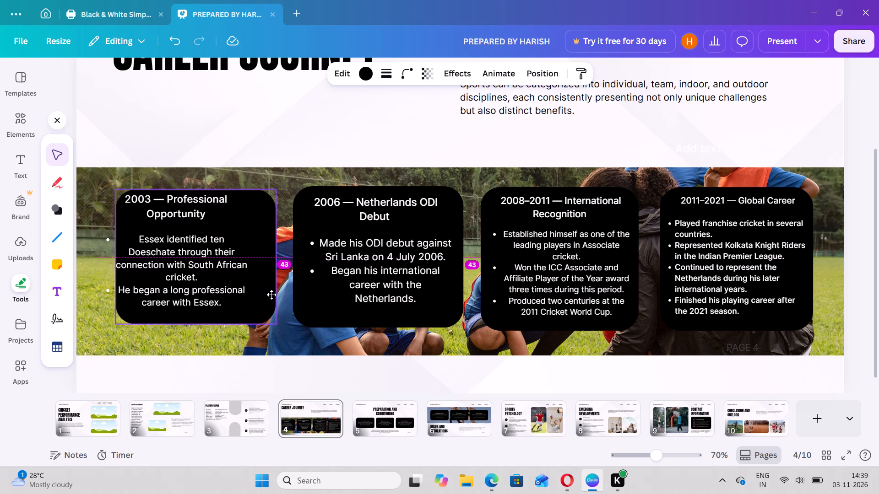
{"action": "left_click_drag", "start_coordinate": [271, 295], "coordinate": [271, 294]}
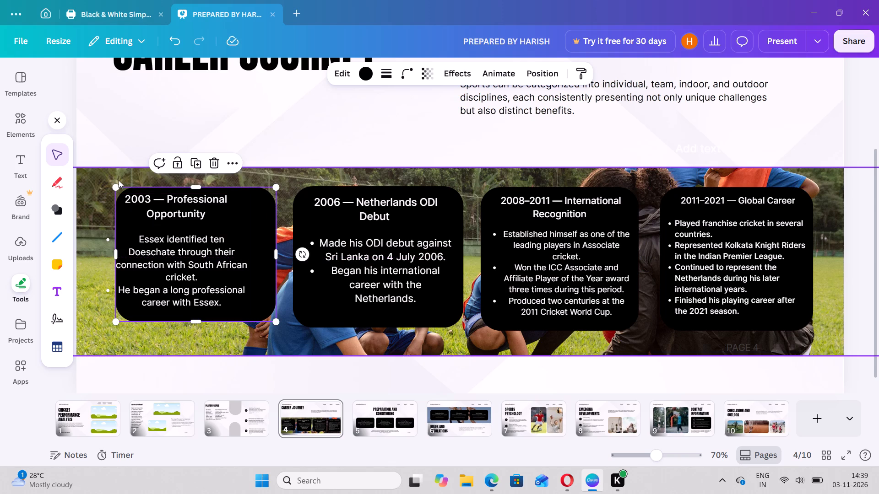
{"action": "left_click_drag", "start_coordinate": [113, 186], "coordinate": [104, 180]}
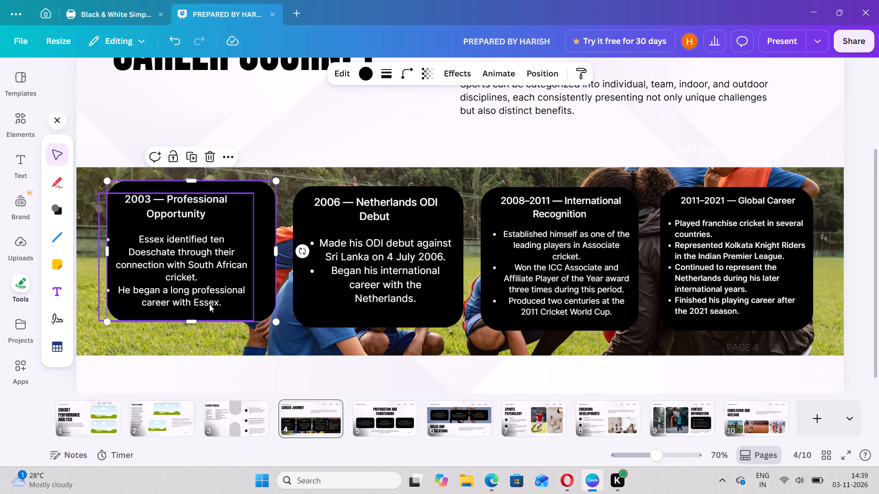
{"action": "left_click_drag", "start_coordinate": [209, 304], "coordinate": [215, 312]}
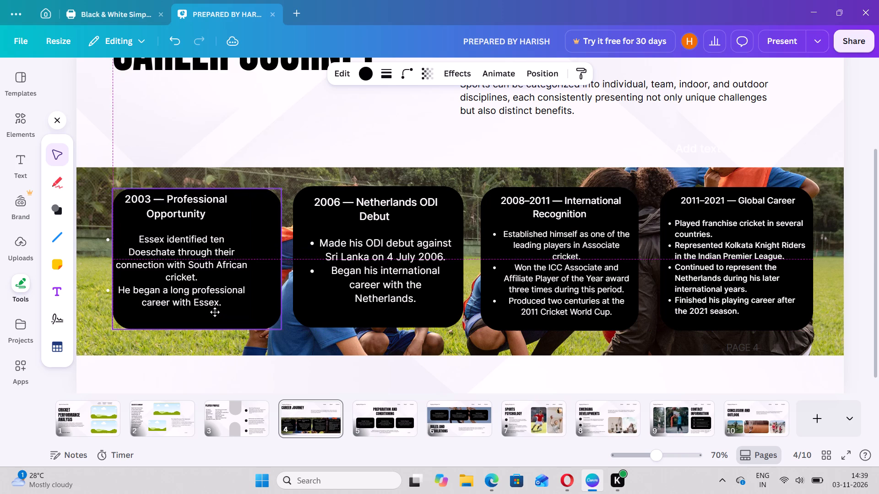
{"action": "left_click_drag", "start_coordinate": [215, 312], "coordinate": [212, 311]}
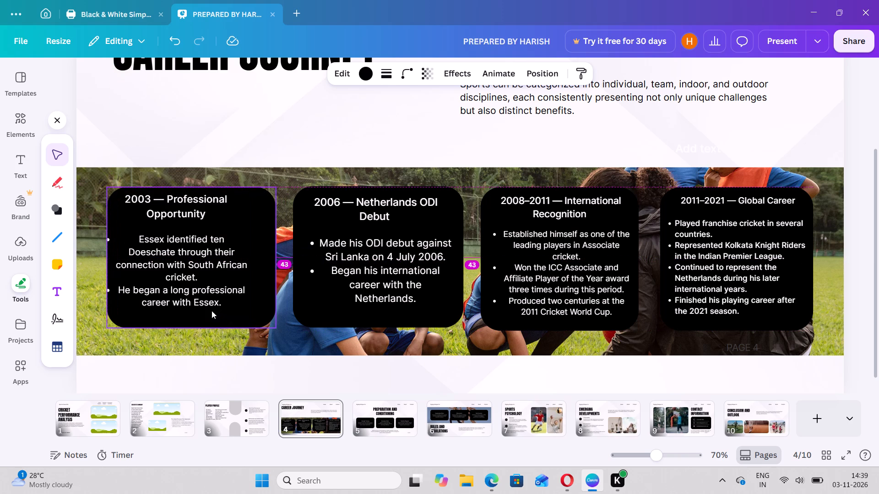
{"action": "left_click", "coordinate": [193, 328]}
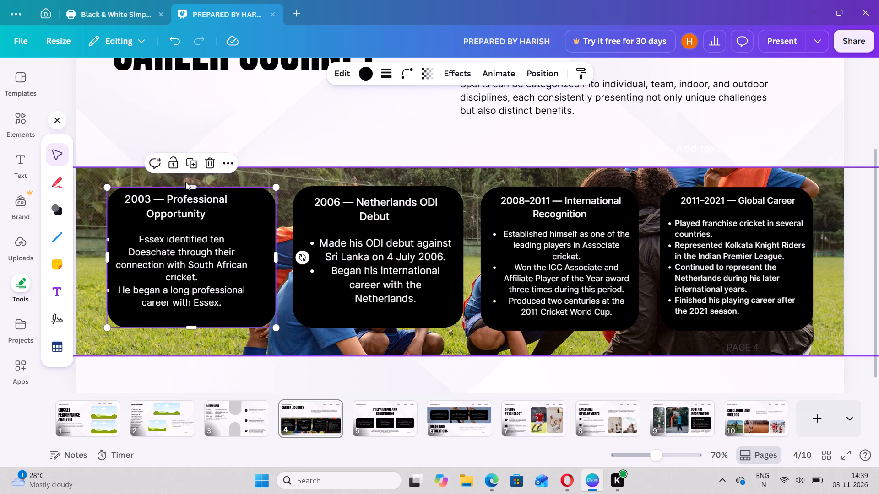
{"action": "left_click_drag", "start_coordinate": [187, 189], "coordinate": [192, 194]}
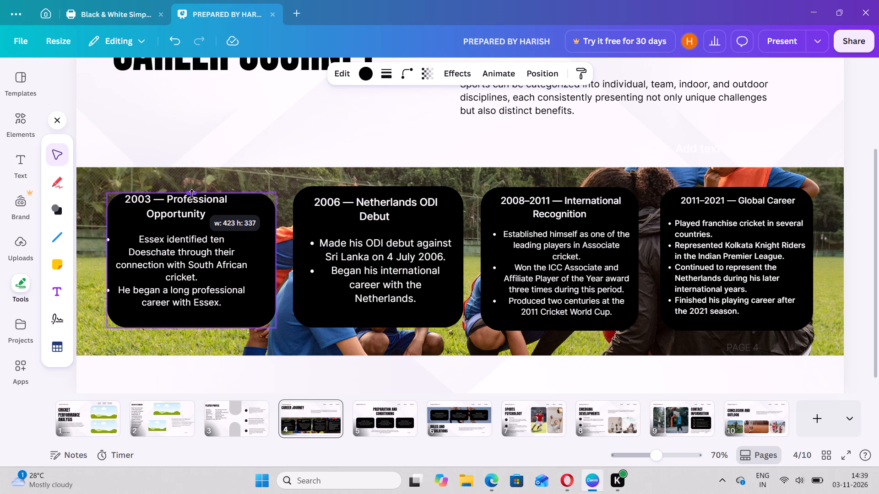
{"action": "left_click_drag", "start_coordinate": [192, 194], "coordinate": [195, 189]}
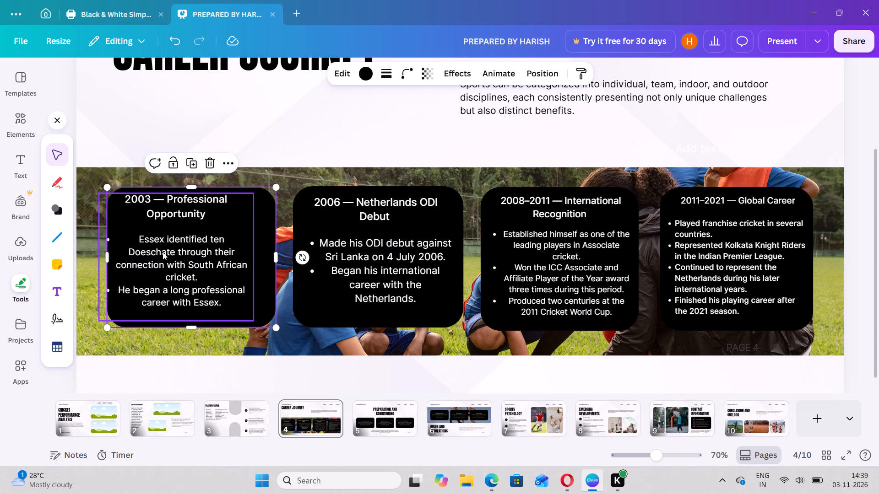
{"action": "left_click_drag", "start_coordinate": [163, 252], "coordinate": [162, 246]}
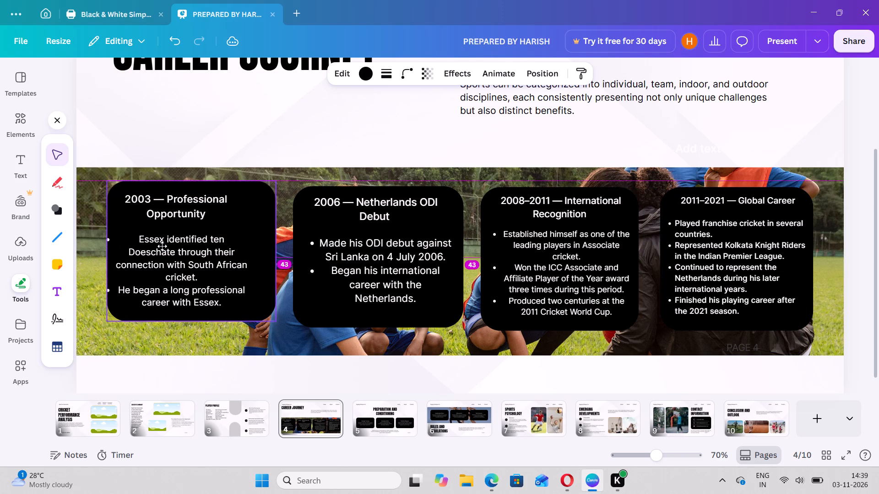
{"action": "left_click_drag", "start_coordinate": [162, 246], "coordinate": [158, 252]}
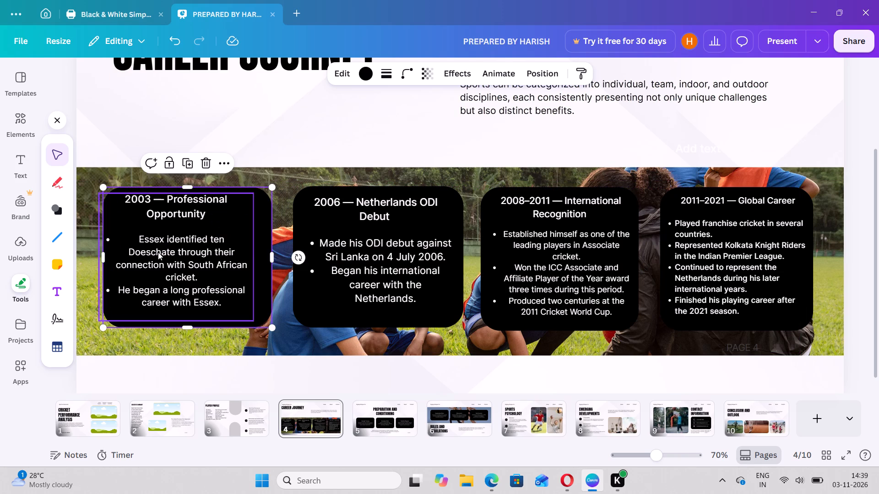
{"action": "left_click_drag", "start_coordinate": [158, 252], "coordinate": [163, 251]}
Centre the 2003 — Professional Opportunity text group horizontally within the enlarged first card.
{"action": "left_click", "coordinate": [172, 259]}
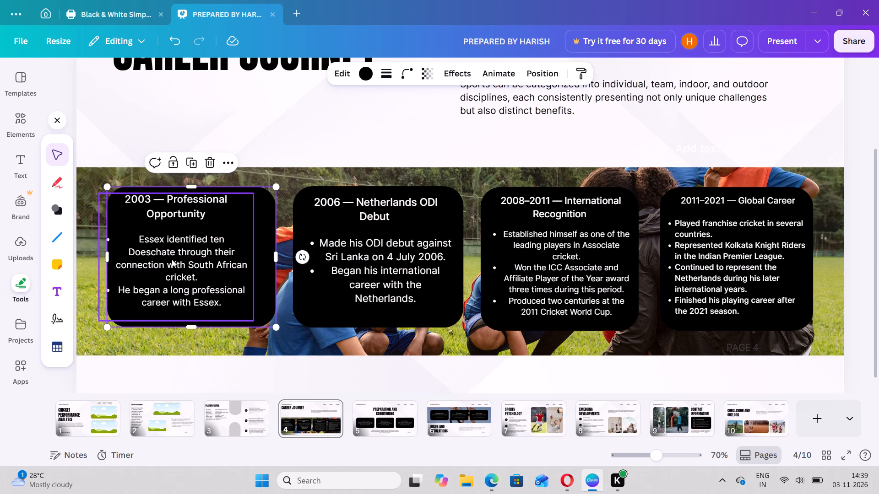
{"action": "left_click_drag", "start_coordinate": [171, 277], "coordinate": [180, 277]}
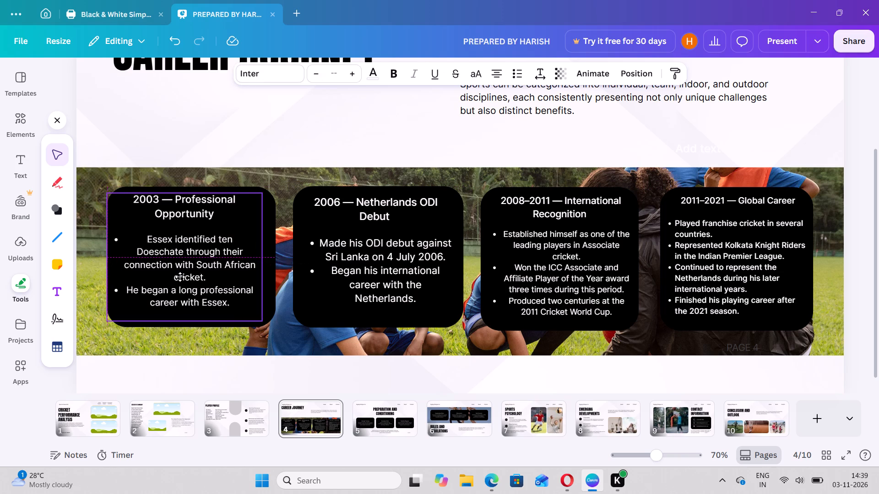
{"action": "left_click_drag", "start_coordinate": [180, 277], "coordinate": [184, 277]}
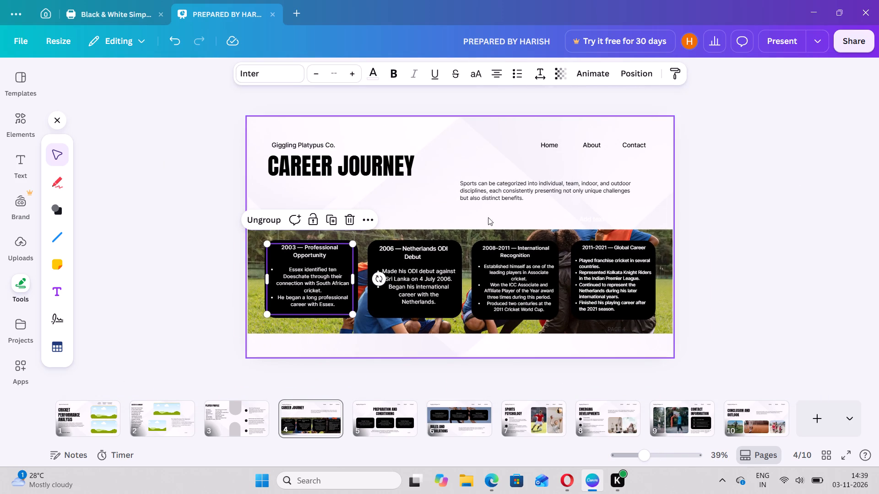
{"action": "left_click", "coordinate": [768, 279]}
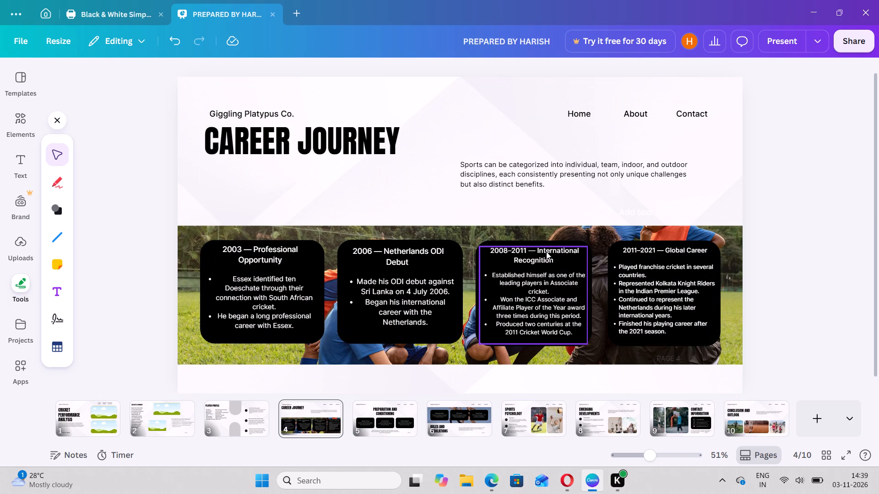
Delete the team photo from the background strip behind the career cards, keeping the empty image frame.
{"action": "left_click", "coordinate": [727, 269]}
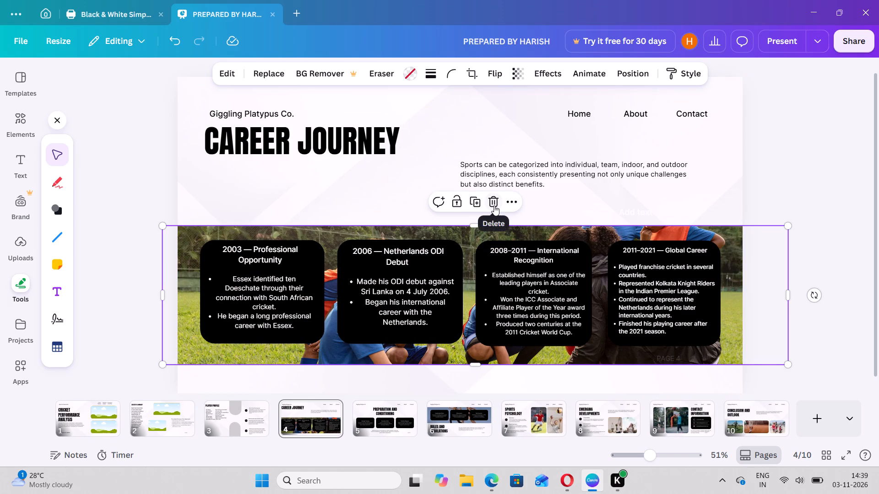
{"action": "left_click", "coordinate": [494, 205]}
{"action": "left_click", "coordinate": [498, 231]}
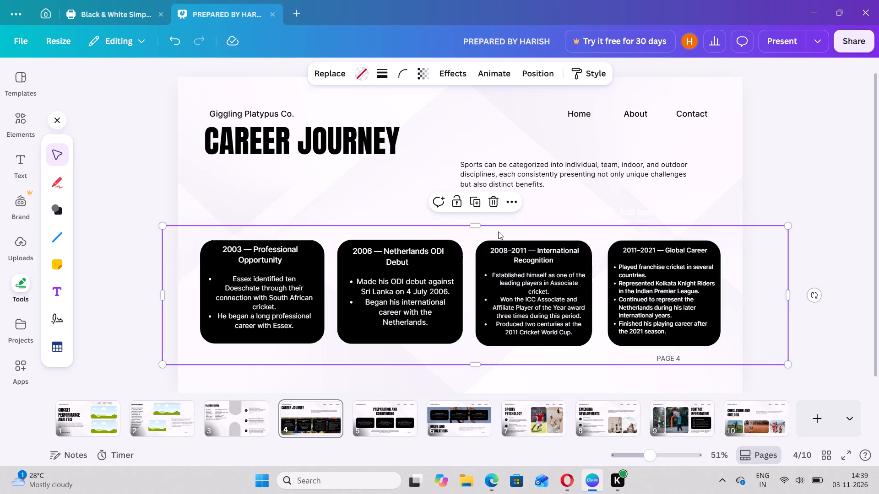
Delete the PAGE 4 label below the fourth career card.
{"action": "left_click", "coordinate": [658, 359]}
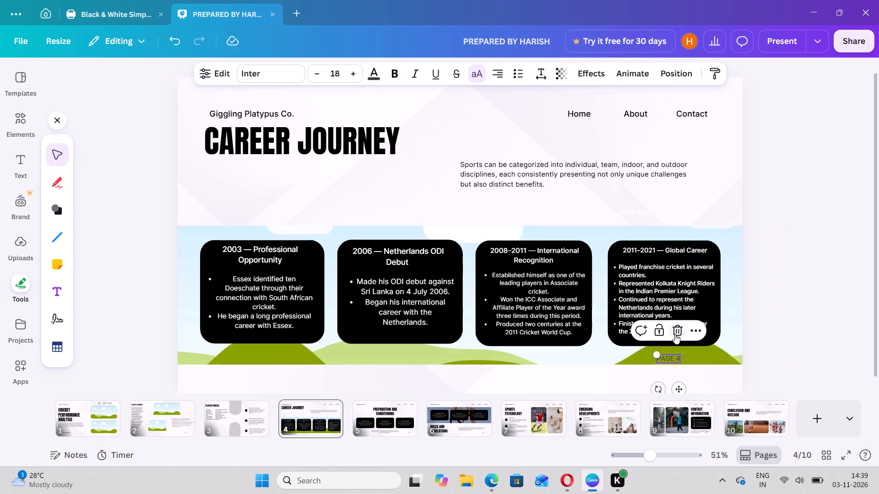
{"action": "left_click", "coordinate": [673, 333]}
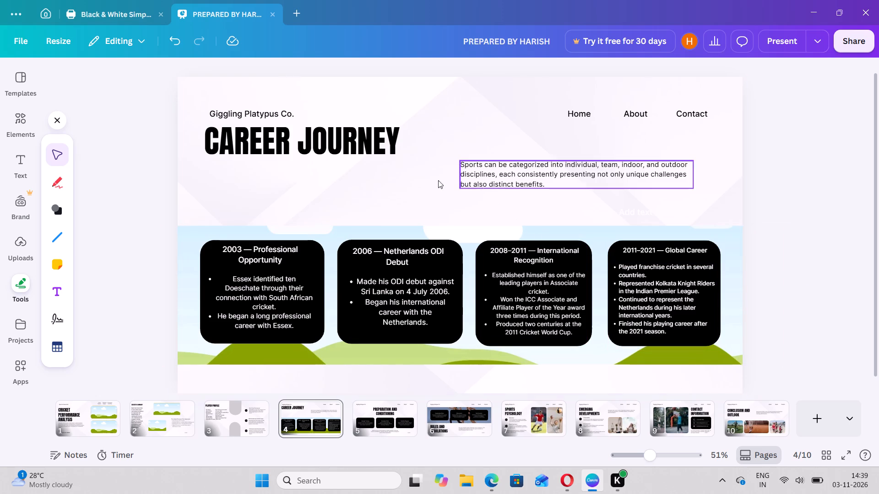
Delete the Giggling Platypus Co. label above the CAREER JOURNEY title.
{"action": "left_click", "coordinate": [282, 110]}
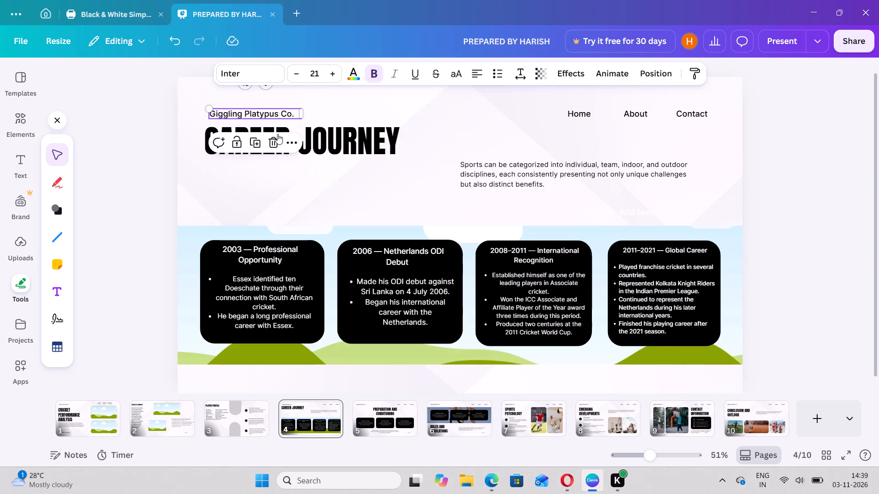
{"action": "left_click", "coordinate": [274, 140]}
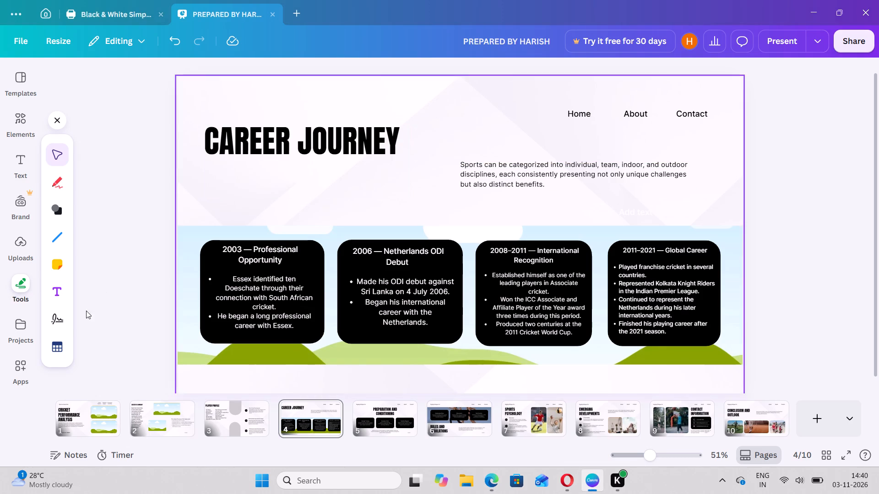
{"action": "left_click", "coordinate": [56, 284]}
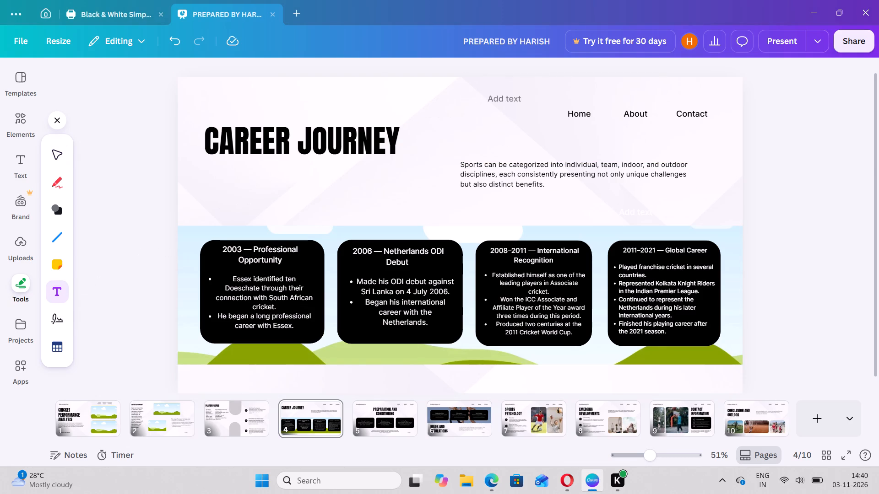
{"action": "left_click", "coordinate": [483, 129]}
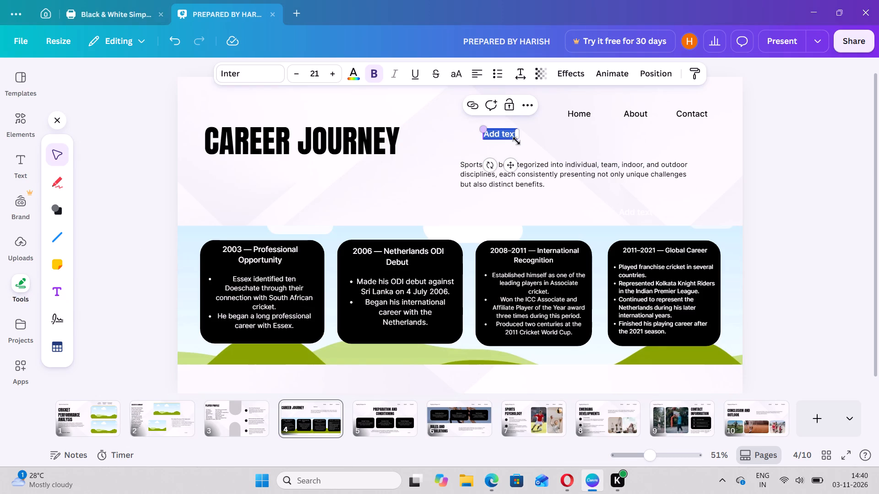
{"action": "key", "text": "BackSpace"}
{"action": "key", "text": "ctrl+v"}
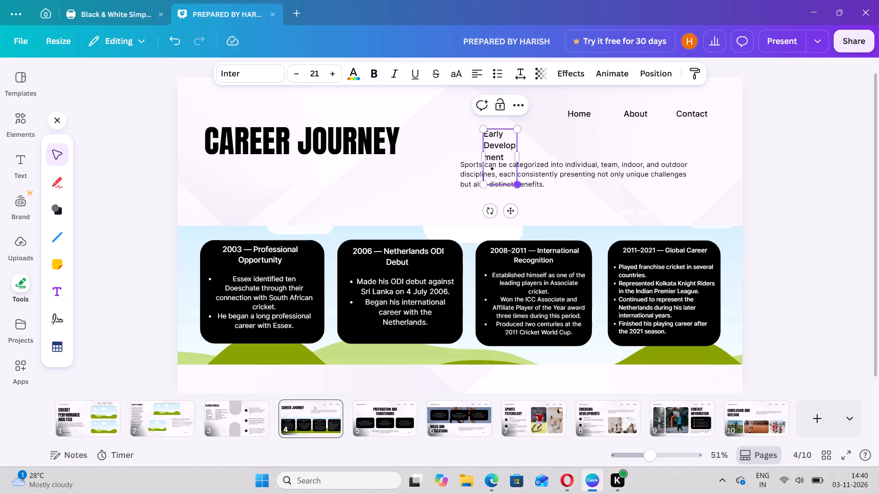
{"action": "left_click_drag", "start_coordinate": [519, 158], "coordinate": [568, 141]}
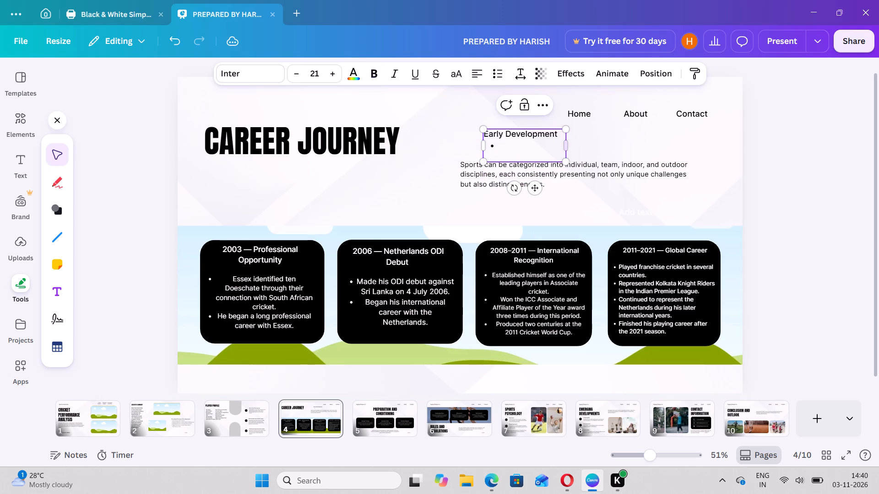
{"action": "left_click", "coordinate": [497, 140]}
{"action": "key", "text": "BackSpace"}
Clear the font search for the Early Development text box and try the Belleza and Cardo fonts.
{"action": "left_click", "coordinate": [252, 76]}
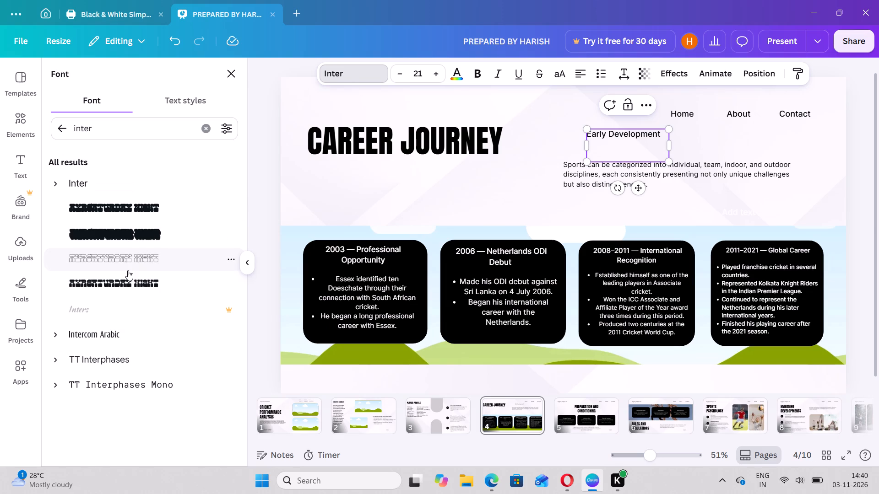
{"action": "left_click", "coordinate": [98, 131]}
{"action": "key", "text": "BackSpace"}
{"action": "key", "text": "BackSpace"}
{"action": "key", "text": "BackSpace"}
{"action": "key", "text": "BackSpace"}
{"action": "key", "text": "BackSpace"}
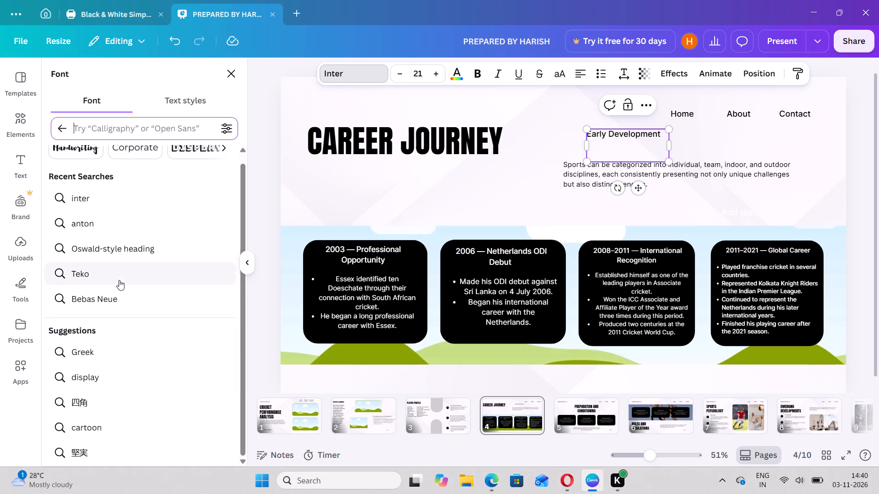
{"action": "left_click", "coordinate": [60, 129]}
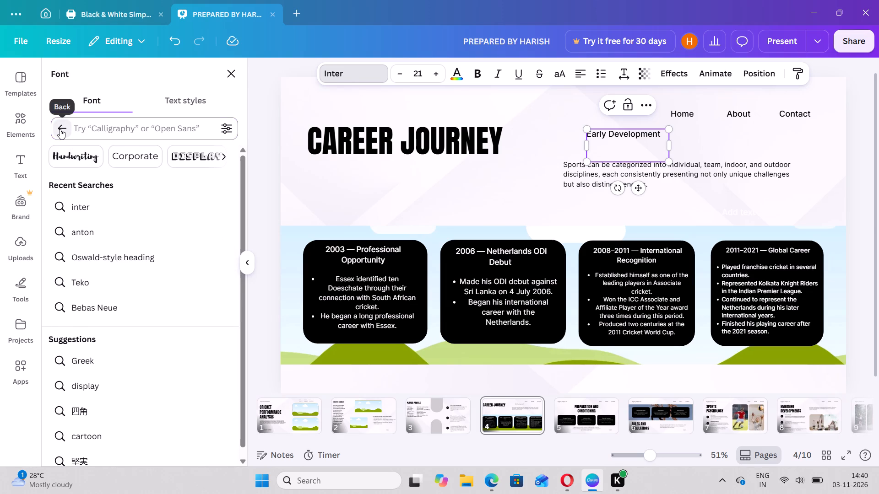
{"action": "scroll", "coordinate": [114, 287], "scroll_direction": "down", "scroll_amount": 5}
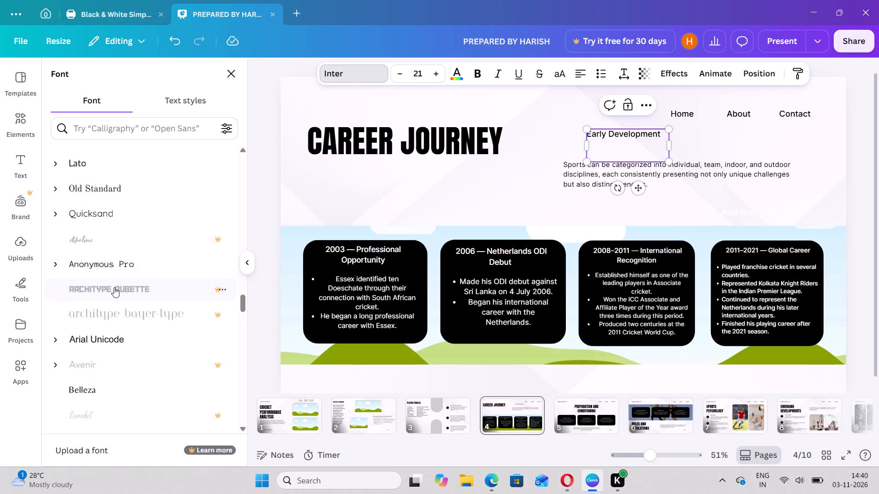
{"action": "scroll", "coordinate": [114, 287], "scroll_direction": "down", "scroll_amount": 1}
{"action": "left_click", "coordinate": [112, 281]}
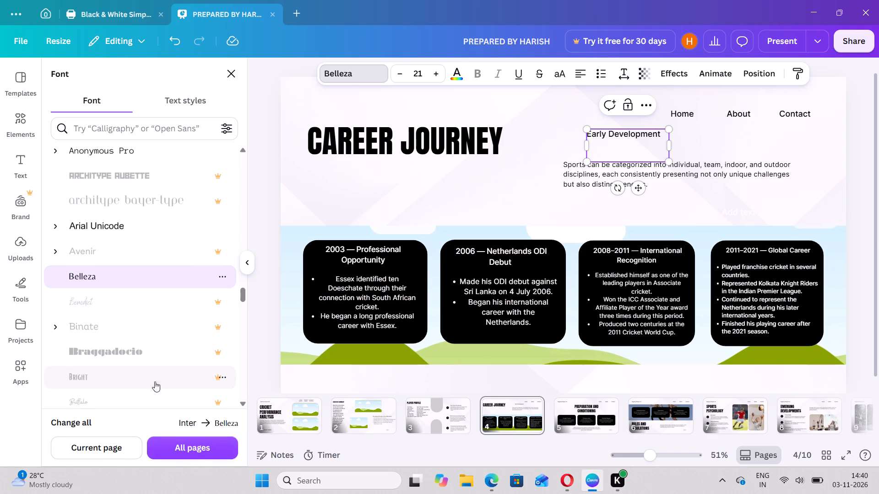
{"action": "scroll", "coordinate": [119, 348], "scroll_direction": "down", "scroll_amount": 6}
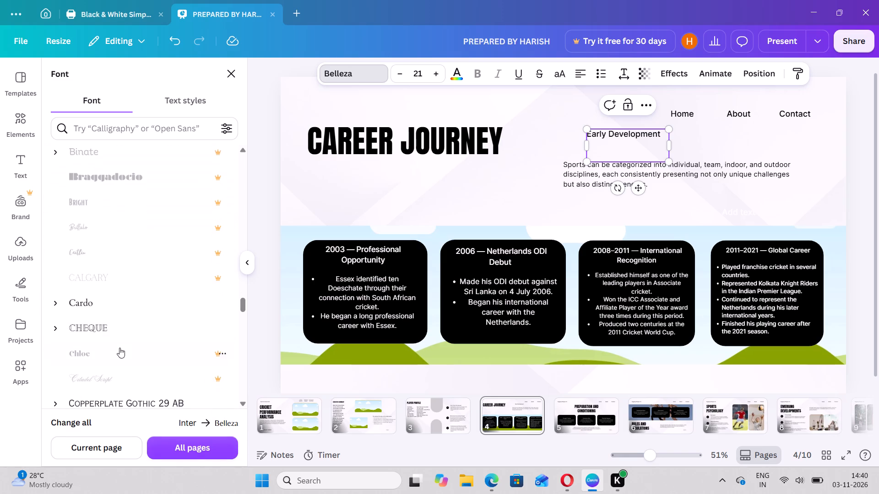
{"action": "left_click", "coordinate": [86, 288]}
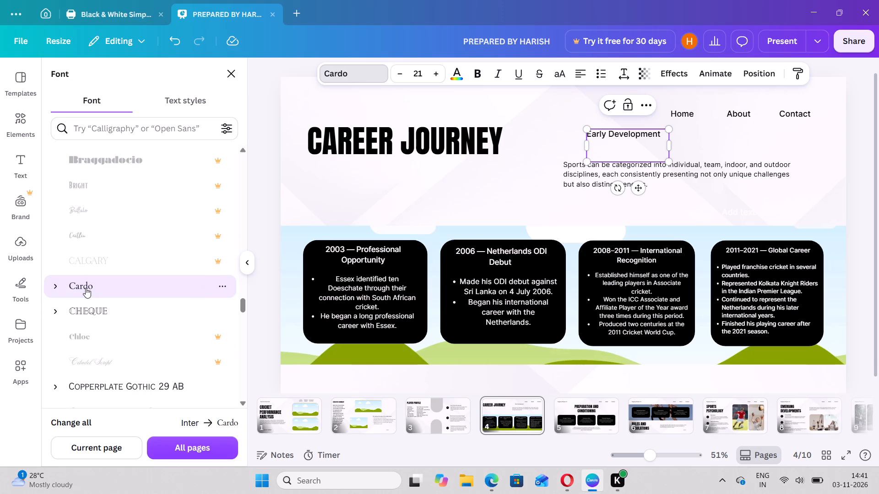
Choose the recently used TT Drugs font for the Early Development text box.
{"action": "scroll", "coordinate": [86, 288], "scroll_direction": "down", "scroll_amount": 1}
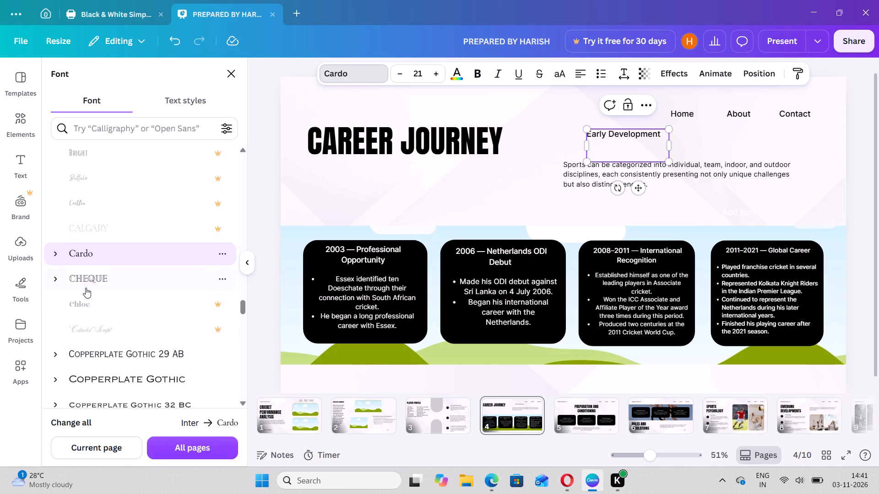
{"action": "scroll", "coordinate": [86, 288], "scroll_direction": "down", "scroll_amount": 5}
{"action": "scroll", "coordinate": [86, 288], "scroll_direction": "up", "scroll_amount": 1}
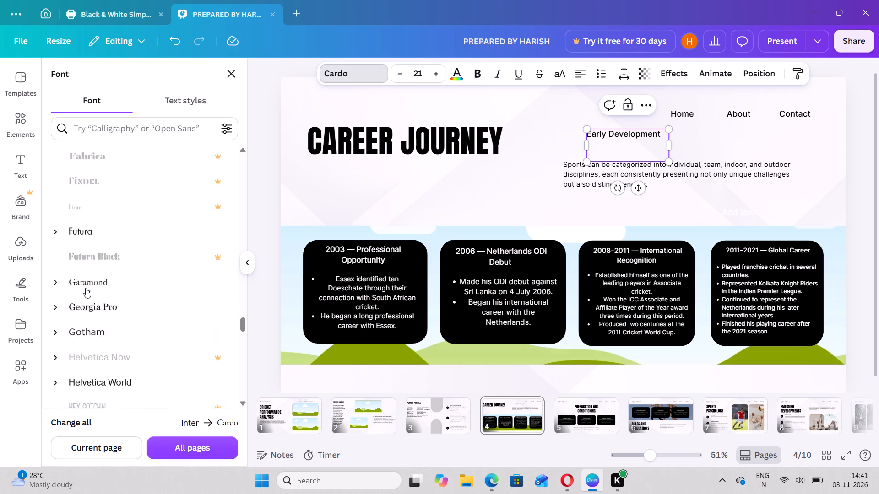
{"action": "scroll", "coordinate": [86, 288], "scroll_direction": "up", "scroll_amount": 16}
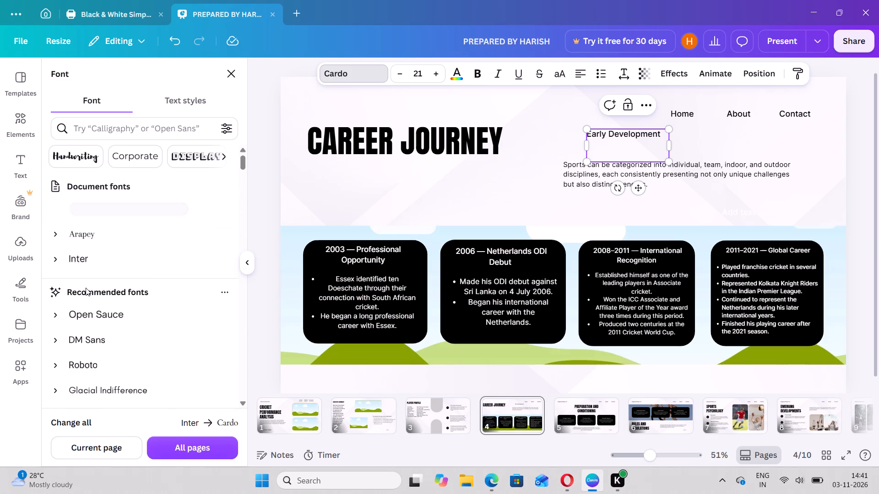
{"action": "scroll", "coordinate": [86, 288], "scroll_direction": "down", "scroll_amount": 1}
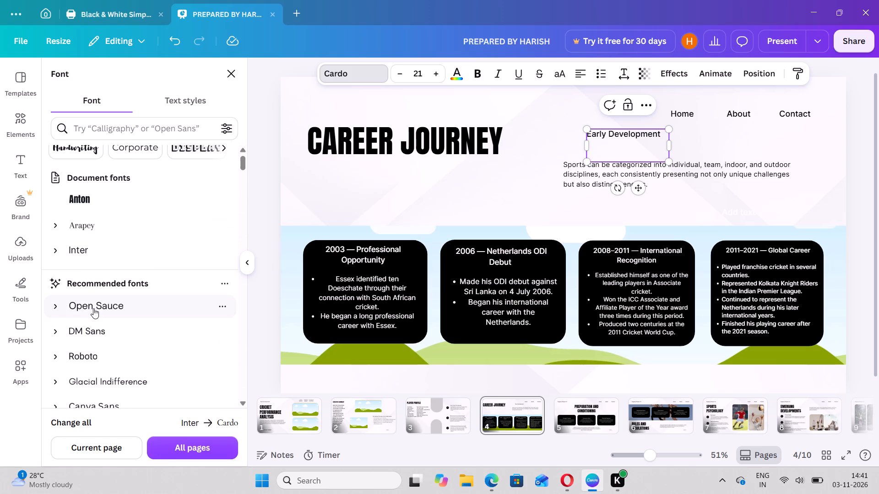
{"action": "scroll", "coordinate": [95, 311], "scroll_direction": "down", "scroll_amount": 4}
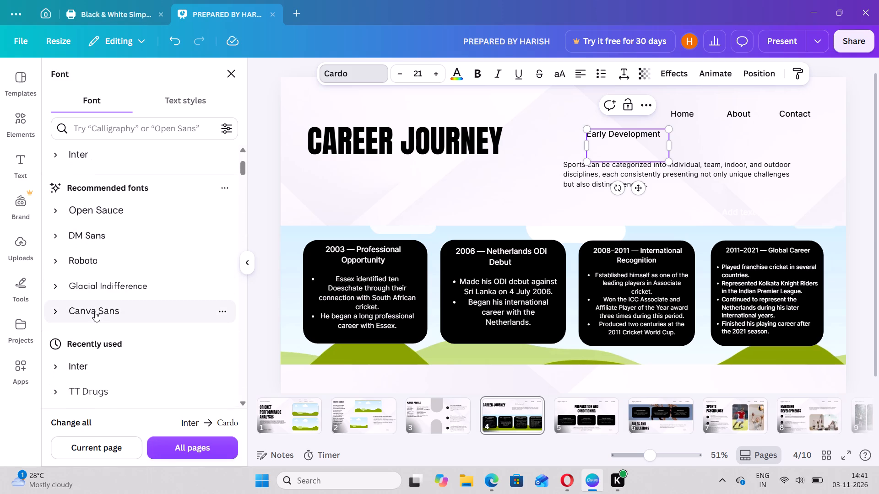
{"action": "scroll", "coordinate": [95, 311], "scroll_direction": "down", "scroll_amount": 2}
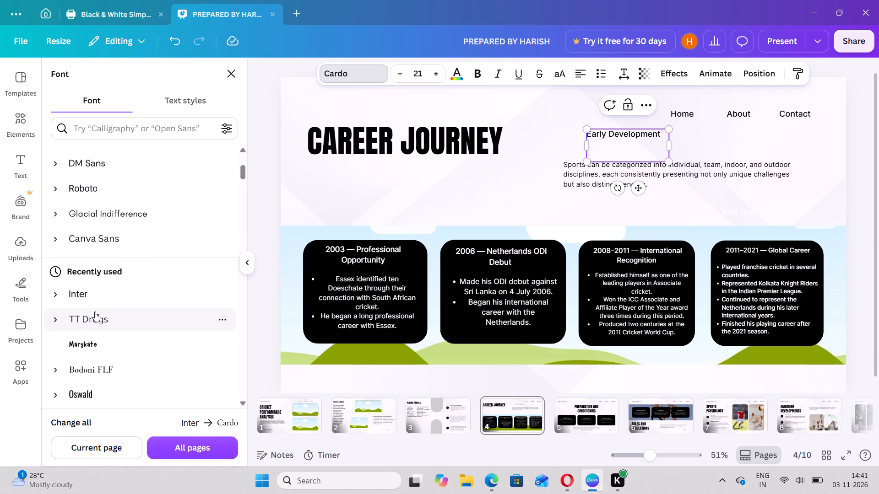
{"action": "left_click", "coordinate": [95, 311]}
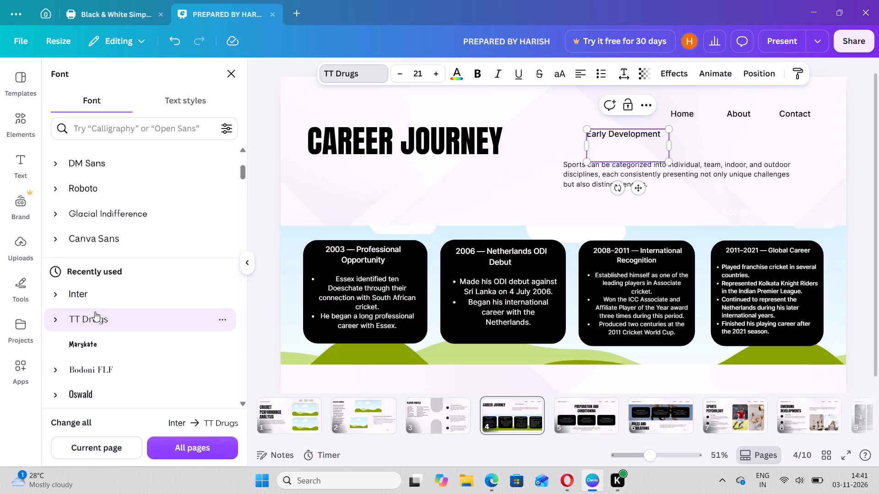
{"action": "left_click", "coordinate": [219, 321]}
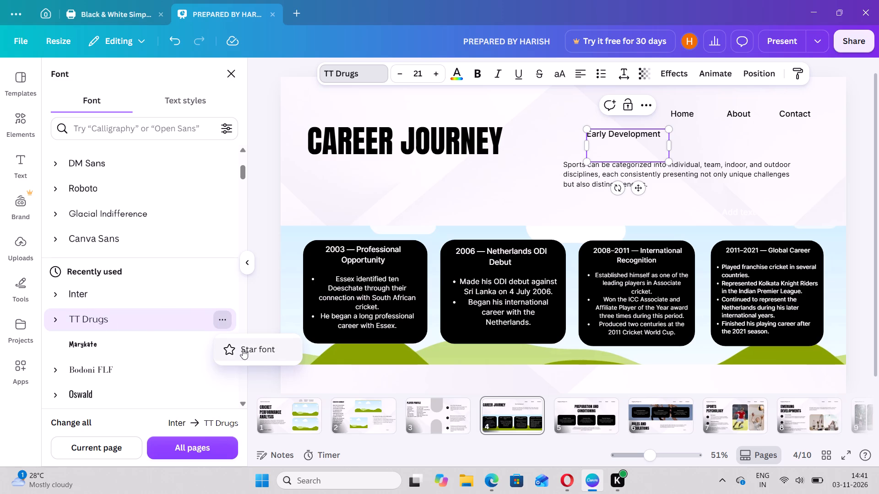
{"action": "left_click", "coordinate": [73, 330]}
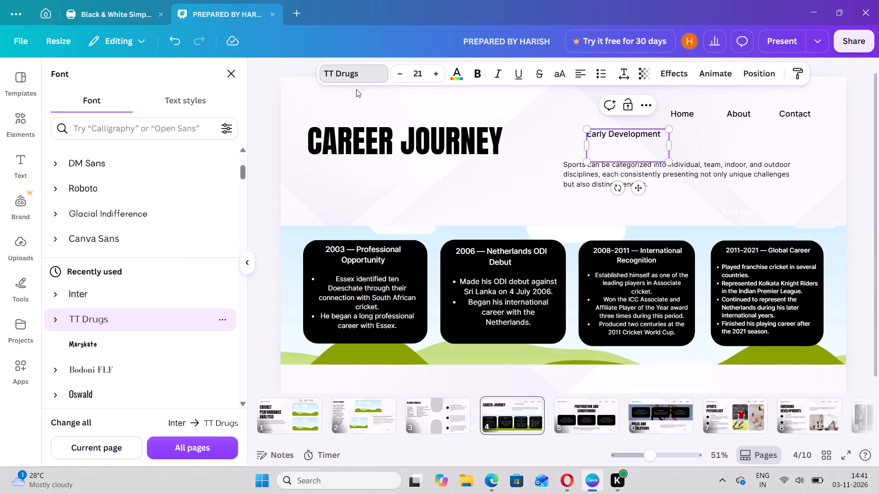
Browse the popular fonts and apply Roboto to the Early Development text box.
{"action": "scroll", "coordinate": [110, 252], "scroll_direction": "down", "scroll_amount": 5}
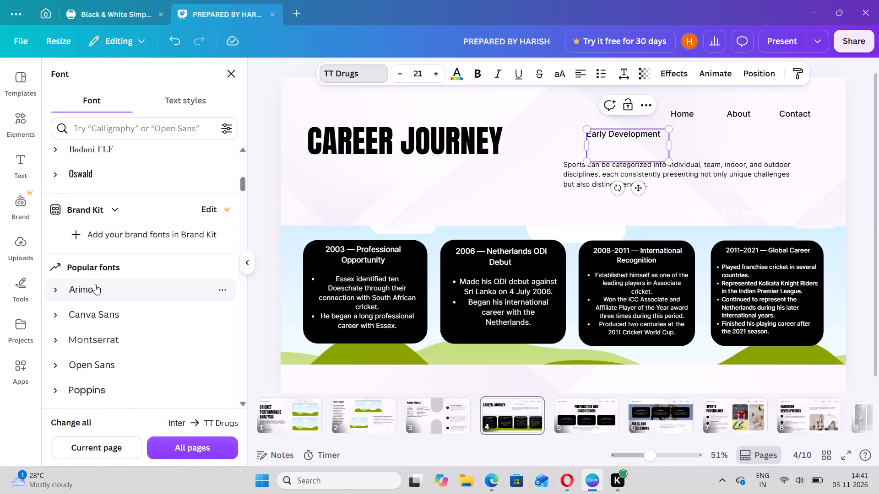
{"action": "scroll", "coordinate": [95, 285], "scroll_direction": "down", "scroll_amount": 3}
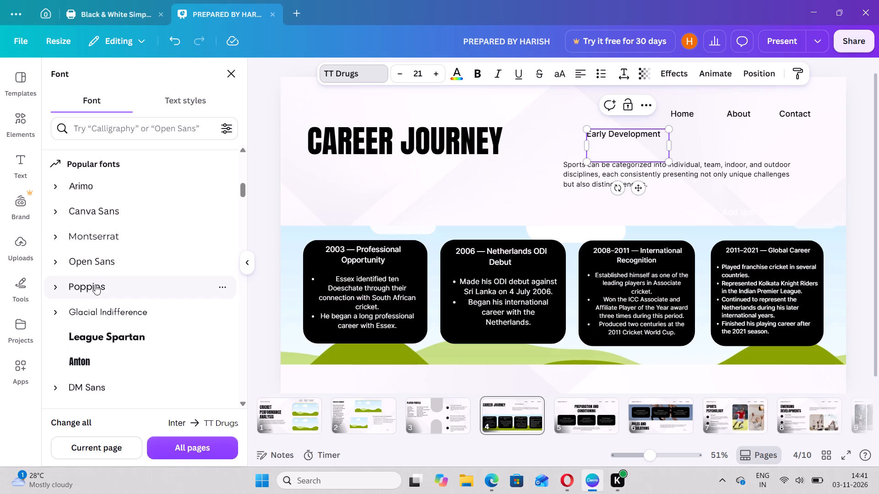
{"action": "scroll", "coordinate": [95, 285], "scroll_direction": "down", "scroll_amount": 4}
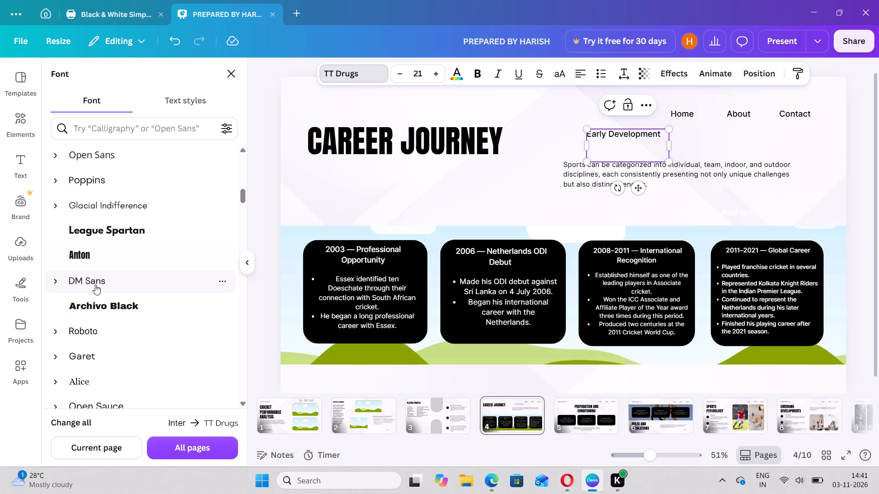
{"action": "scroll", "coordinate": [95, 285], "scroll_direction": "down", "scroll_amount": 1}
{"action": "left_click", "coordinate": [92, 298]}
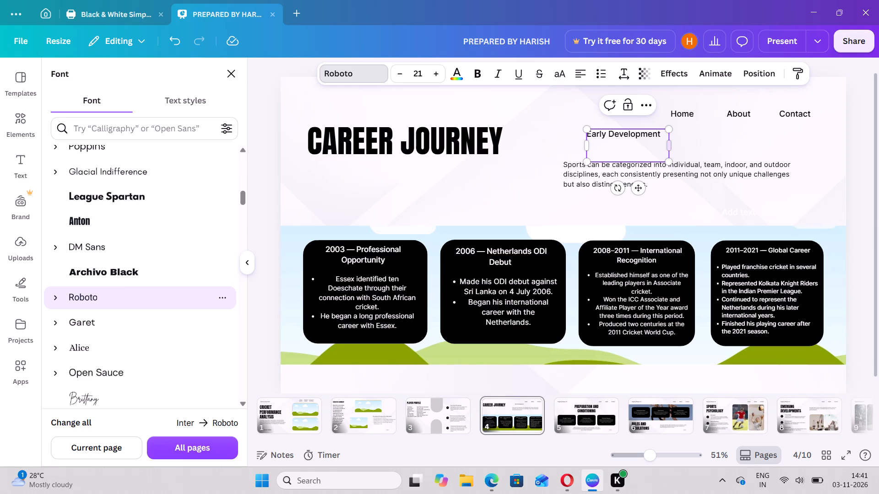
Enlarge the Early Development heading to size 23.8 and move it flush with the left edge of the sports paragraph.
{"action": "left_click_drag", "start_coordinate": [669, 160], "coordinate": [682, 157]}
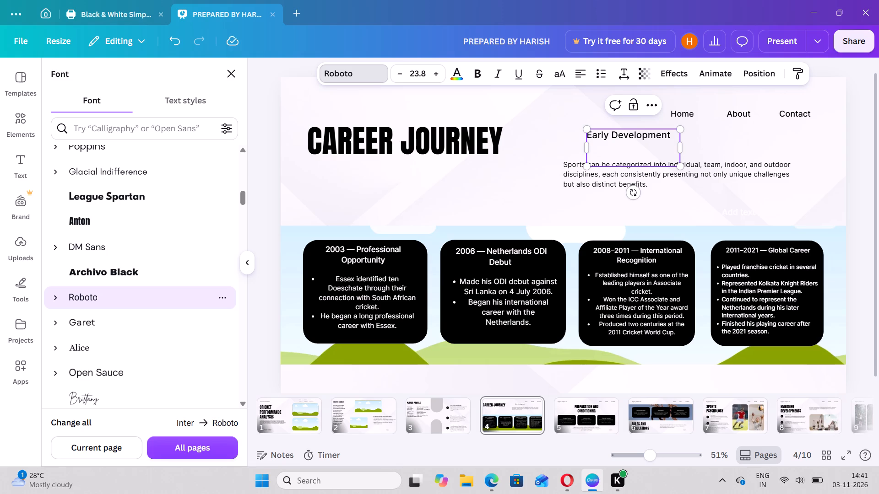
{"action": "left_click_drag", "start_coordinate": [622, 146], "coordinate": [599, 145]}
{"action": "left_click_drag", "start_coordinate": [549, 146], "coordinate": [587, 151]}
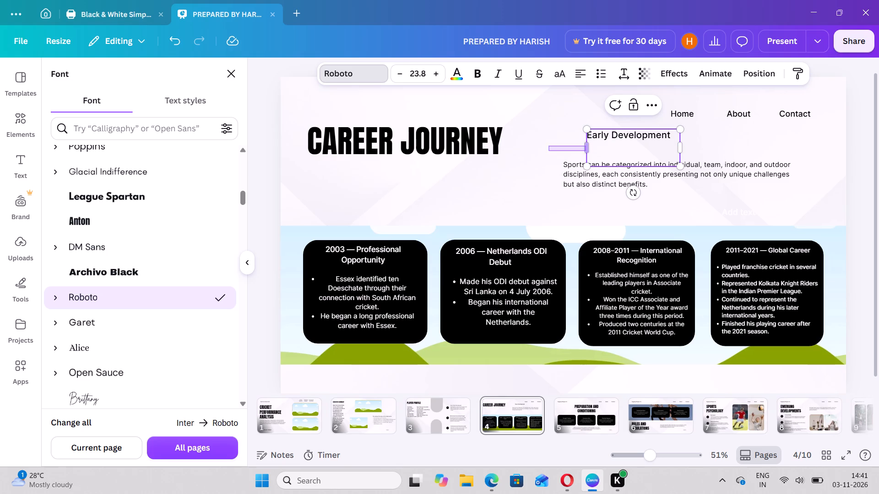
{"action": "left_click_drag", "start_coordinate": [587, 151], "coordinate": [529, 156]}
{"action": "left_click", "coordinate": [529, 156]}
{"action": "left_click", "coordinate": [417, 150]}
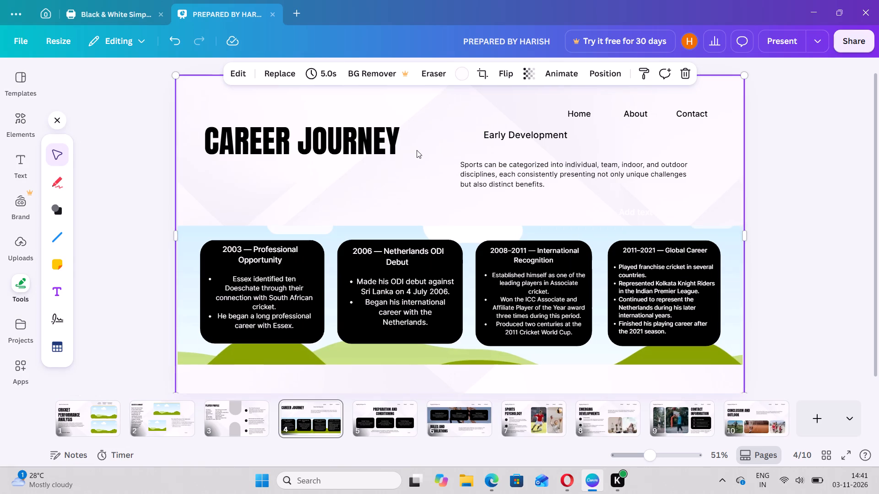
{"action": "left_click_drag", "start_coordinate": [513, 134], "coordinate": [491, 134]}
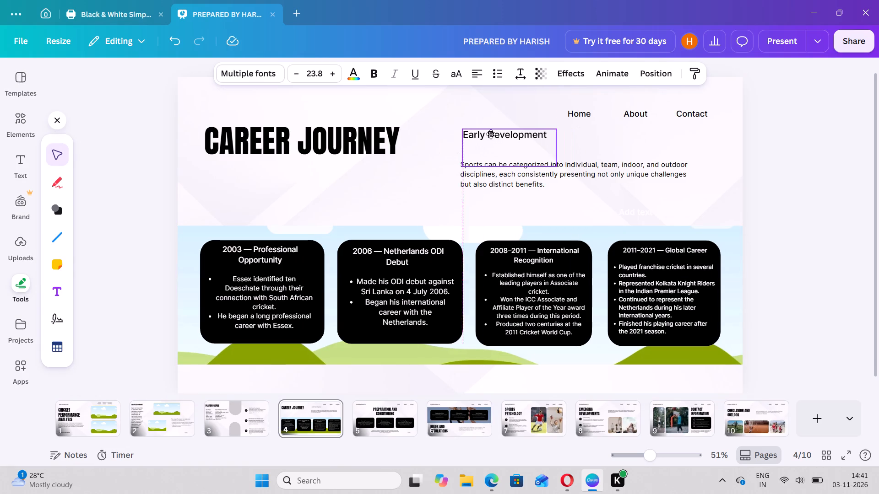
{"action": "left_click_drag", "start_coordinate": [491, 134], "coordinate": [491, 133]}
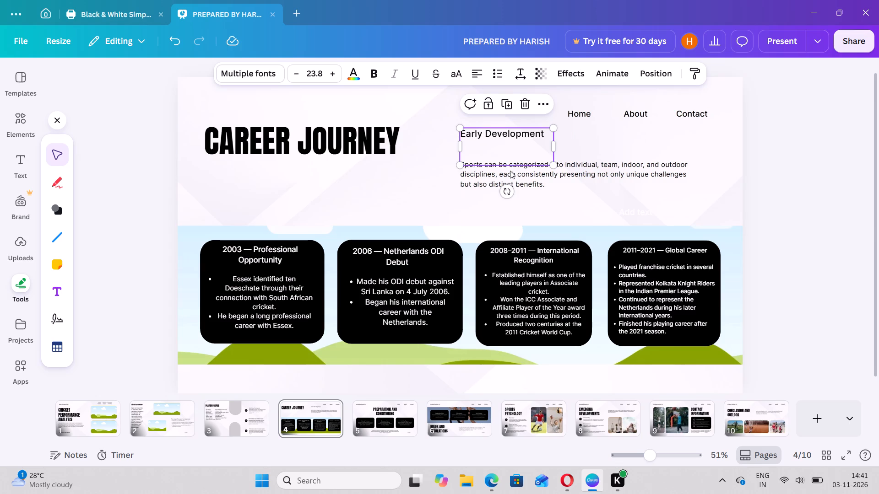
{"action": "left_click", "coordinate": [613, 174]}
{"action": "double_click", "coordinate": [568, 177]}
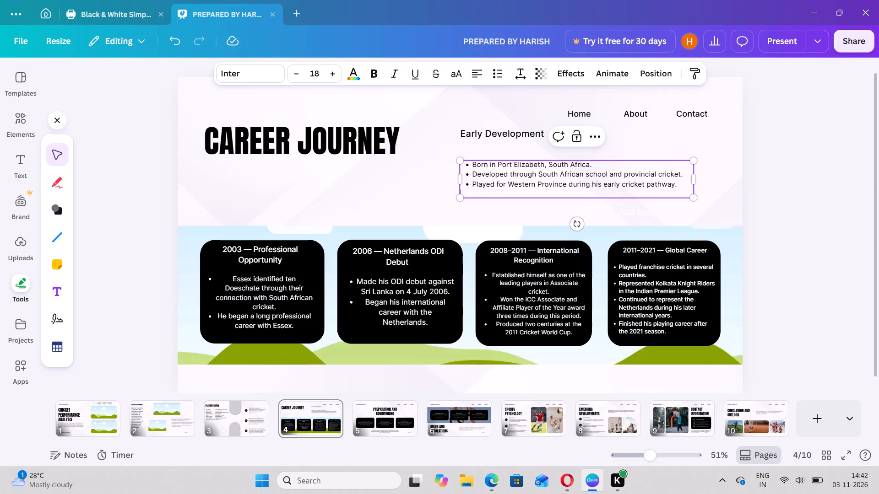
Move the bullet list slightly up, closer to the Early Development heading and still left-aligned with it.
{"action": "left_click_drag", "start_coordinate": [510, 171], "coordinate": [505, 150]}
{"action": "left_click_drag", "start_coordinate": [417, 185], "coordinate": [465, 185]}
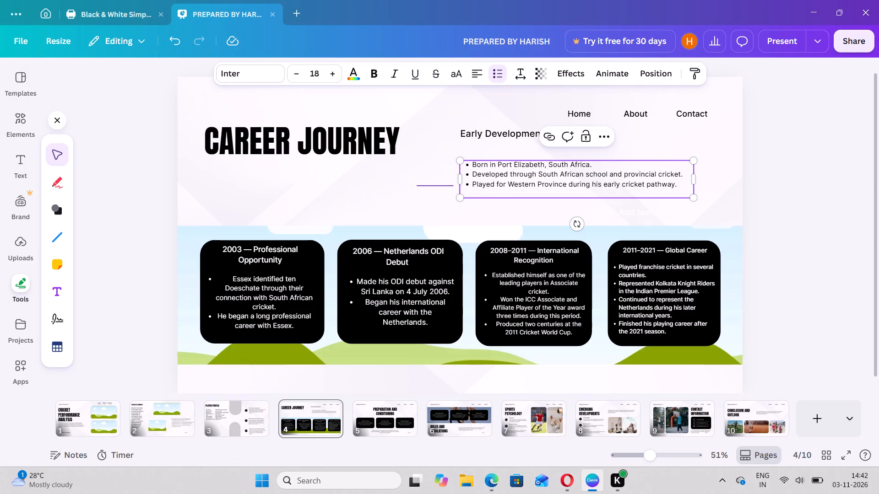
{"action": "left_click_drag", "start_coordinate": [465, 185], "coordinate": [518, 184]}
{"action": "left_click", "coordinate": [407, 193]}
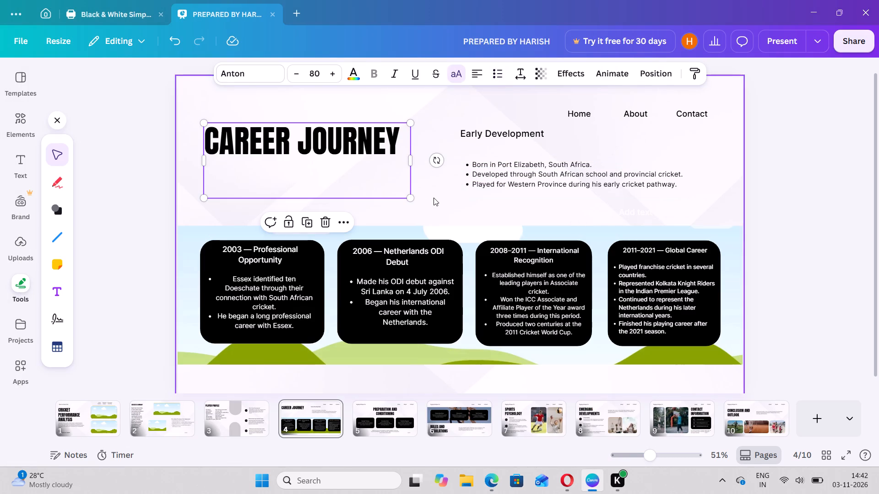
{"action": "left_click", "coordinate": [434, 198]}
{"action": "left_click_drag", "start_coordinate": [479, 182], "coordinate": [478, 164]}
{"action": "left_click", "coordinate": [478, 164]}
{"action": "left_click", "coordinate": [478, 164]}
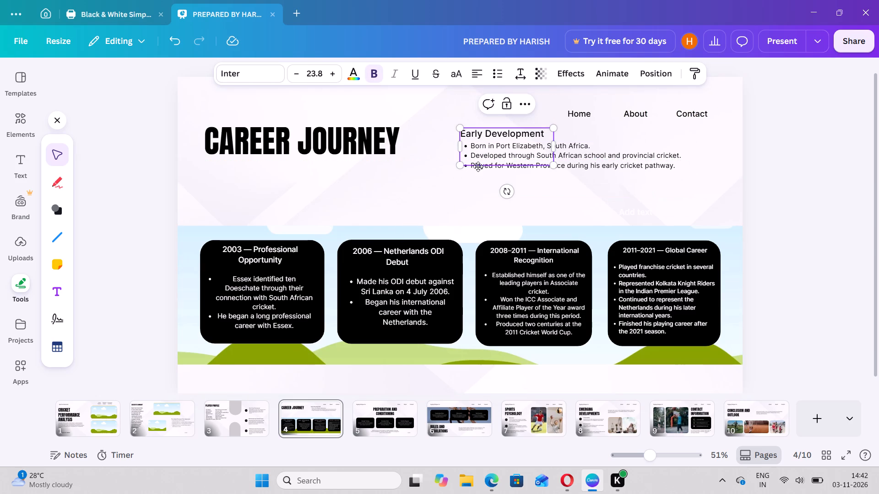
{"action": "left_click", "coordinate": [610, 156]}
{"action": "left_click_drag", "start_coordinate": [610, 156], "coordinate": [611, 172]}
{"action": "left_click", "coordinate": [611, 171]}
{"action": "left_click_drag", "start_coordinate": [611, 171], "coordinate": [612, 158]}
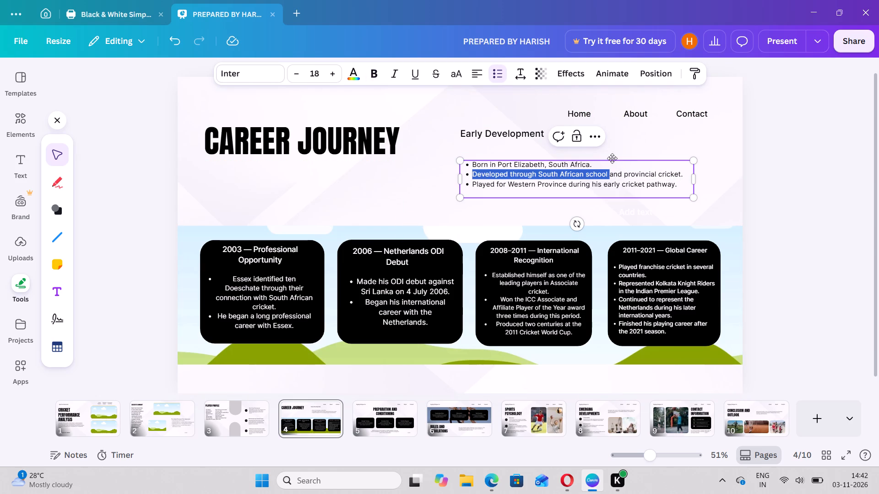
{"action": "left_click_drag", "start_coordinate": [612, 158], "coordinate": [612, 156]}
{"action": "left_click", "coordinate": [625, 151]}
{"action": "left_click_drag", "start_coordinate": [637, 169], "coordinate": [636, 157]}
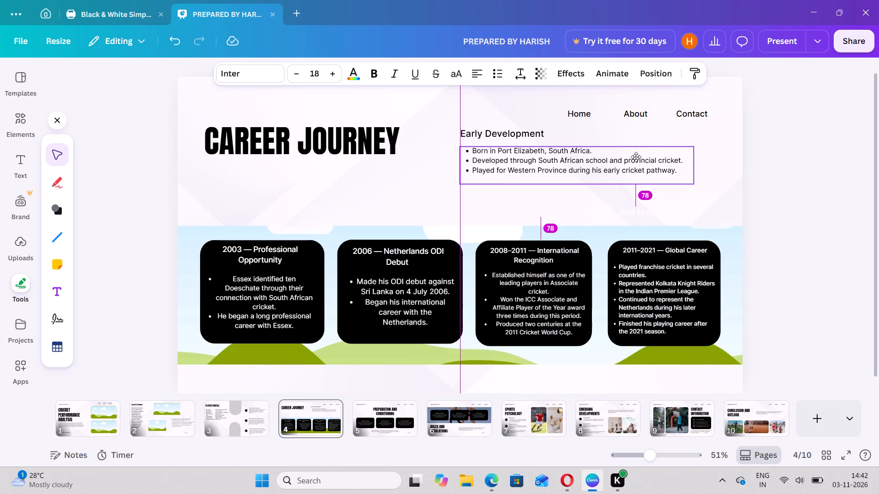
{"action": "left_click_drag", "start_coordinate": [636, 157], "coordinate": [637, 160]}
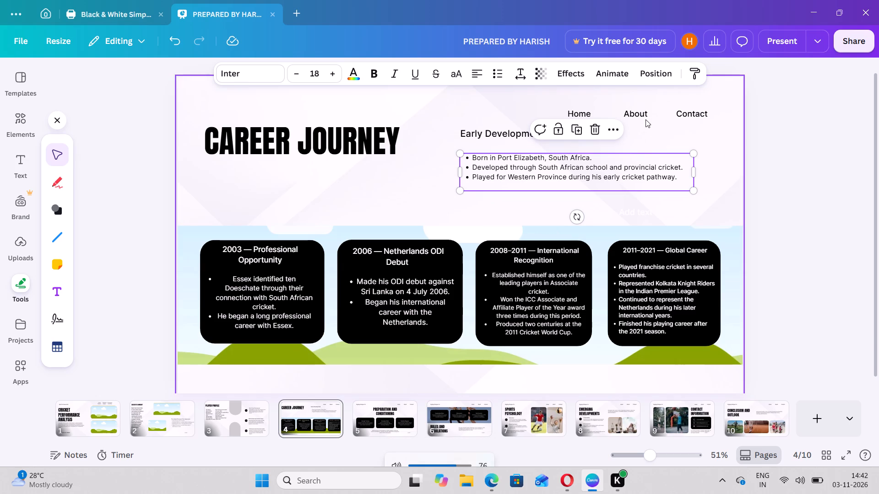
Delete the Home, About and Contact navigation labels from the Career Journey slide.
{"action": "left_click", "coordinate": [586, 111]}
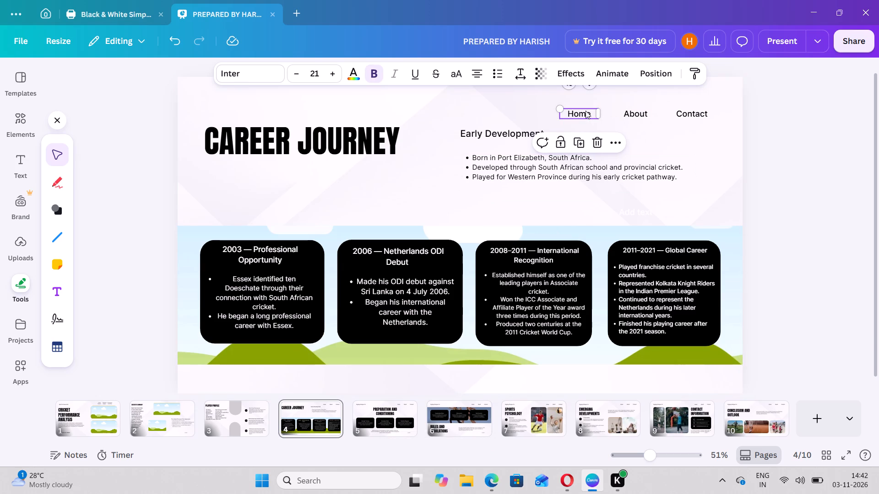
{"action": "left_click", "coordinate": [596, 146]}
{"action": "left_click", "coordinate": [638, 117]}
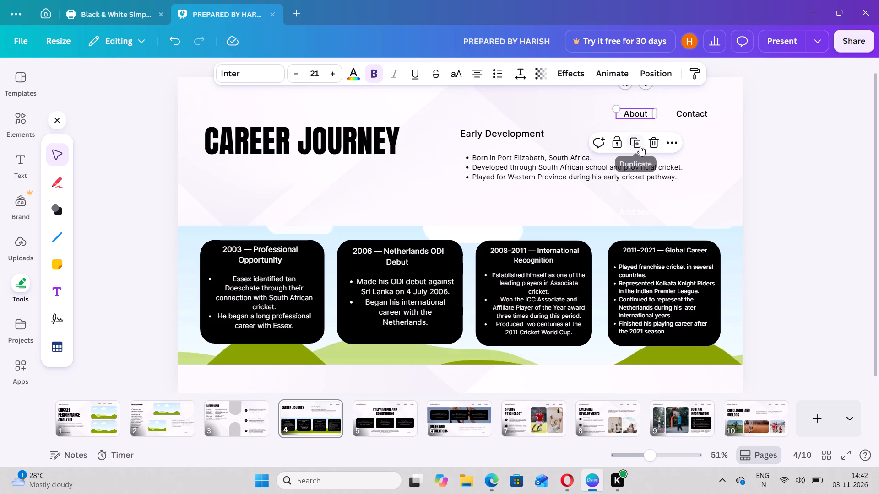
{"action": "left_click", "coordinate": [658, 140]}
{"action": "left_click_drag", "start_coordinate": [679, 121], "coordinate": [686, 116]}
{"action": "left_click", "coordinate": [686, 116]}
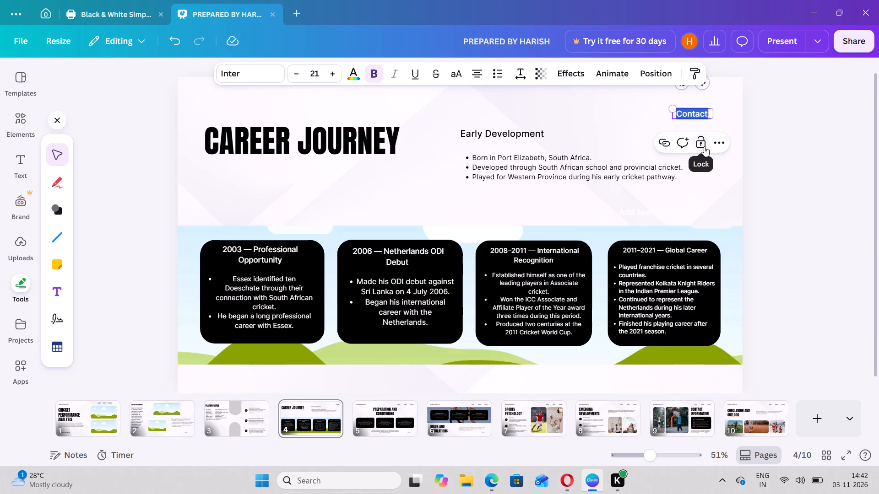
{"action": "left_click", "coordinate": [621, 117]}
{"action": "left_click", "coordinate": [693, 117]}
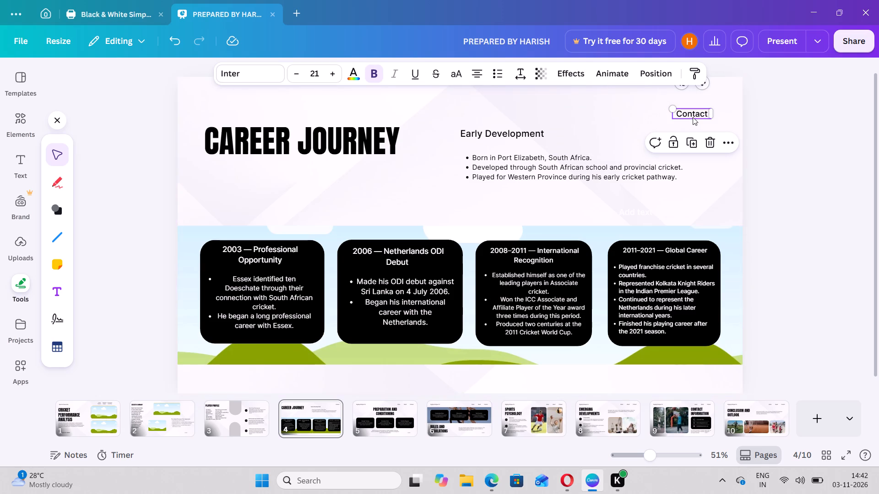
{"action": "left_click", "coordinate": [712, 145]}
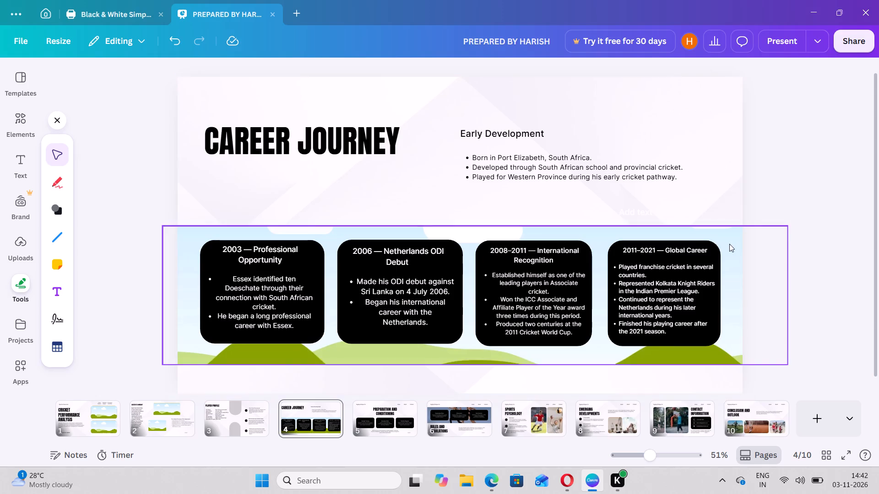
Lock the landscape image behind the timeline cards.
{"action": "left_click", "coordinate": [731, 247]}
{"action": "left_click", "coordinate": [460, 202]}
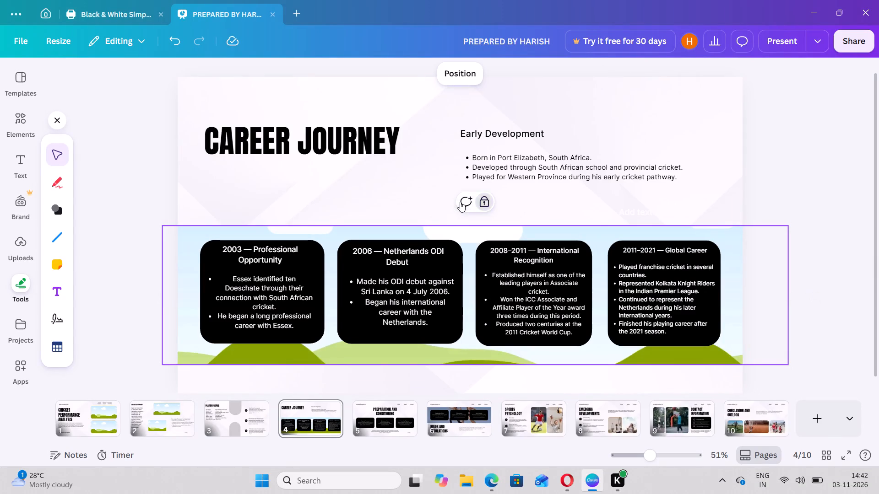
{"action": "left_click", "coordinate": [592, 206]}
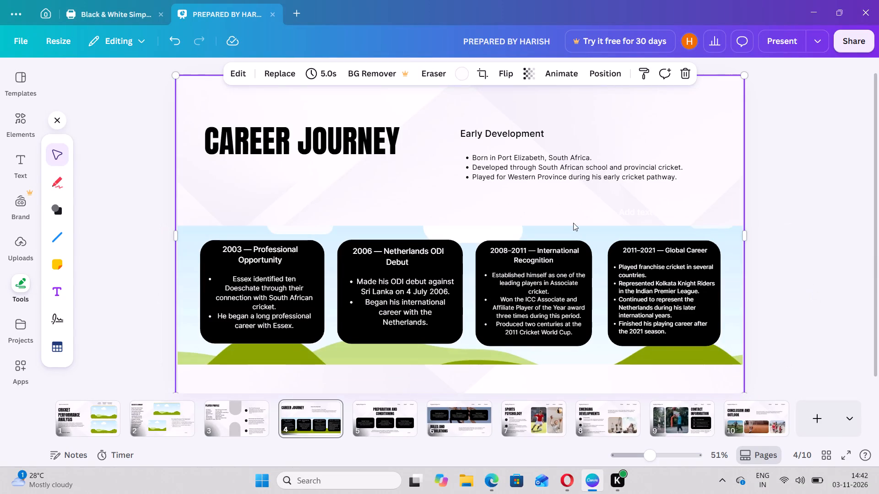
Lock the four black timeline card shapes on the Career Journey slide, from 2011–2021 back to 2003.
{"action": "left_click", "coordinate": [662, 276]}
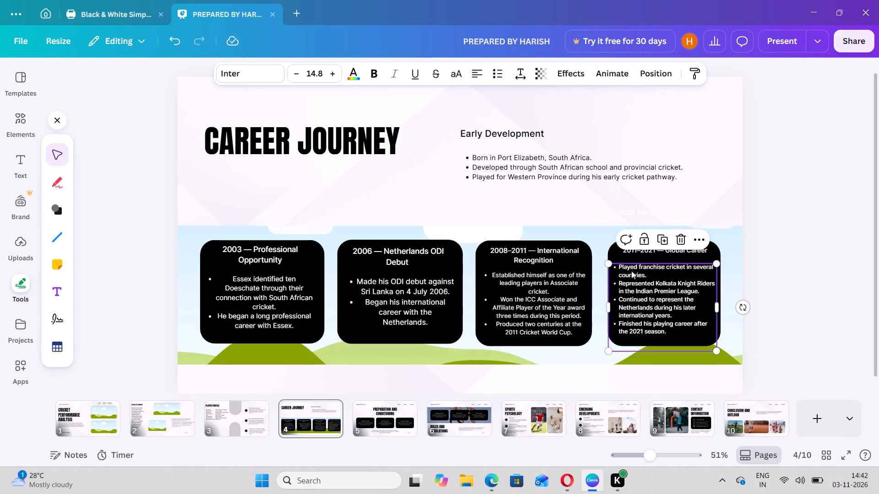
{"action": "left_click", "coordinate": [613, 253]}
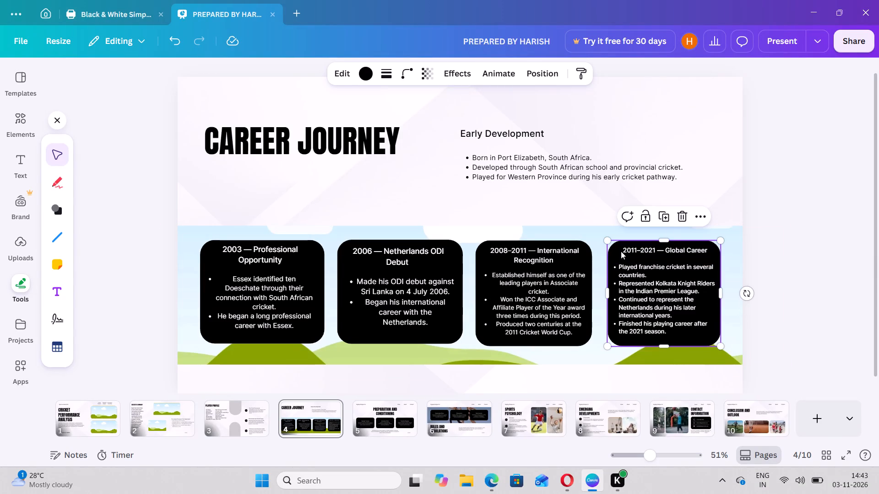
{"action": "left_click", "coordinate": [644, 219]}
{"action": "left_click", "coordinate": [485, 243]}
{"action": "left_click", "coordinate": [508, 213]}
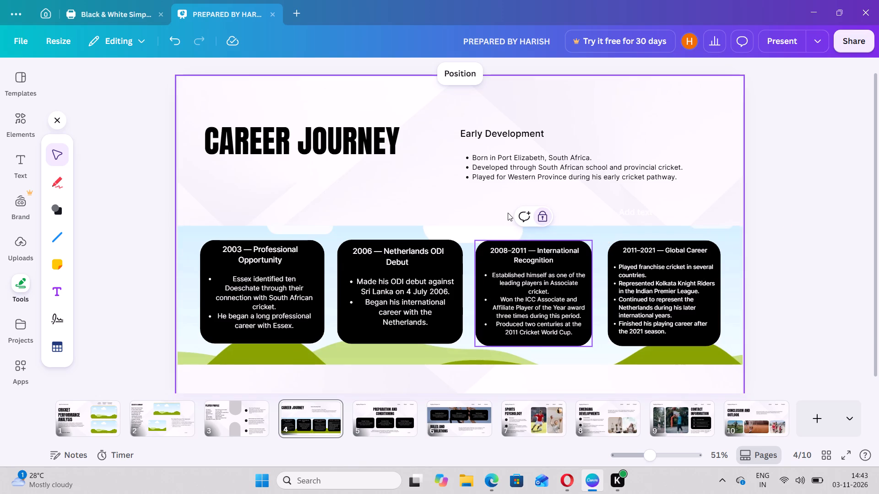
{"action": "left_click", "coordinate": [338, 268]}
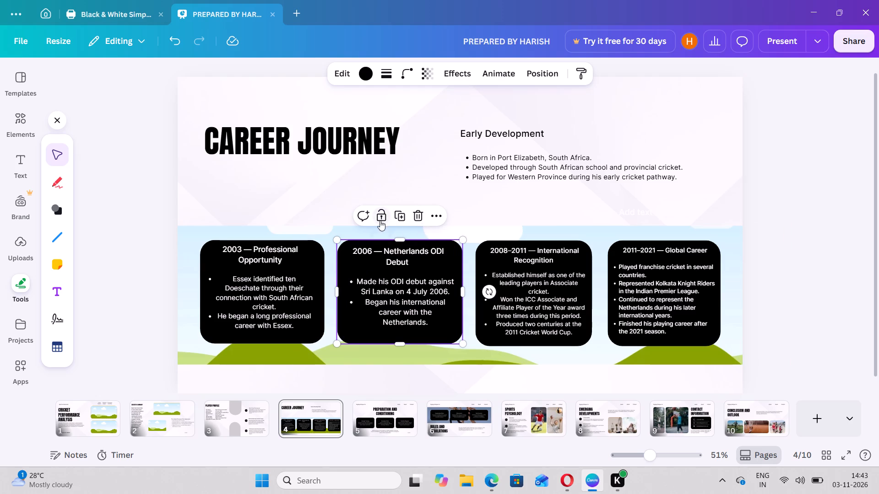
{"action": "left_click", "coordinate": [380, 220]}
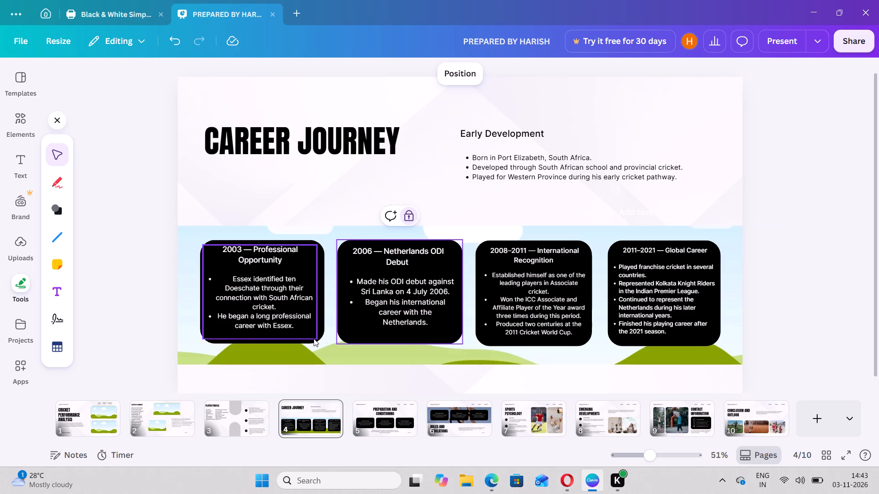
{"action": "left_click", "coordinate": [322, 327]}
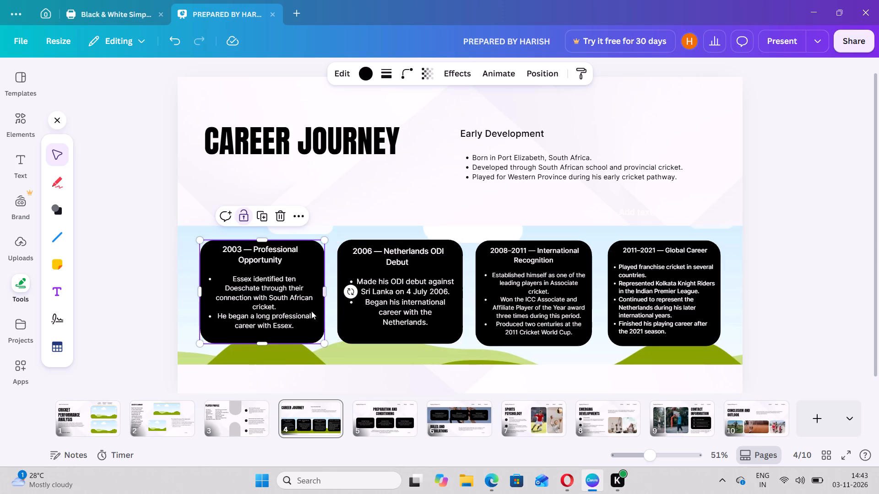
{"action": "left_click", "coordinate": [239, 215]}
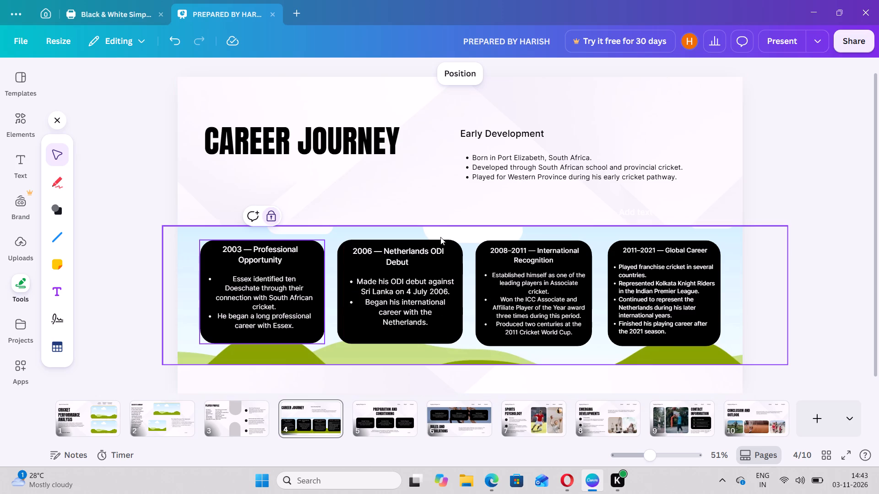
{"action": "left_click", "coordinate": [404, 413]}
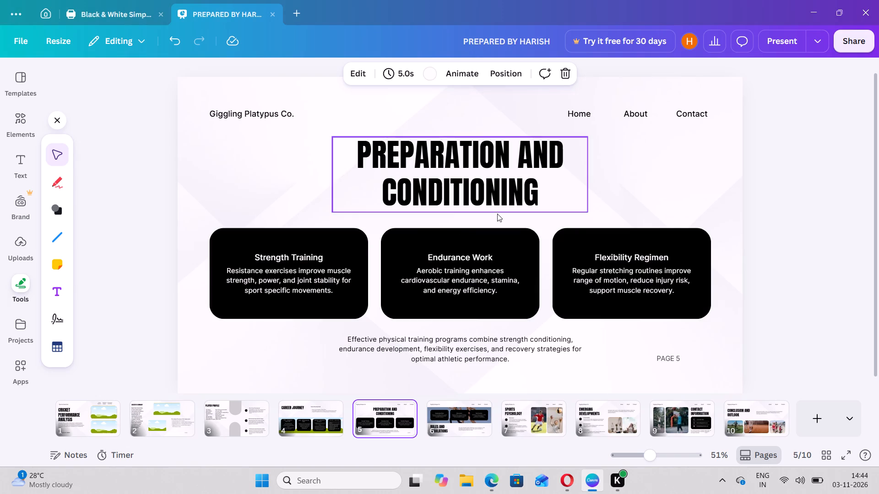
{"action": "triple_click", "coordinate": [526, 184]}
{"action": "key", "text": "BackSpace"}
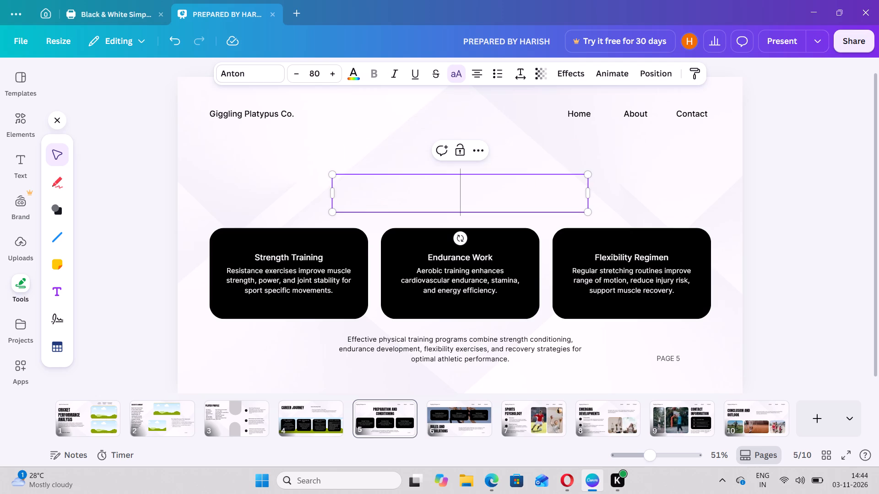
{"action": "key", "text": "ctrl+v"}
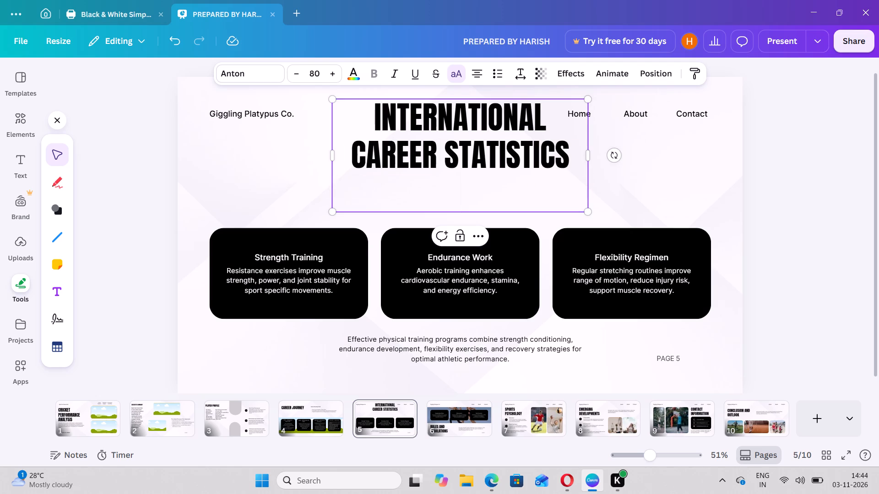
{"action": "left_click", "coordinate": [634, 210]}
{"action": "left_click_drag", "start_coordinate": [536, 162], "coordinate": [536, 185]}
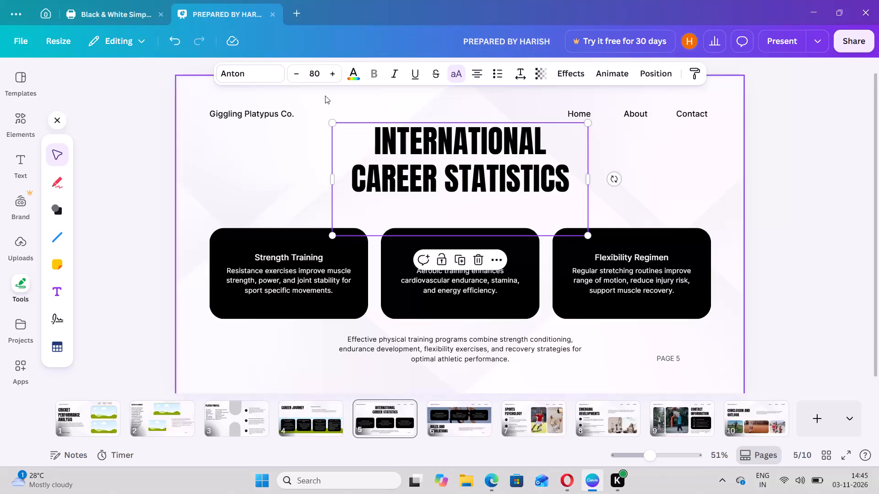
Delete the Giggling Platypus Co. label and the Home, About and Contact navigation labels from slide 5.
{"action": "left_click", "coordinate": [283, 114]}
{"action": "left_click", "coordinate": [273, 143]}
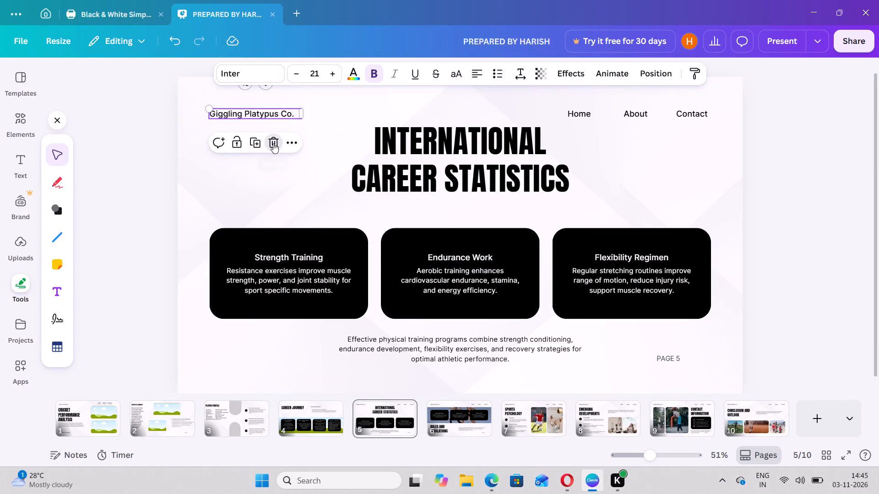
{"action": "left_click", "coordinate": [569, 113]}
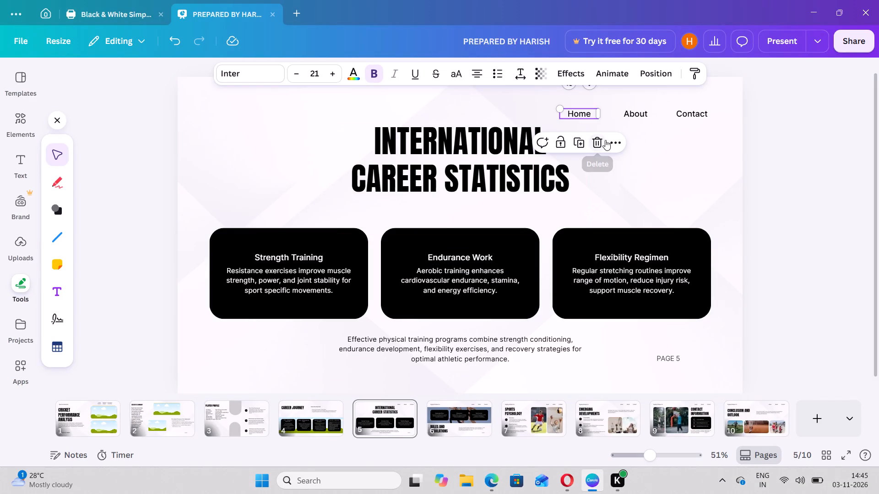
{"action": "left_click", "coordinate": [601, 143]}
{"action": "left_click_drag", "start_coordinate": [635, 109], "coordinate": [637, 96]}
{"action": "left_click", "coordinate": [637, 96]}
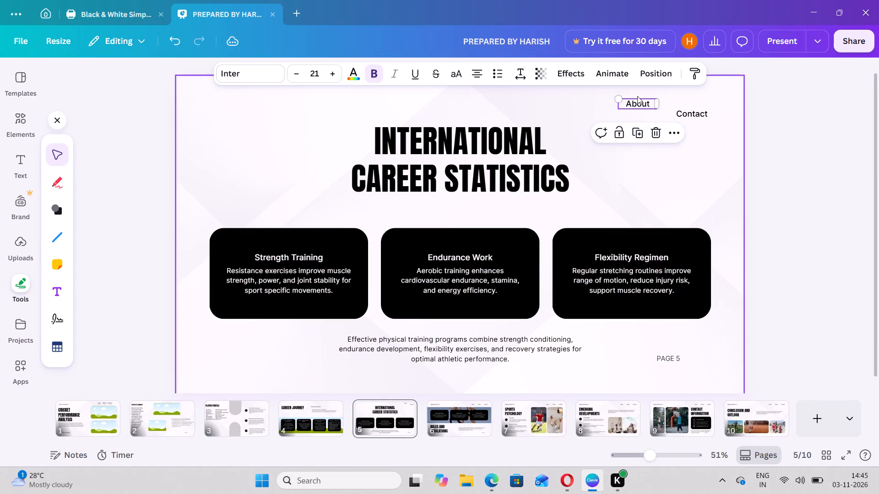
{"action": "left_click", "coordinate": [644, 105]}
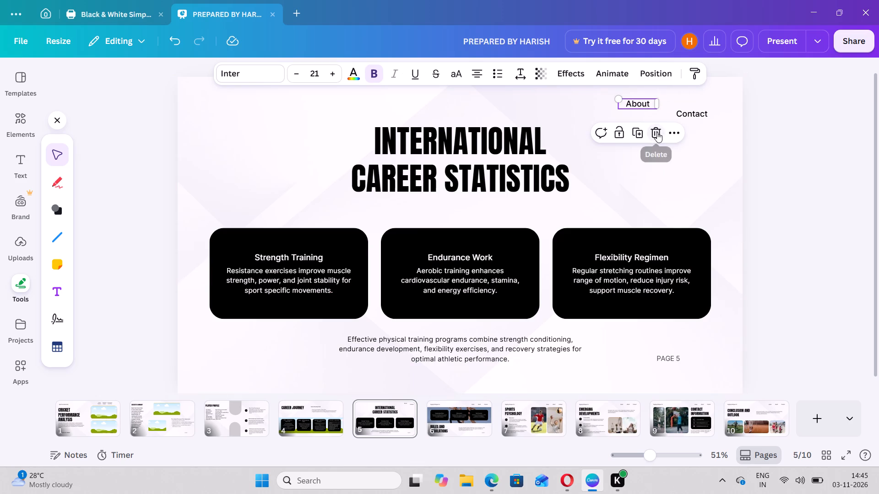
{"action": "left_click", "coordinate": [657, 132]}
{"action": "left_click", "coordinate": [691, 108]}
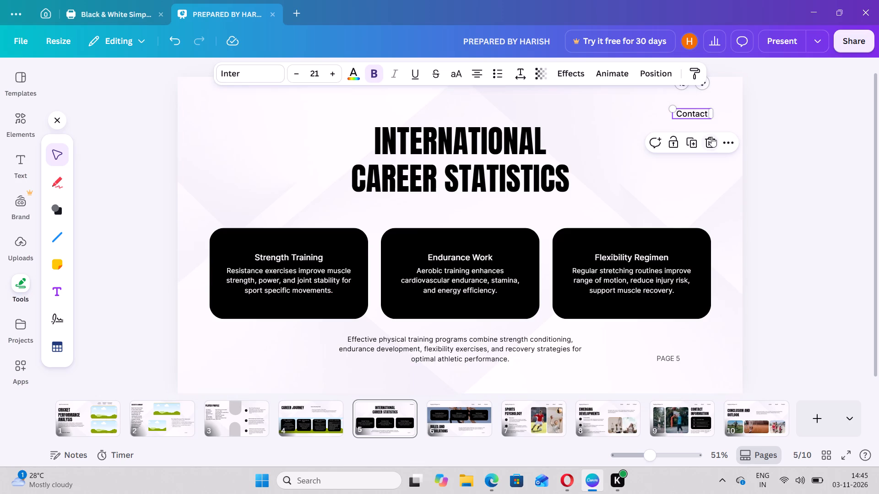
{"action": "left_click", "coordinate": [711, 137]}
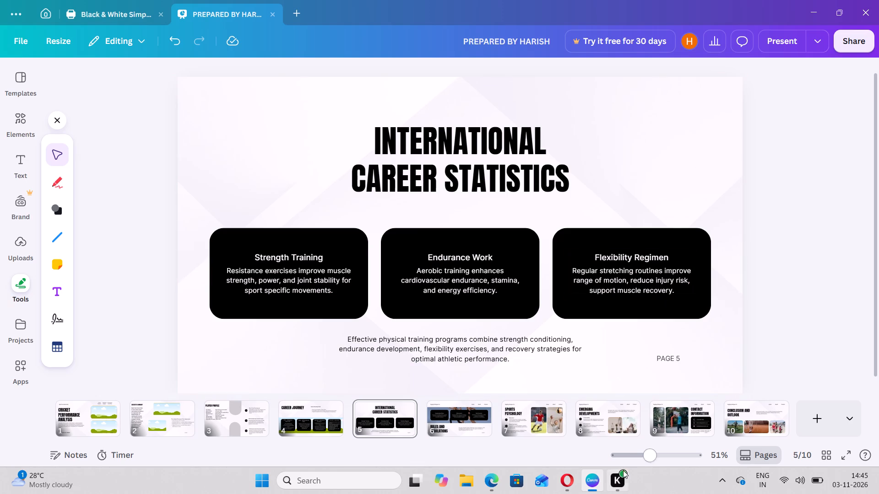
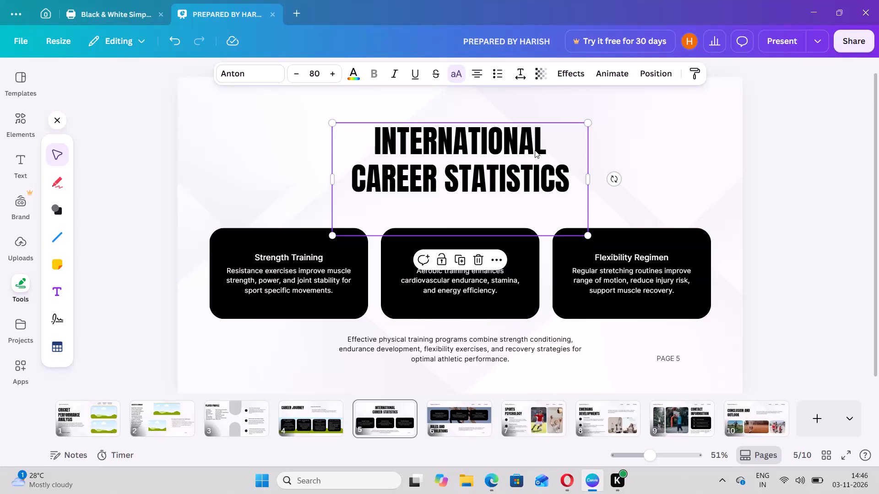
Move the International Career Statistics title up near the top edge of slide 5, keeping it horizontally centred above the cards.
{"action": "left_click_drag", "start_coordinate": [535, 150], "coordinate": [535, 130]}
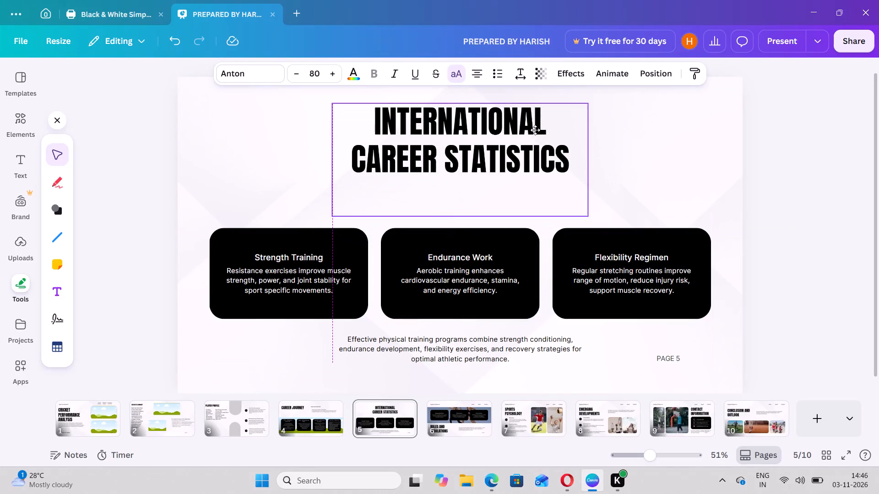
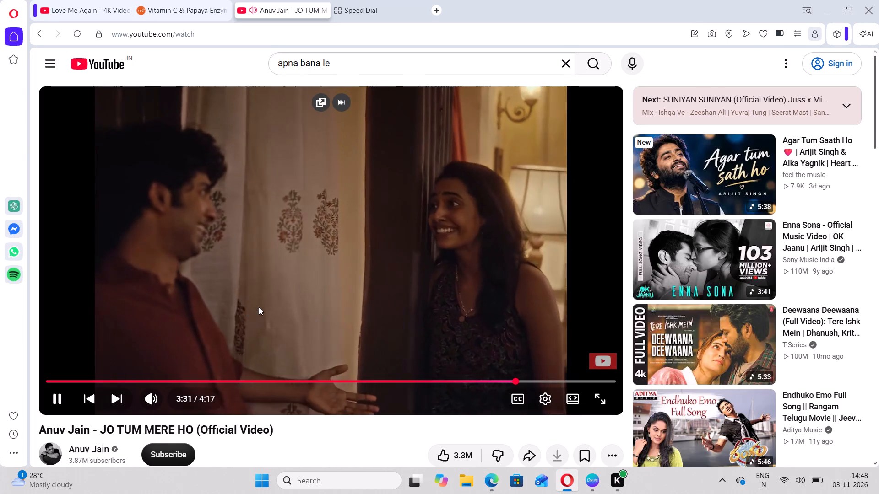
{"action": "left_click", "coordinate": [563, 68]}
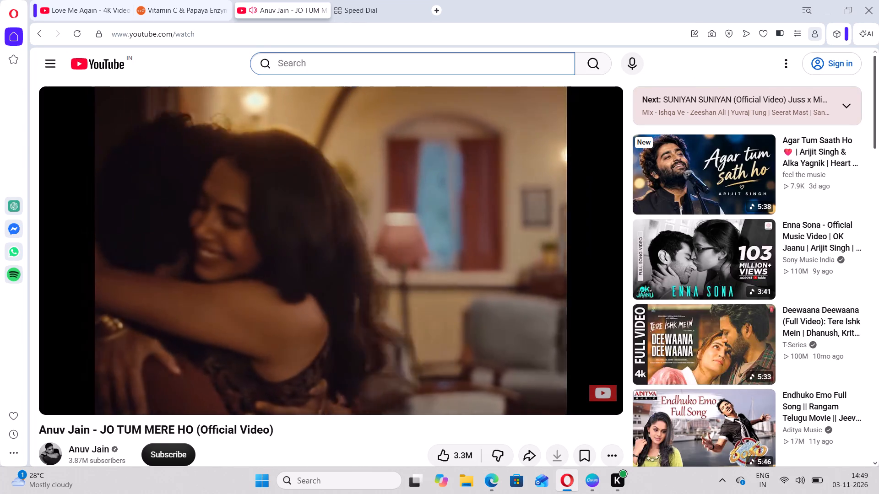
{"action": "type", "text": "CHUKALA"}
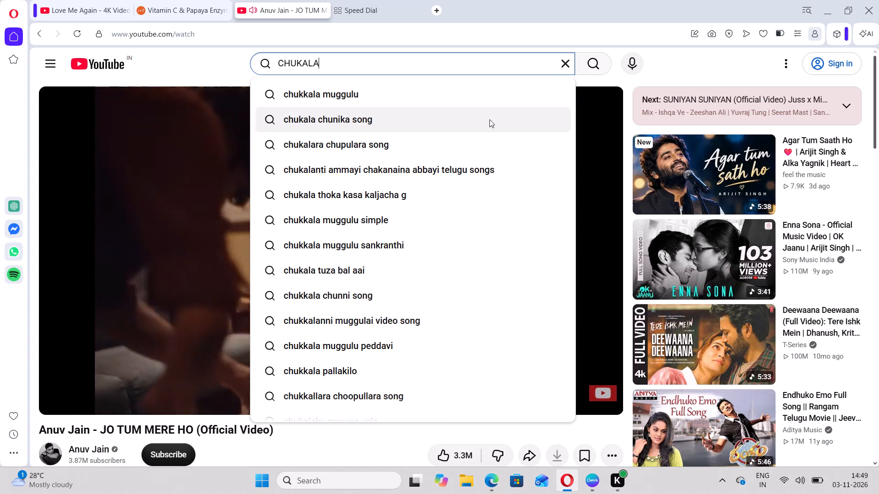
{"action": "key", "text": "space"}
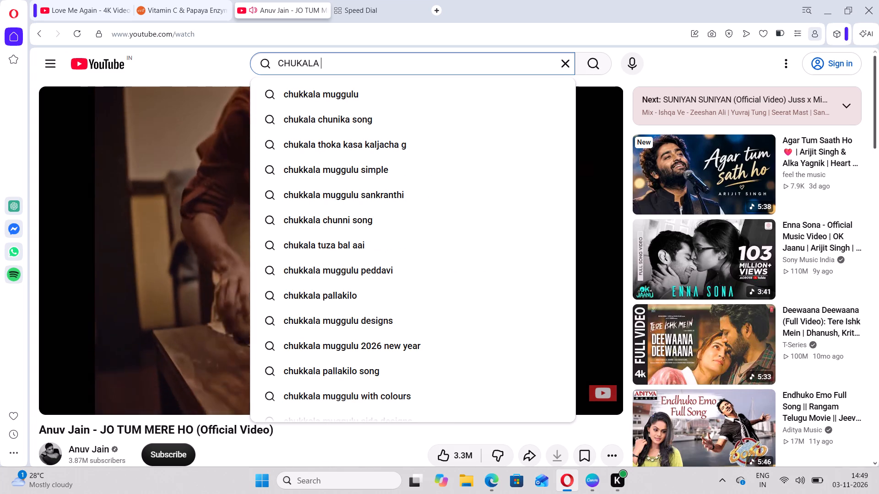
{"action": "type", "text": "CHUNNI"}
{"action": "left_click", "coordinate": [381, 125]}
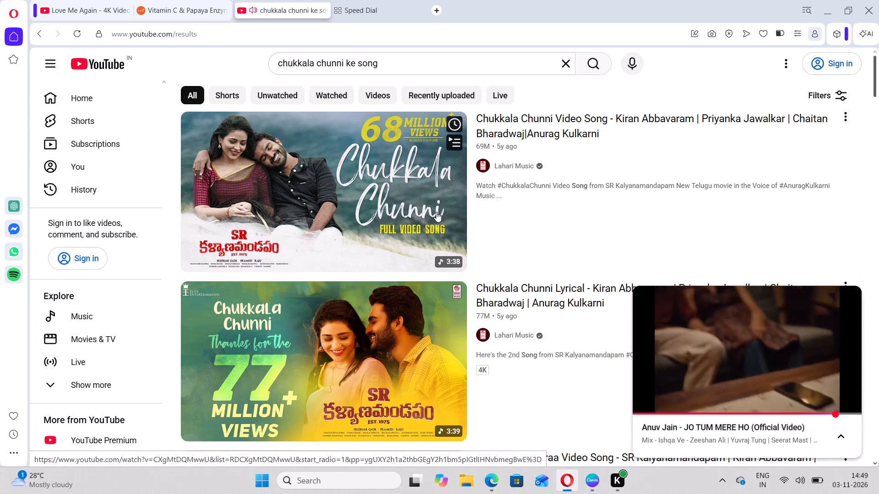
{"action": "left_click", "coordinate": [371, 219]}
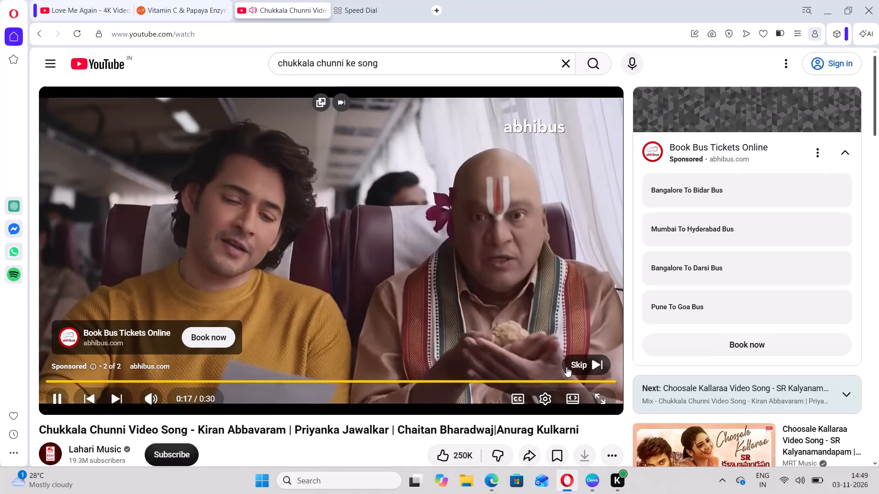
{"action": "left_click", "coordinate": [568, 365]}
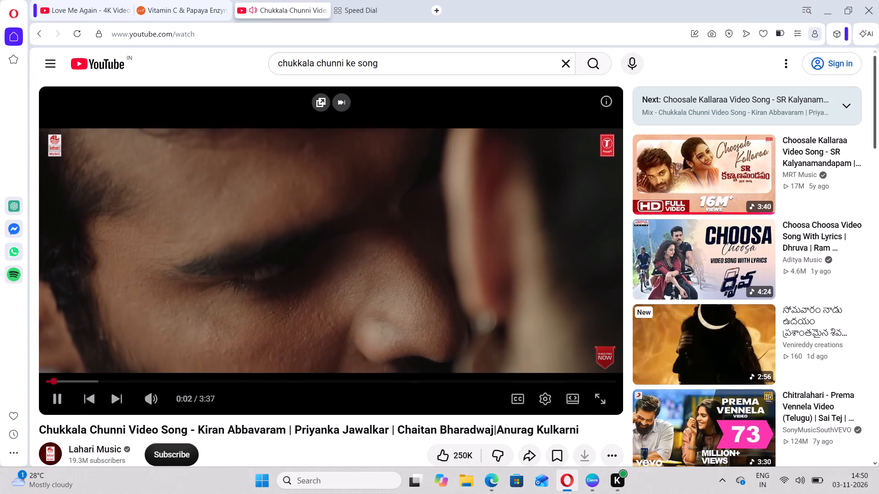
{"action": "key", "text": "alt+Tab"}
{"action": "key", "text": "alt+Tab"}
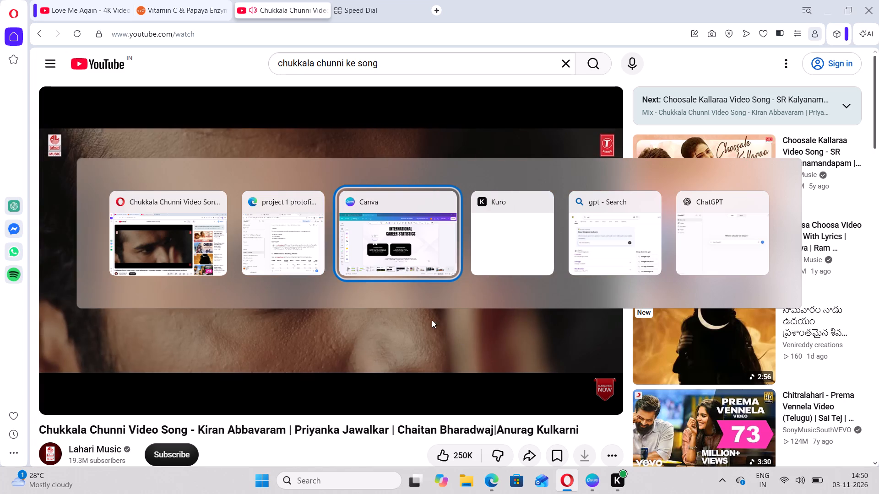
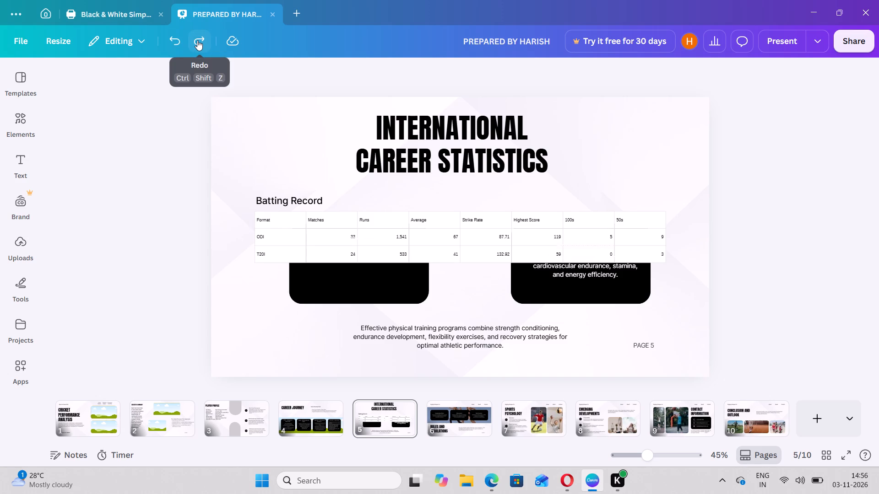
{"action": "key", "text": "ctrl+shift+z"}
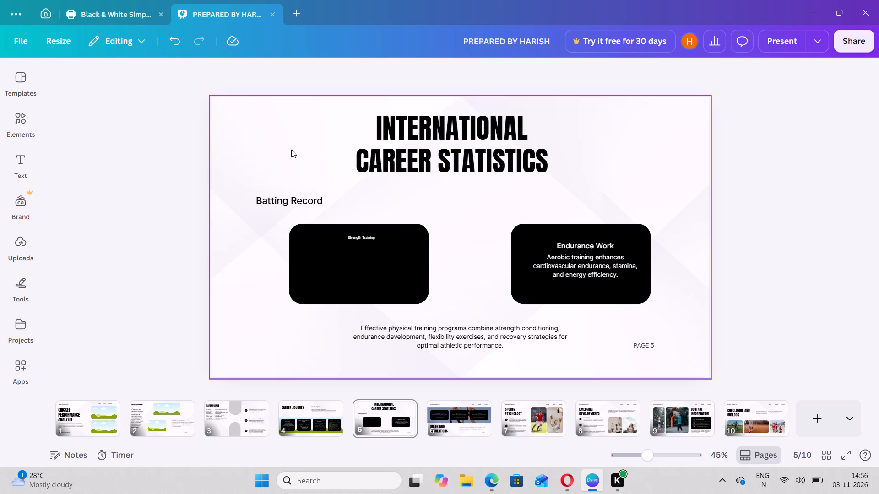
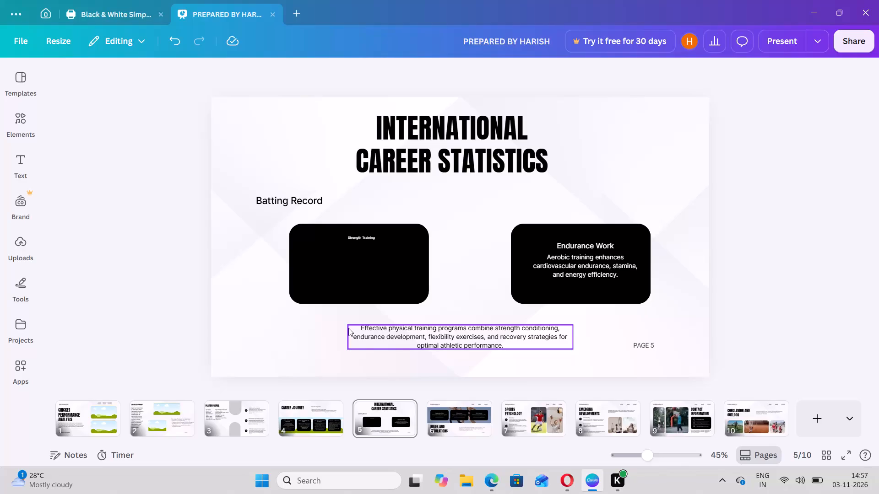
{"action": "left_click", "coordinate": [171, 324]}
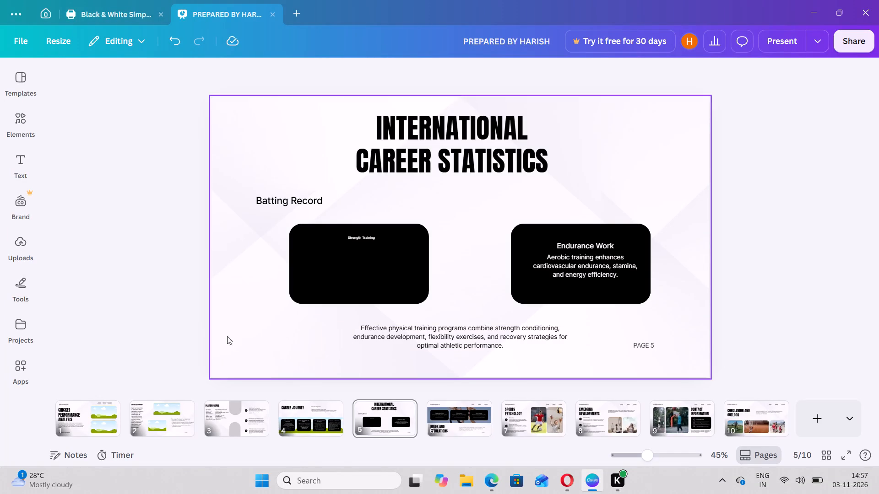
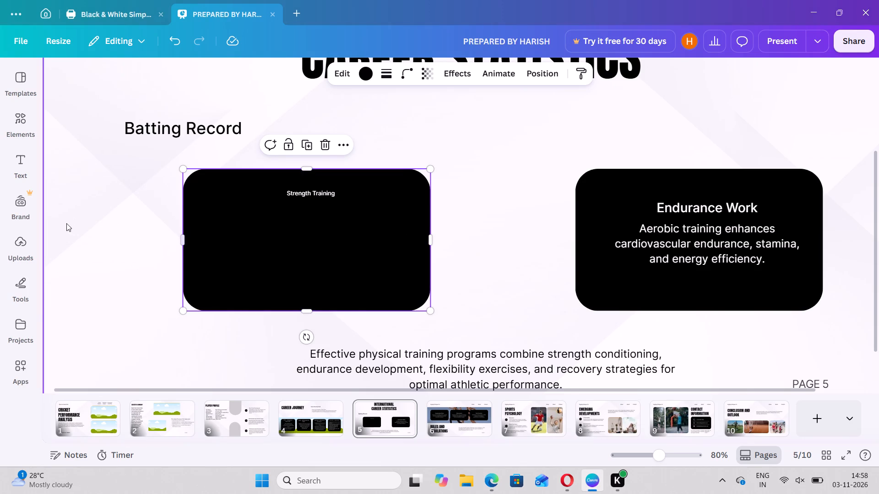
{"action": "left_click", "coordinate": [19, 166]}
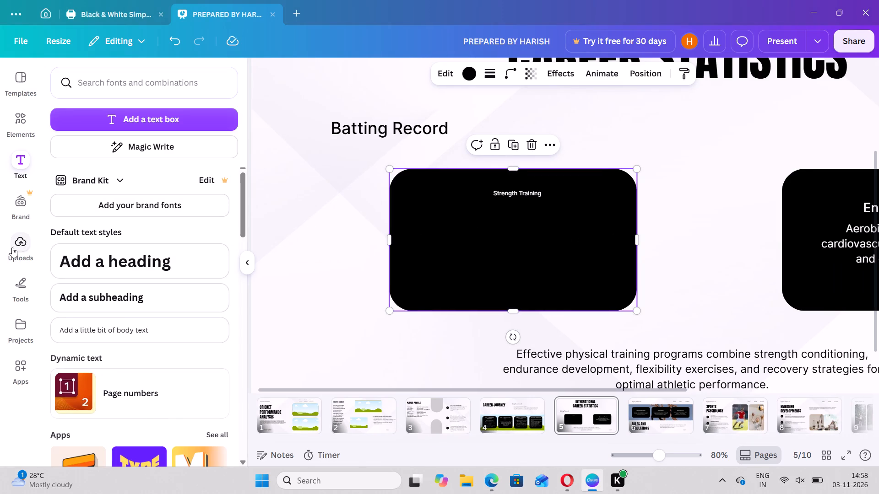
{"action": "left_click", "coordinate": [26, 285]}
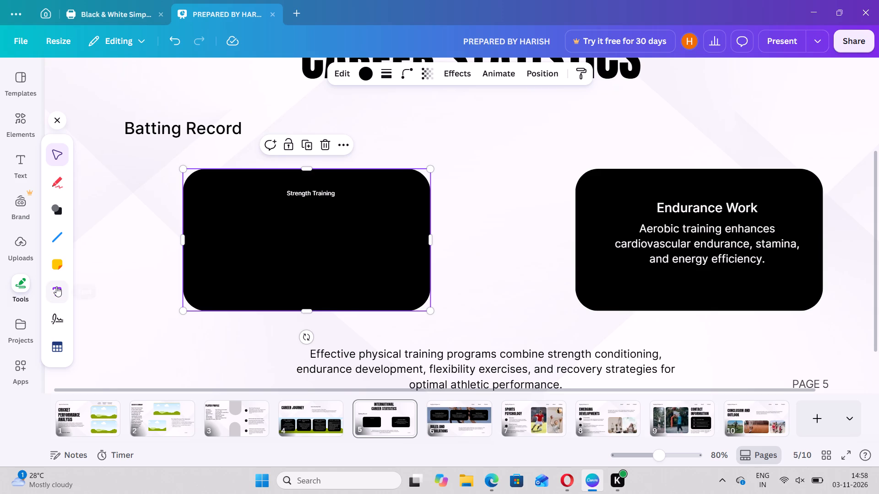
{"action": "left_click", "coordinate": [56, 286]}
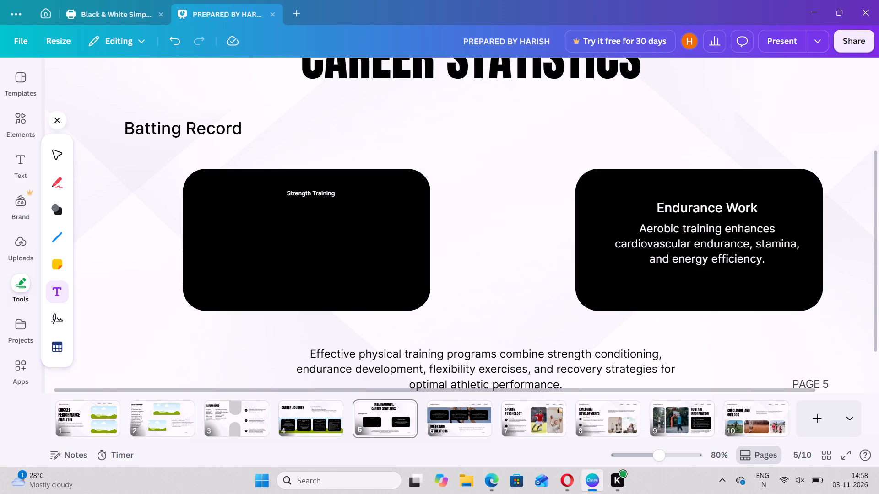
{"action": "left_click", "coordinate": [220, 222]}
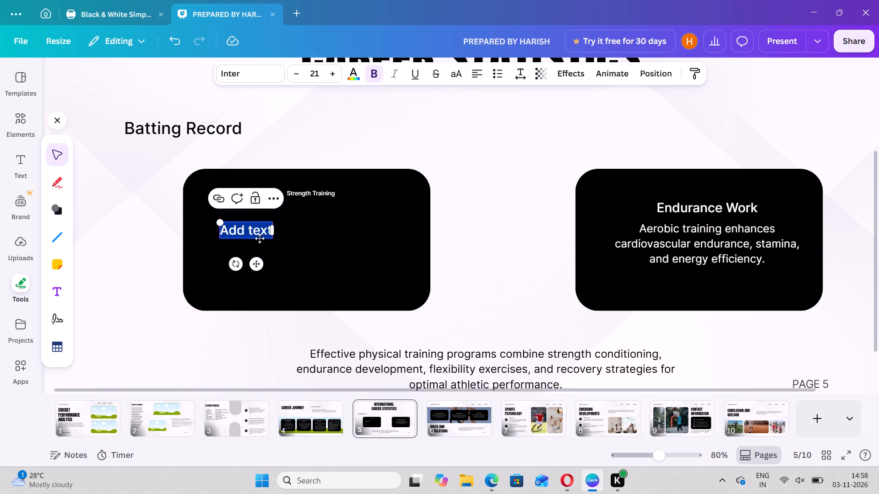
{"action": "key", "text": "BackSpace"}
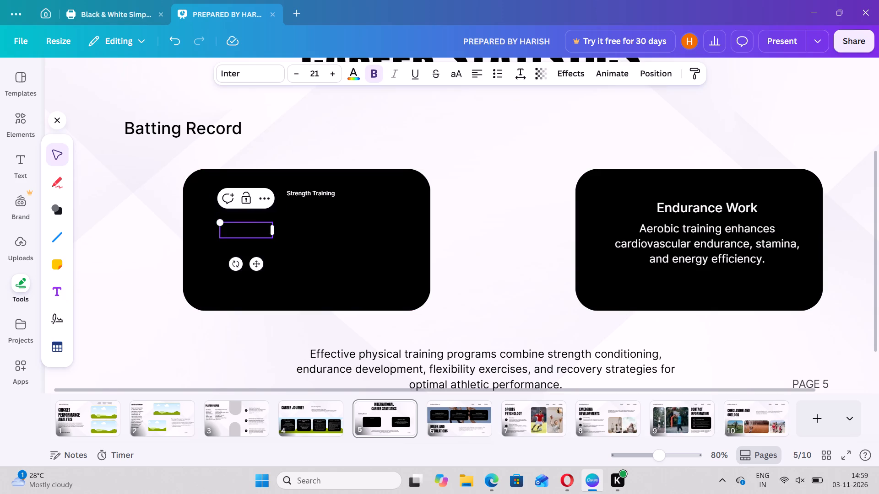
{"action": "key", "text": "ctrl+v"}
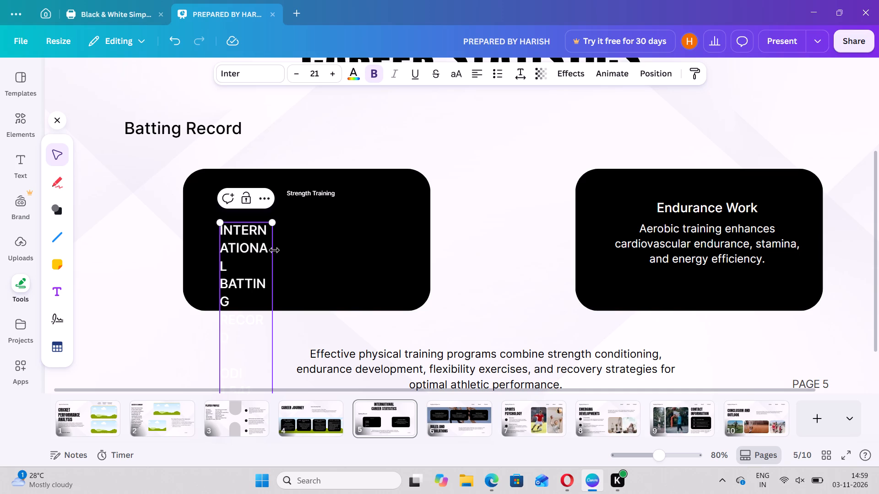
Widen the pasted batting record text box so each statistics line fits on a single line.
{"action": "left_click_drag", "start_coordinate": [274, 250], "coordinate": [518, 167]}
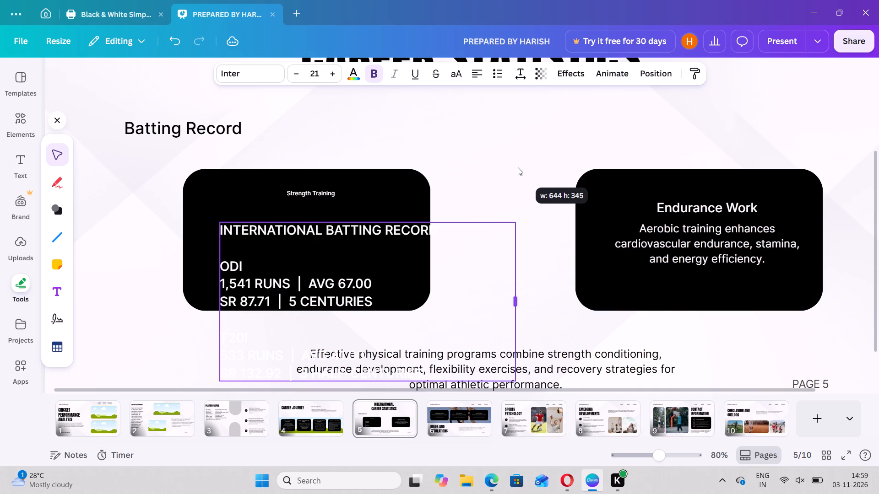
{"action": "left_click_drag", "start_coordinate": [518, 167], "coordinate": [711, 40]}
{"action": "scroll", "coordinate": [372, 207], "scroll_direction": "left", "scroll_amount": 2}
{"action": "left_click_drag", "start_coordinate": [329, 256], "coordinate": [272, 230]}
{"action": "left_click", "coordinate": [159, 256]}
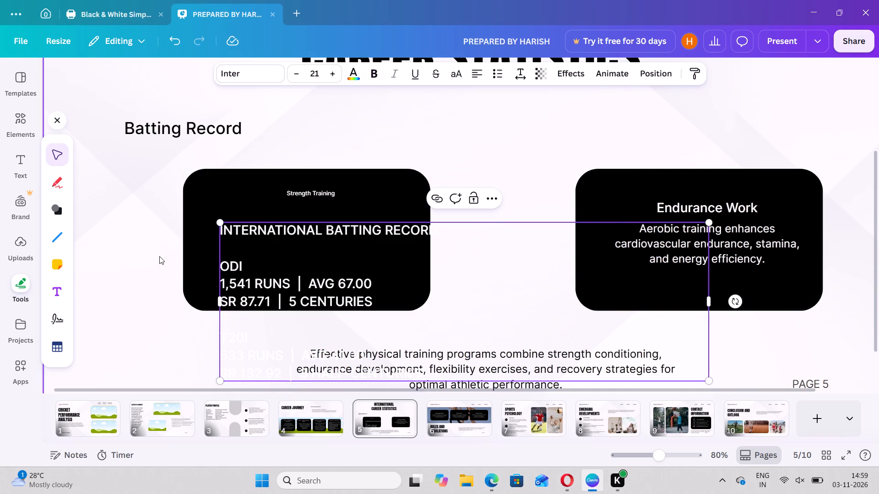
Shrink the batting record text to size 9.4 and position it inside the black card below the Strength Training heading.
{"action": "left_click_drag", "start_coordinate": [269, 262], "coordinate": [215, 235]}
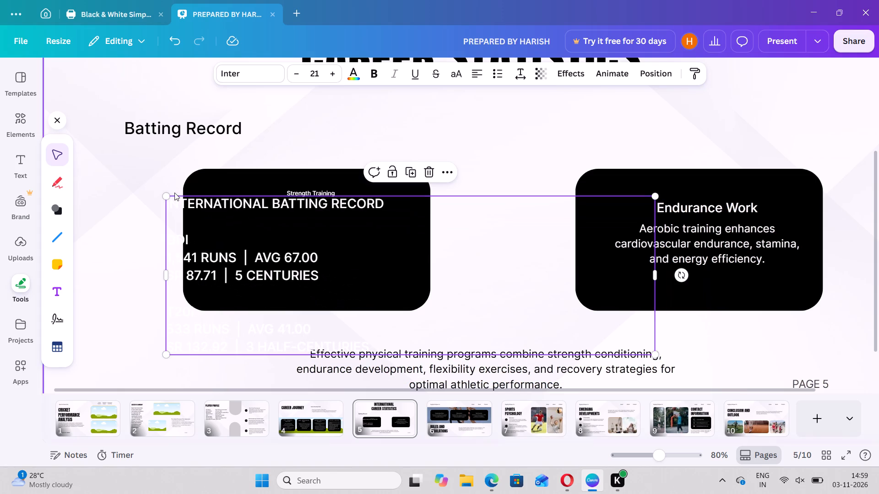
{"action": "left_click", "coordinate": [158, 193]}
{"action": "left_click", "coordinate": [169, 193]}
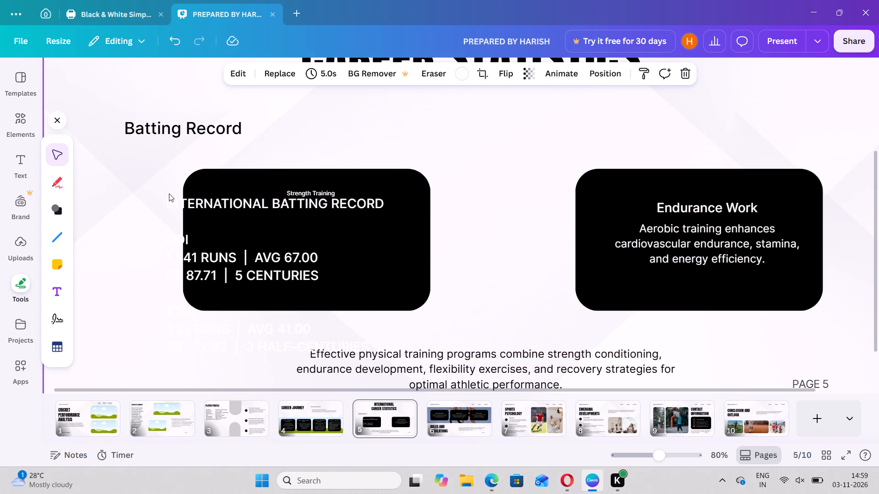
{"action": "left_click", "coordinate": [168, 199]}
{"action": "left_click_drag", "start_coordinate": [168, 199], "coordinate": [169, 200]}
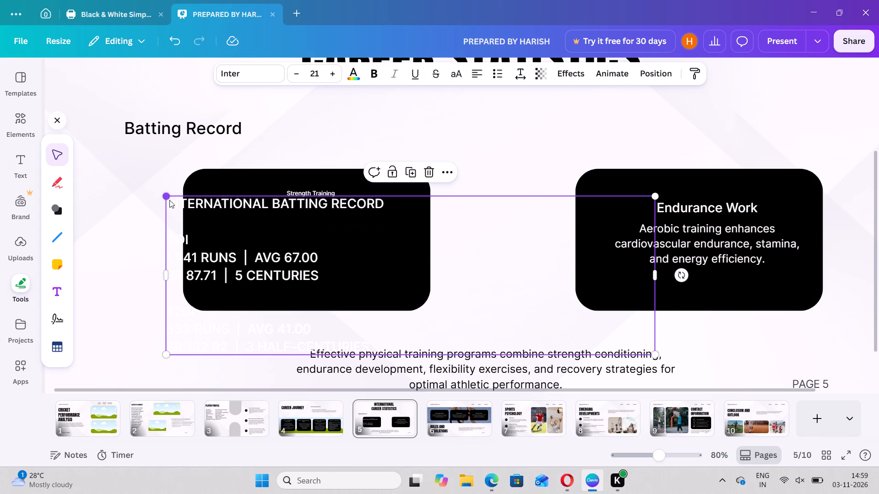
{"action": "left_click_drag", "start_coordinate": [169, 200], "coordinate": [269, 236]}
{"action": "left_click_drag", "start_coordinate": [435, 270], "coordinate": [415, 261]}
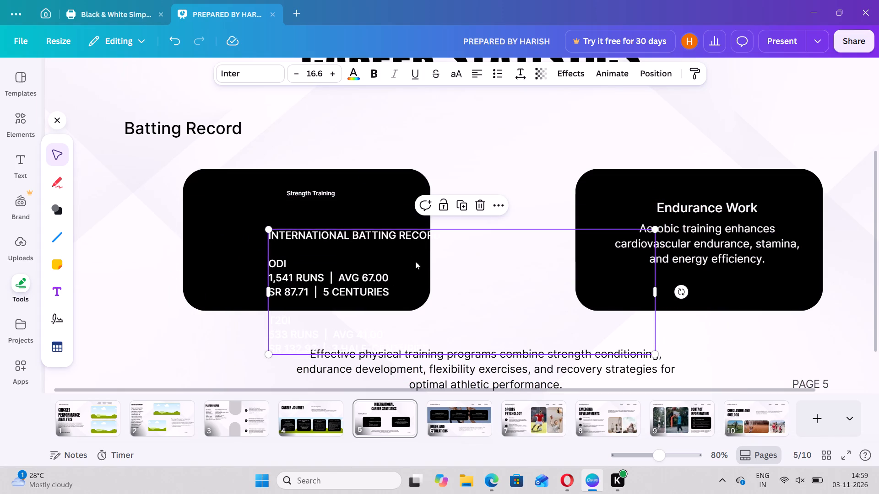
{"action": "left_click_drag", "start_coordinate": [415, 261], "coordinate": [348, 242]}
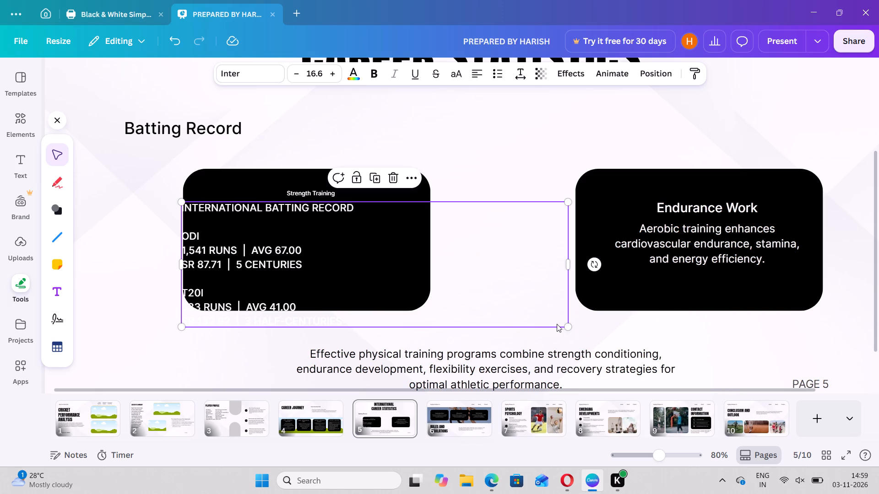
{"action": "left_click_drag", "start_coordinate": [565, 323], "coordinate": [498, 296]}
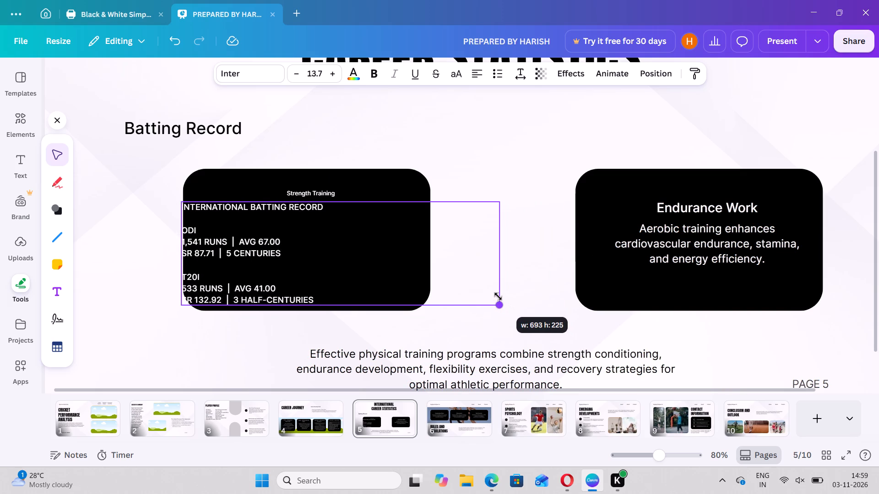
{"action": "left_click_drag", "start_coordinate": [498, 296], "coordinate": [396, 276]}
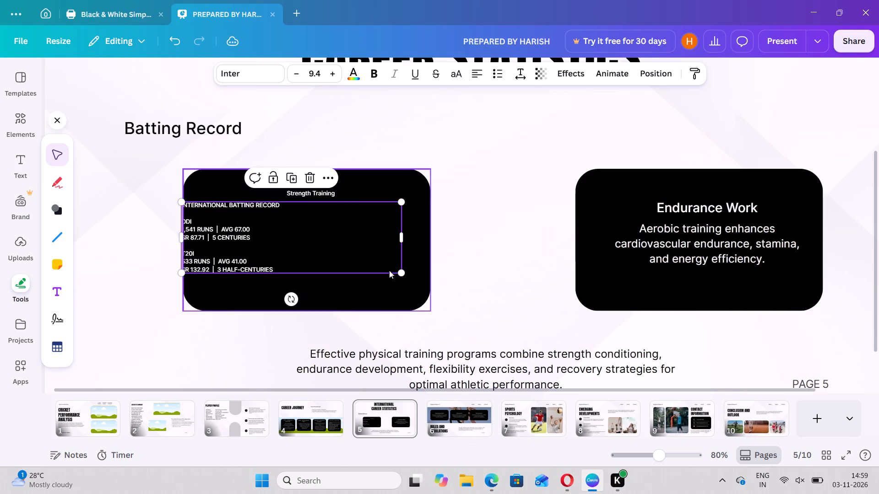